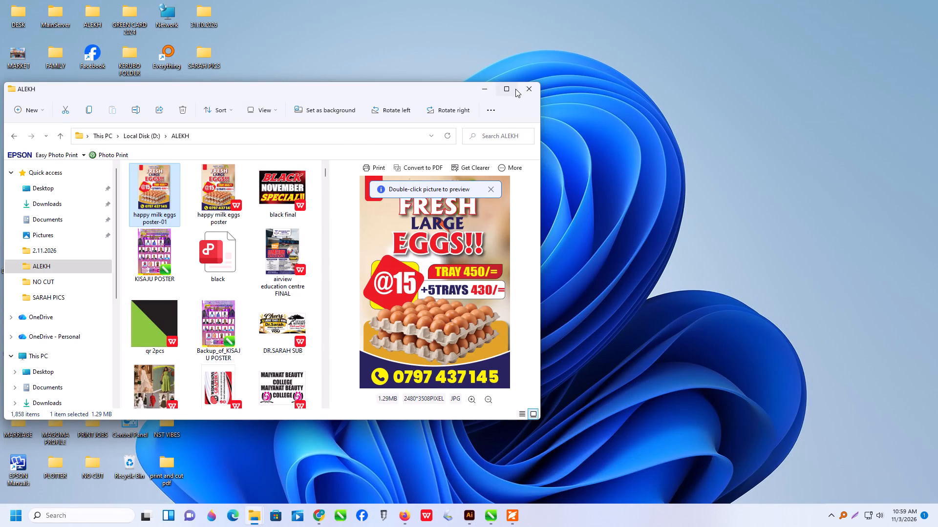
Open the "qr 2pcs" PDF from the ALEKH folder in Adobe Illustrator 2023.
click(515, 89)
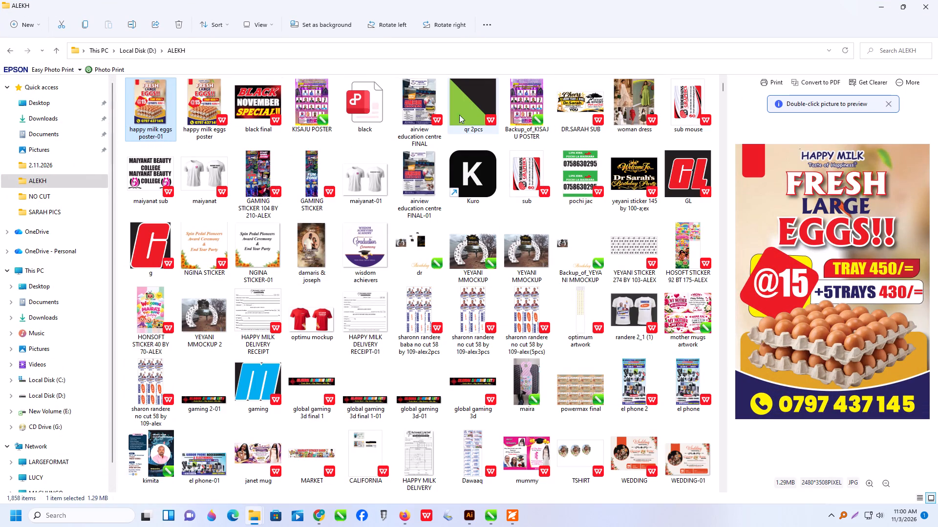
click(466, 101)
right_click(466, 101)
click(499, 149)
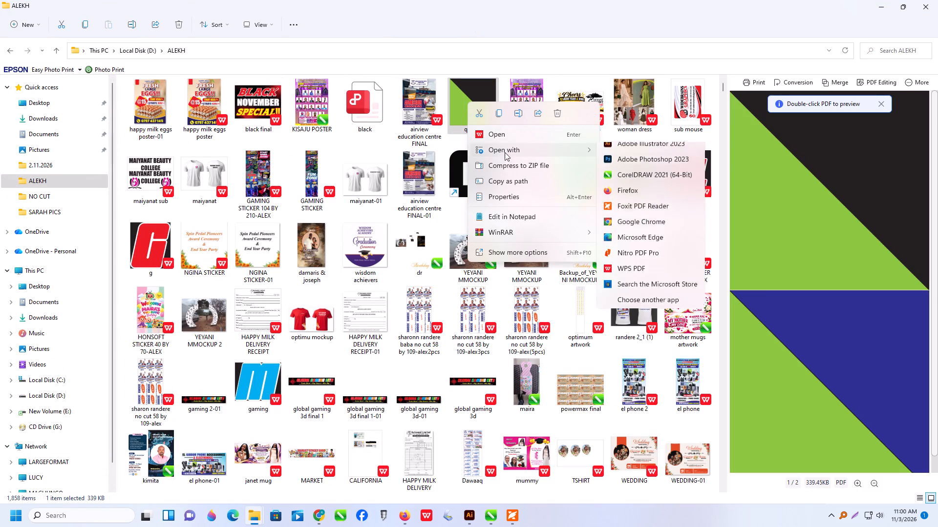
click(628, 152)
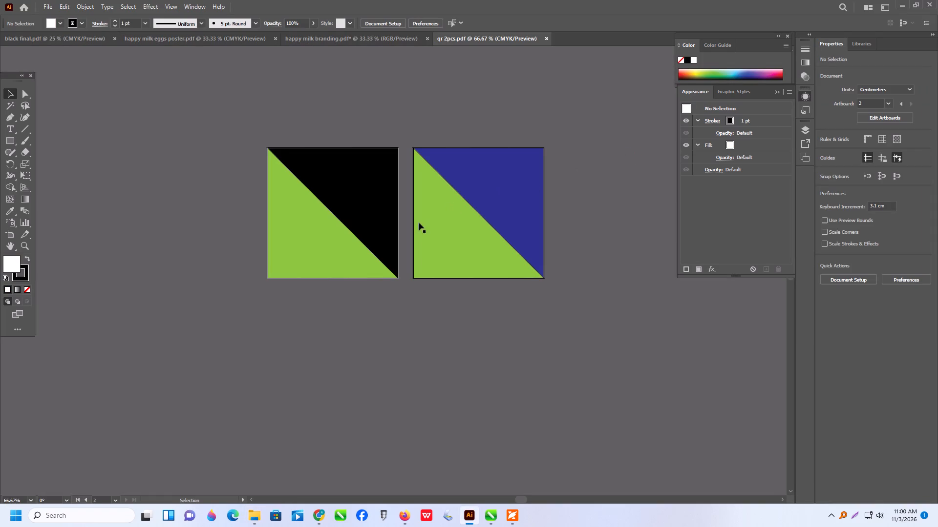
Duplicate the green-and-blue second artboard with its artwork beside it, at about X 27.5 cm and Y 5 cm.
alt+scroll(208, 294, down, 2)
alt+scroll(387, 286, up, 2)
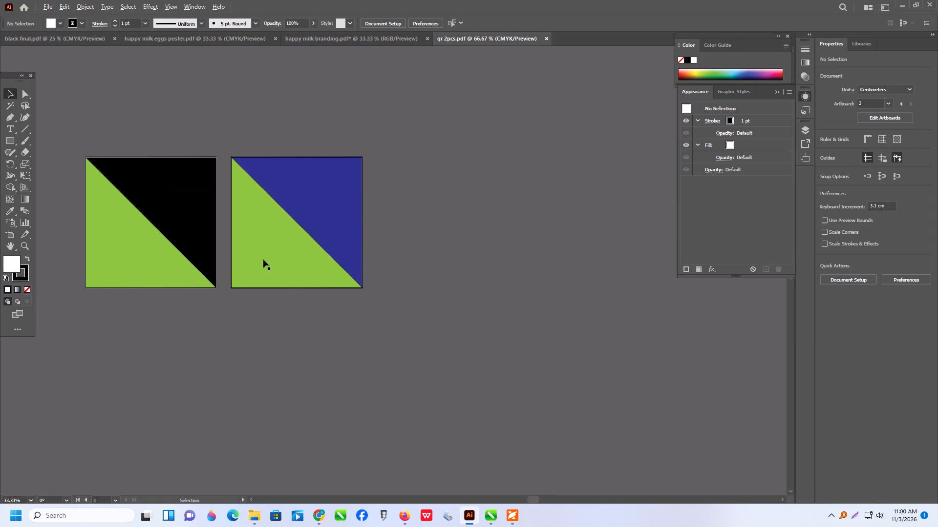
click(7, 238)
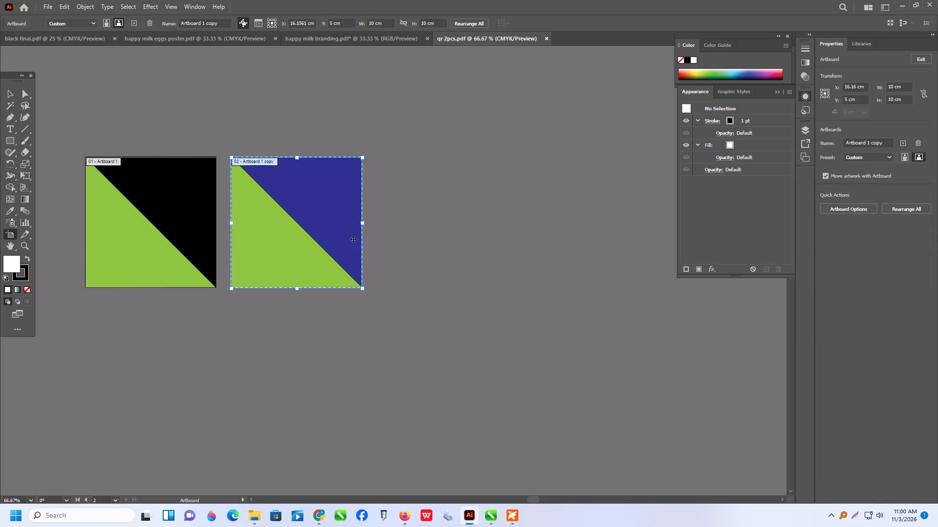
alt+drag(306, 241, 457, 244)
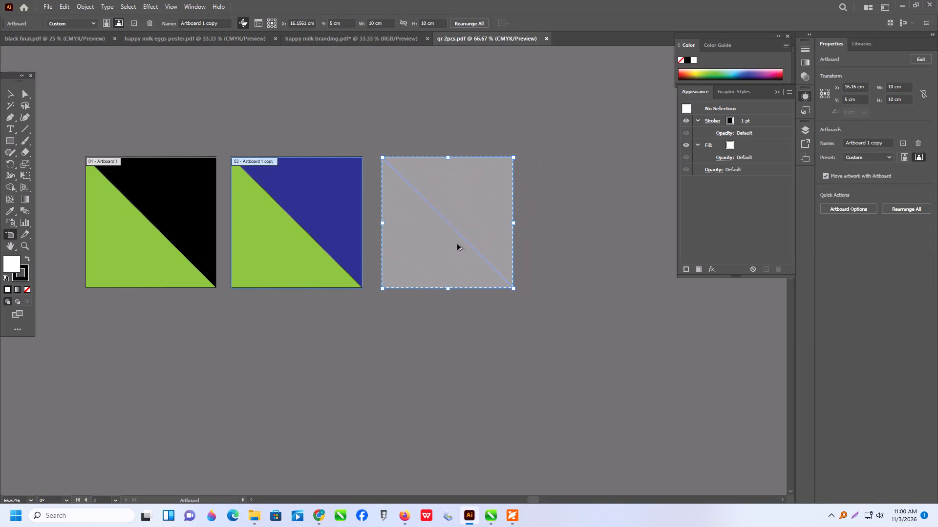
alt+drag(457, 244, 455, 245)
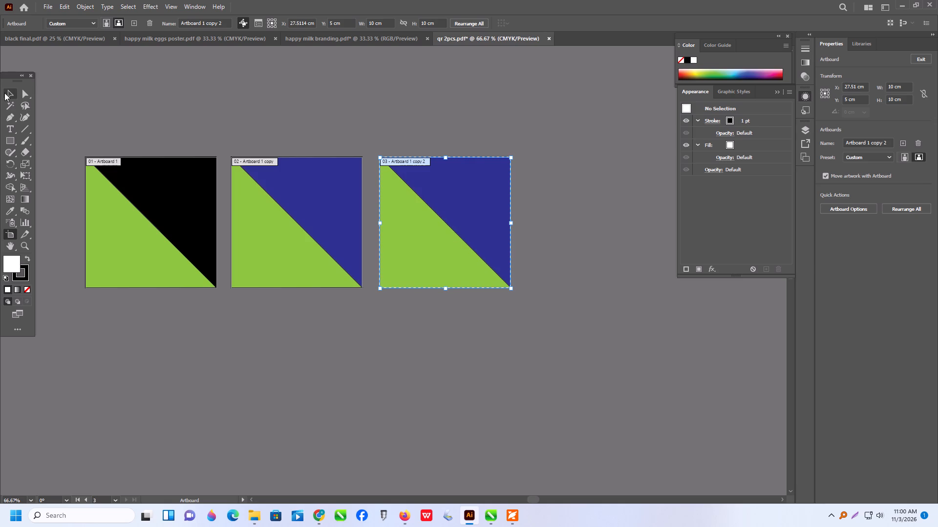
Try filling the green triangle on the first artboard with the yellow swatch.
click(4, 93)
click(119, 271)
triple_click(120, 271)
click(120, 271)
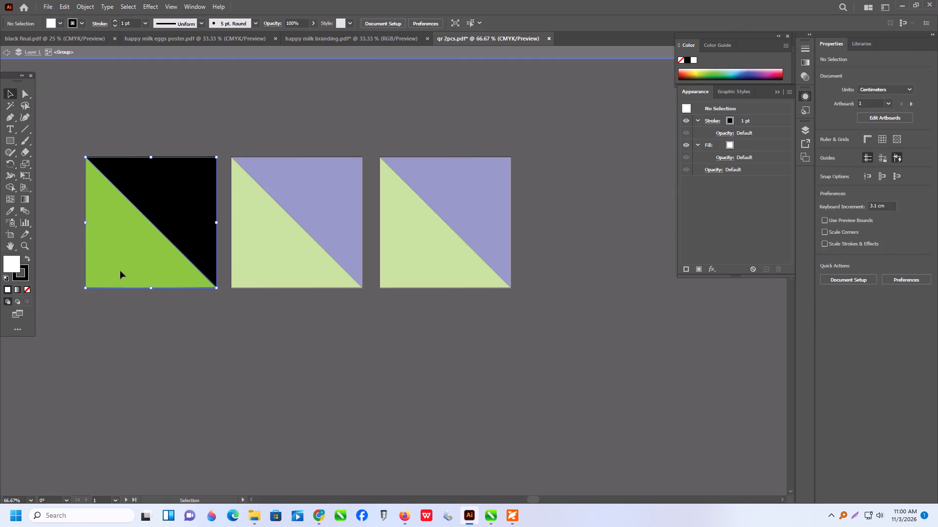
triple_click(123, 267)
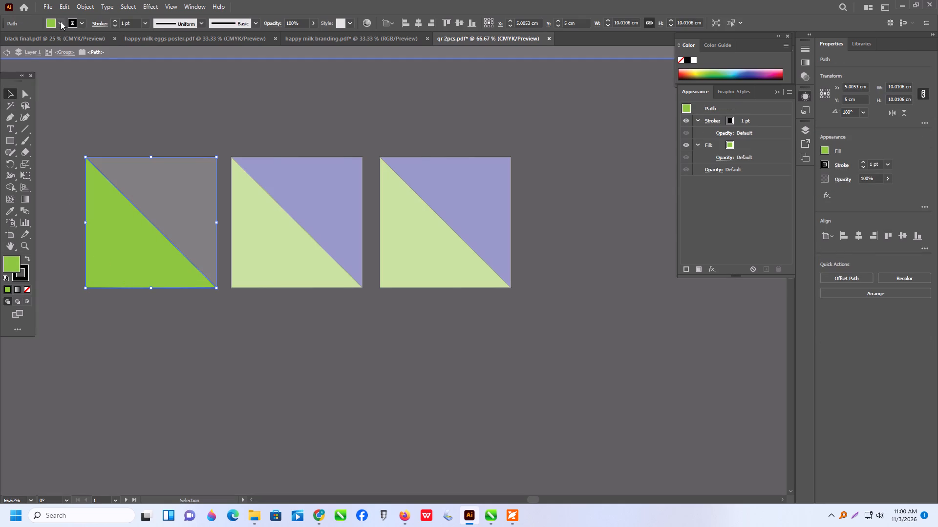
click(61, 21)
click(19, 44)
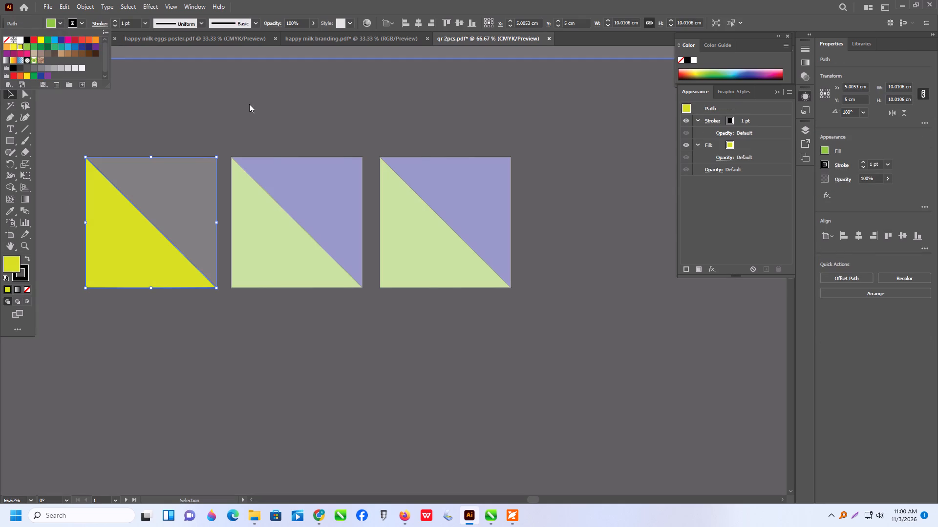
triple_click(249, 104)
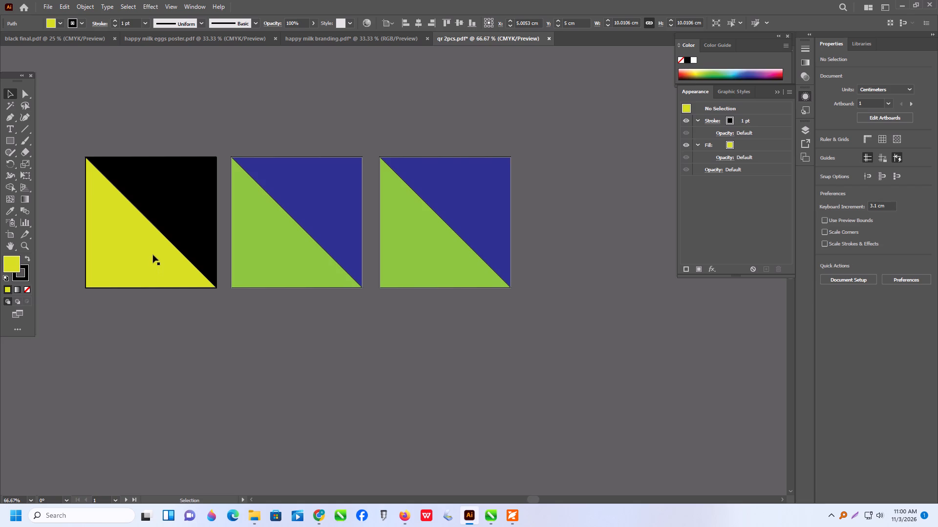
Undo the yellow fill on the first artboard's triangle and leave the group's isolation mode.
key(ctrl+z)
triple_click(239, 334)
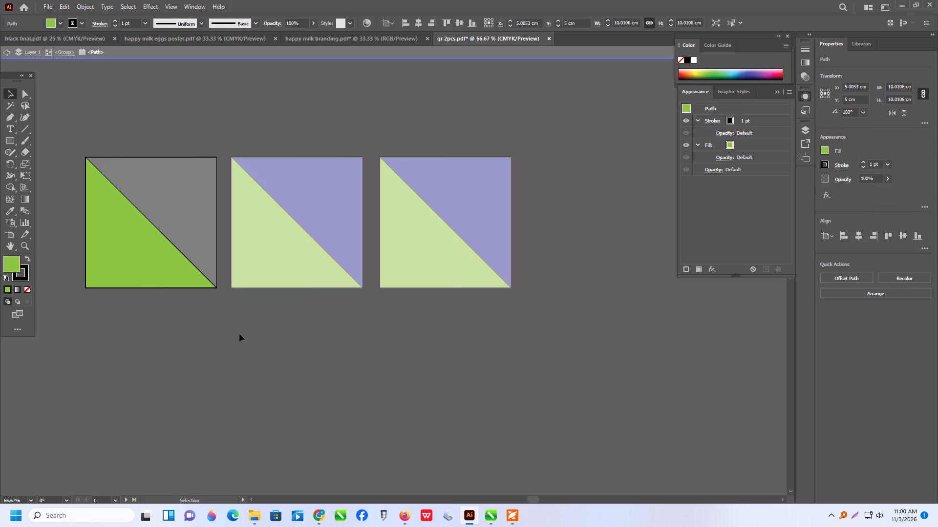
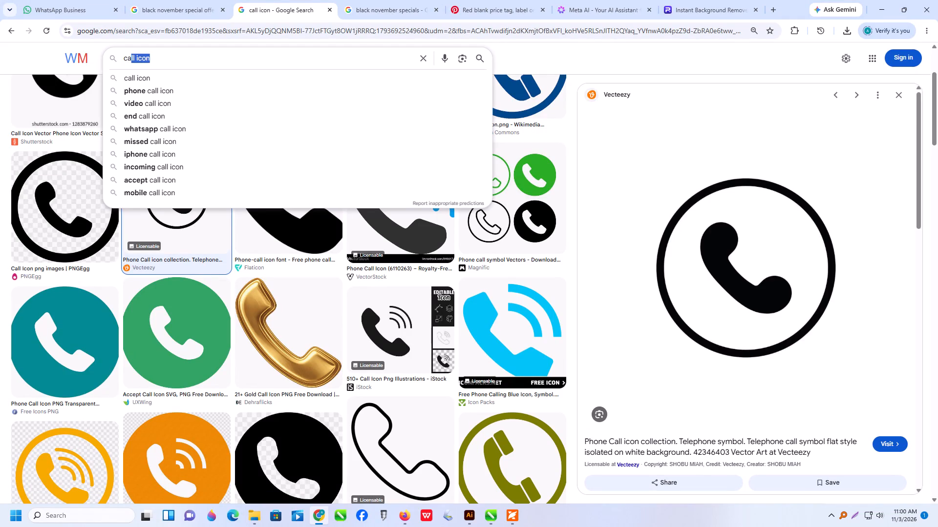
Search Google Images for luminous, and refine the search to "luminous color".
text(LUM)
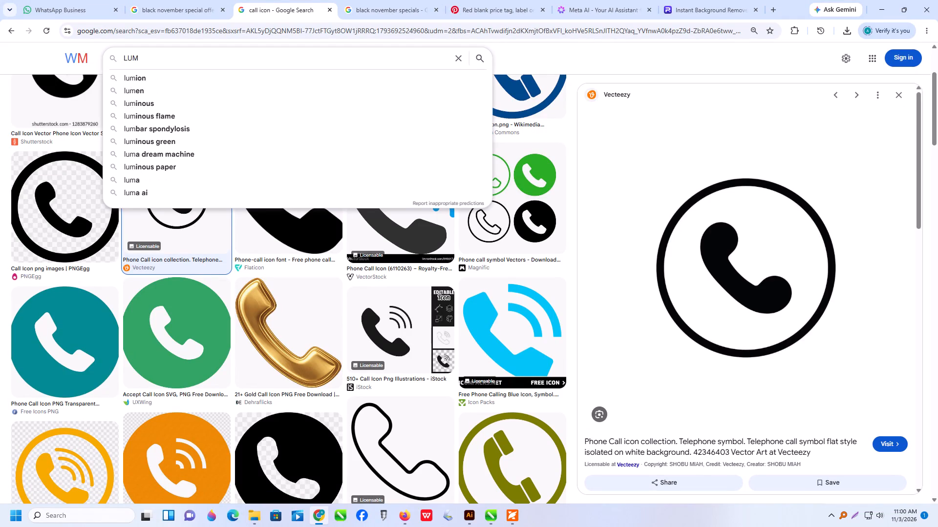
click(157, 106)
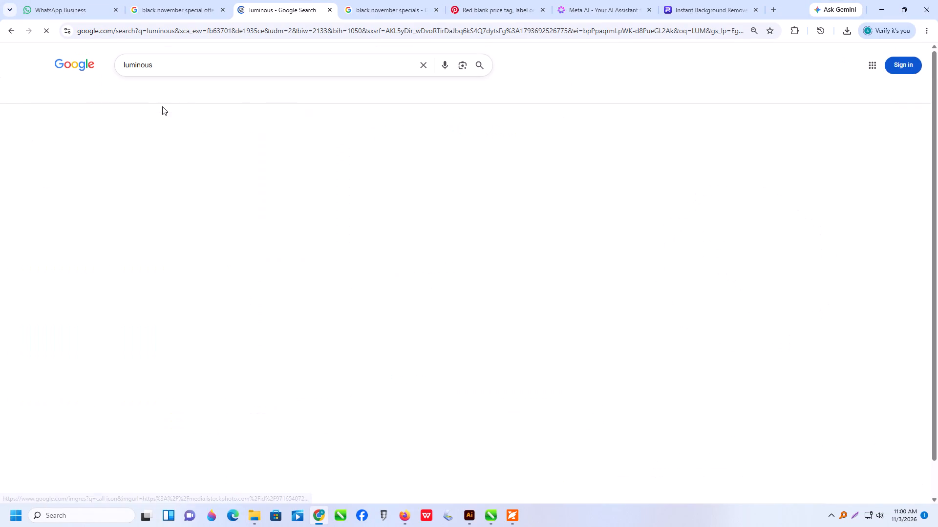
click(172, 71)
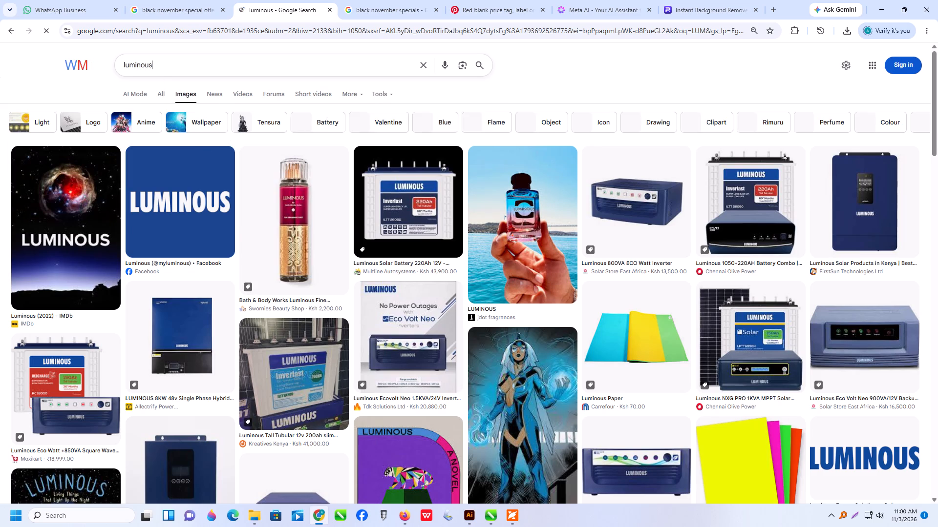
key(space)
key(c)
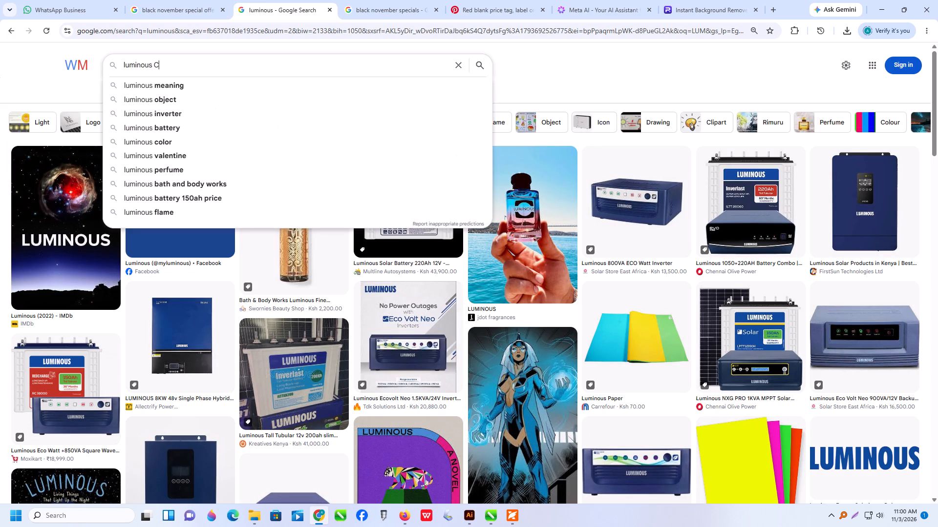
click(177, 84)
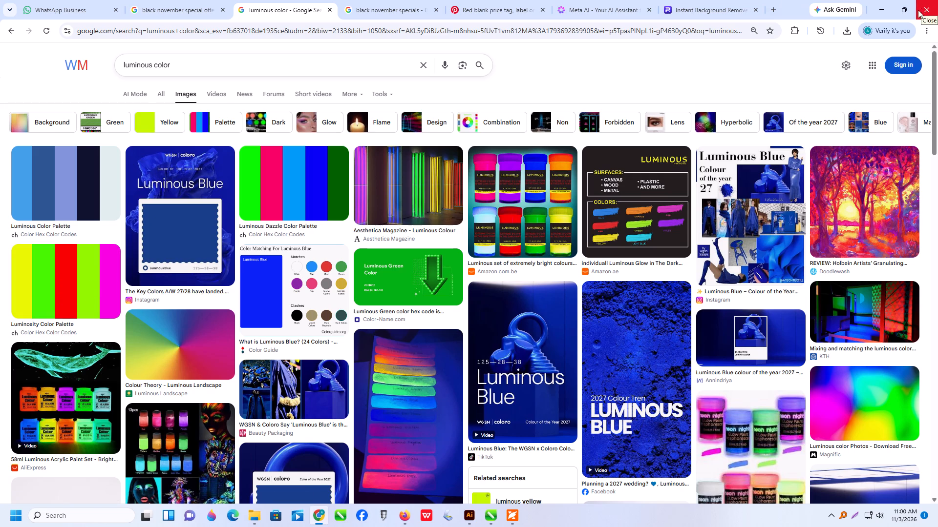
Back in Illustrator, fill the green triangle on the third artboard with the orange swatch and leave isolation mode.
click(886, 13)
triple_click(404, 232)
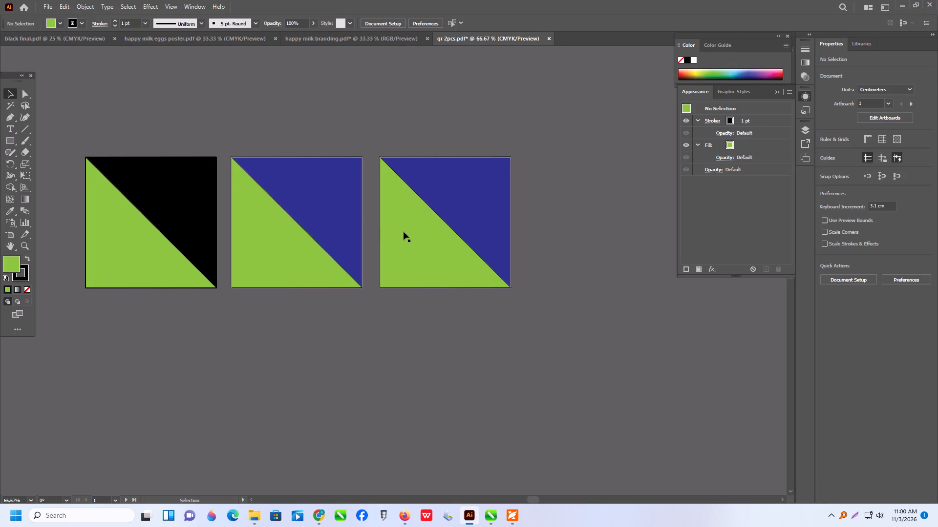
triple_click(404, 232)
click(404, 232)
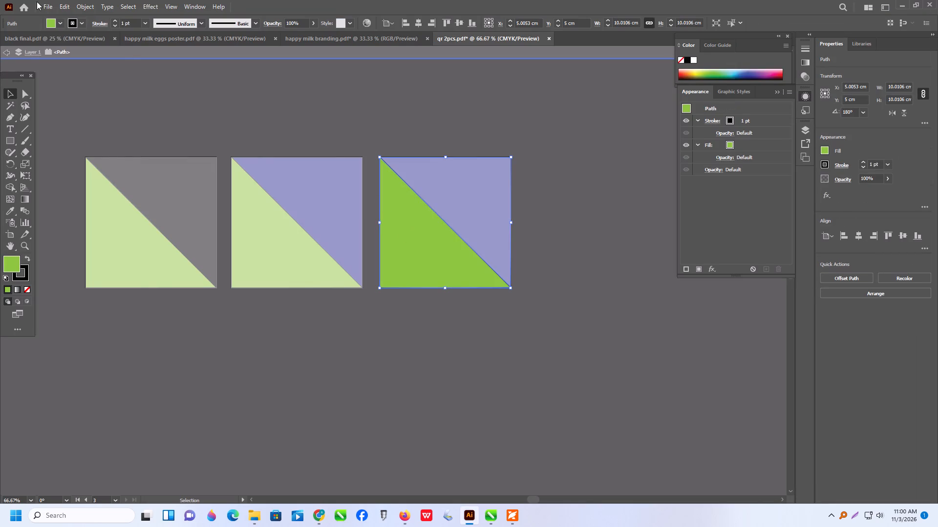
click(61, 24)
click(98, 41)
triple_click(308, 126)
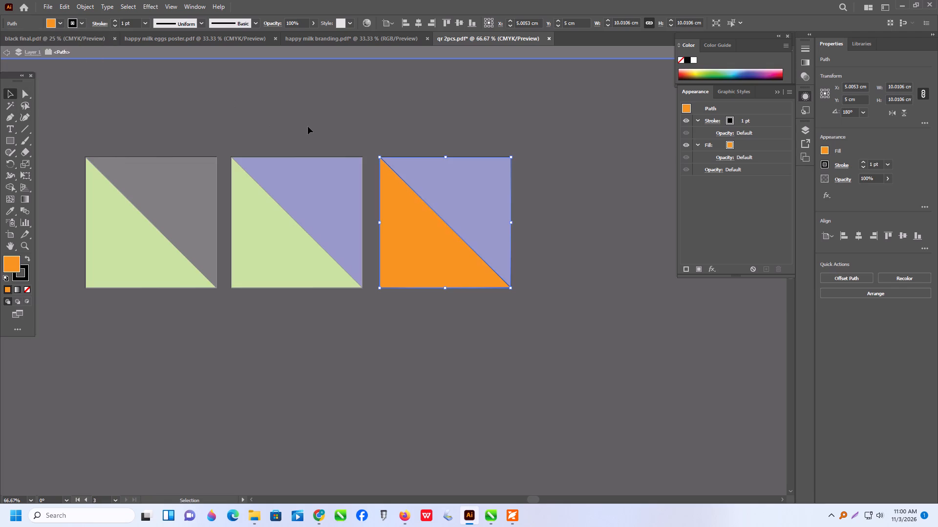
click(308, 126)
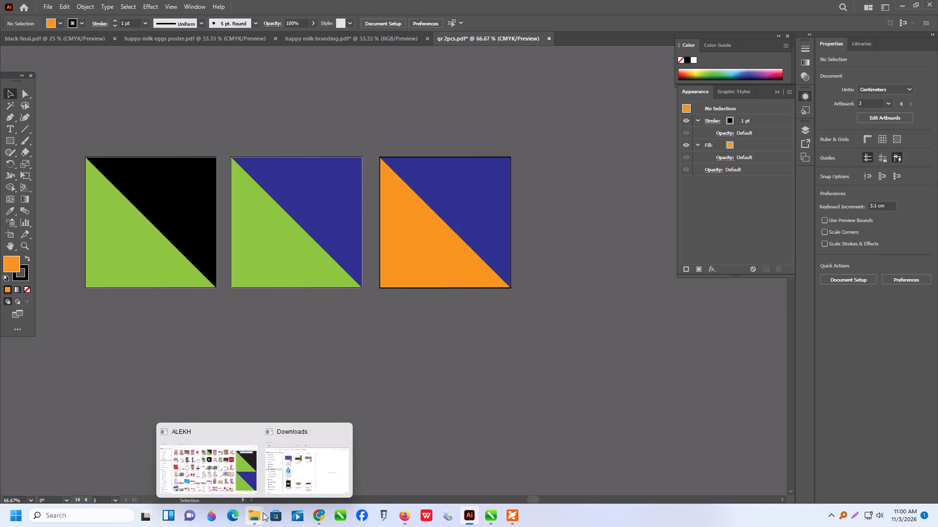
Switch to Chrome and copy the five-stripe Luminosity Color Palette image from the luminous color results.
click(317, 517)
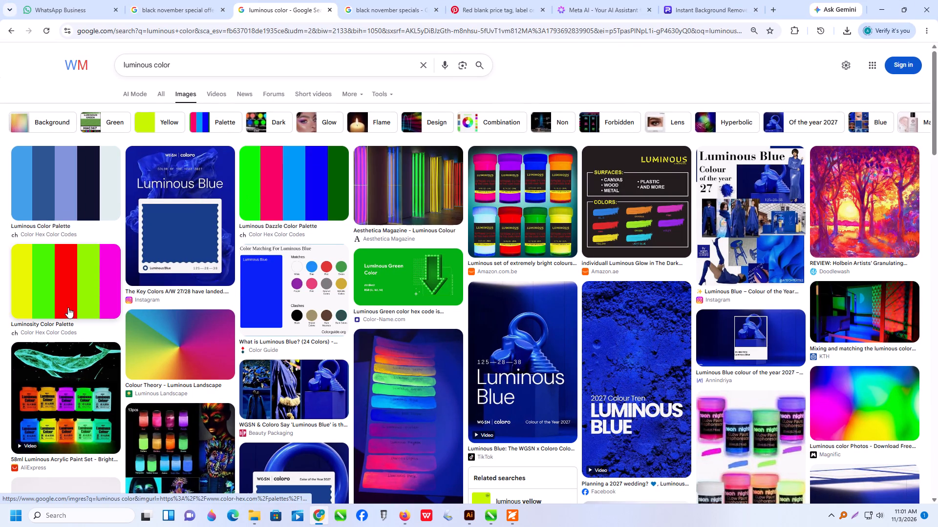
click(78, 273)
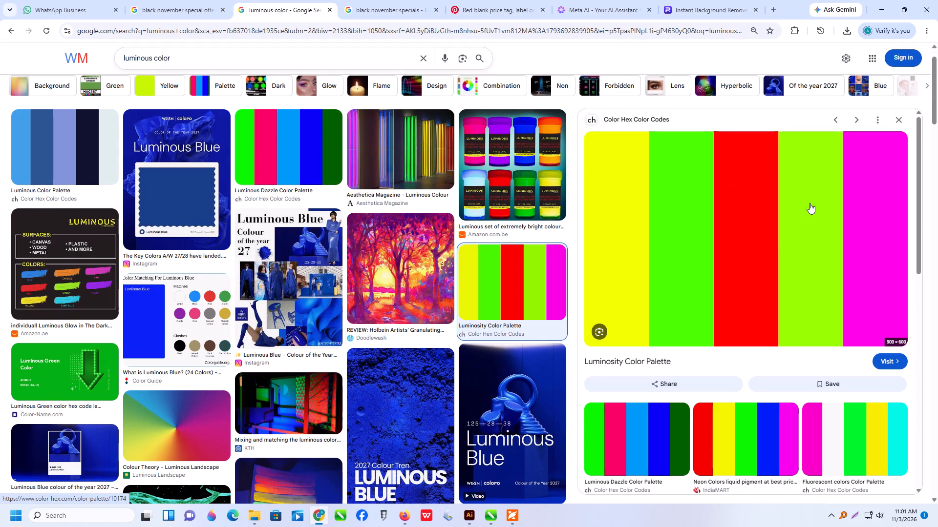
right_click(826, 251)
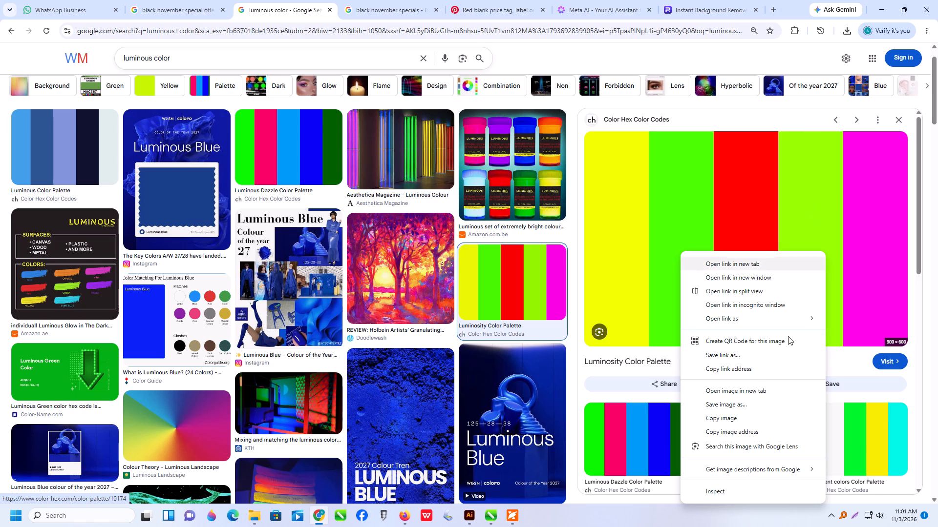
click(724, 420)
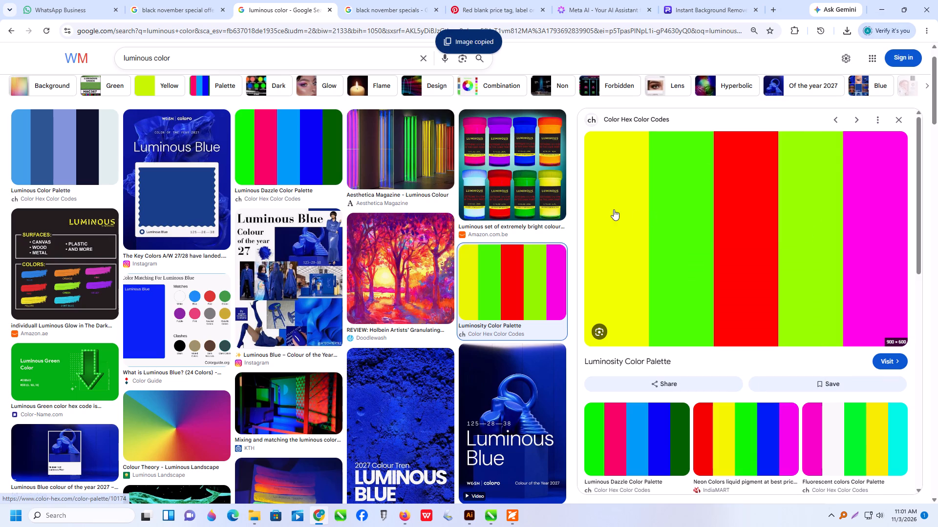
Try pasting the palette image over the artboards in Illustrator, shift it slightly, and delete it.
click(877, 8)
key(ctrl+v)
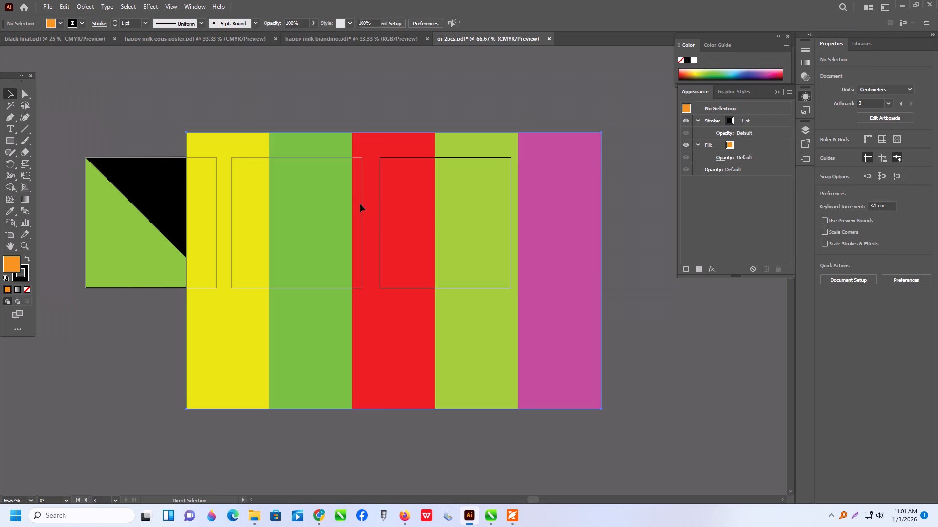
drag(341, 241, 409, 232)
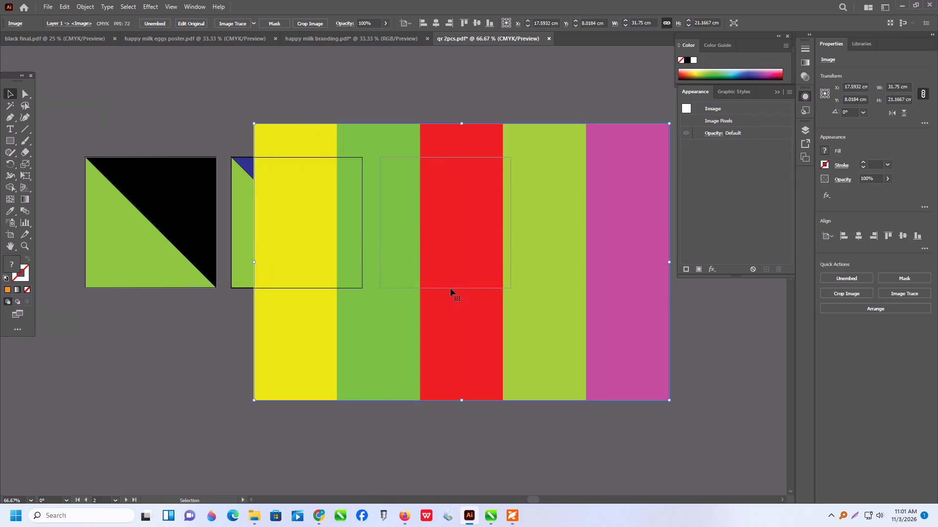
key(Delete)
Isolate the first artboard's green triangle, paste the palette image beside it, and recolour the triangle with the Eyedropper from the light green fourth stripe.
triple_click(128, 265)
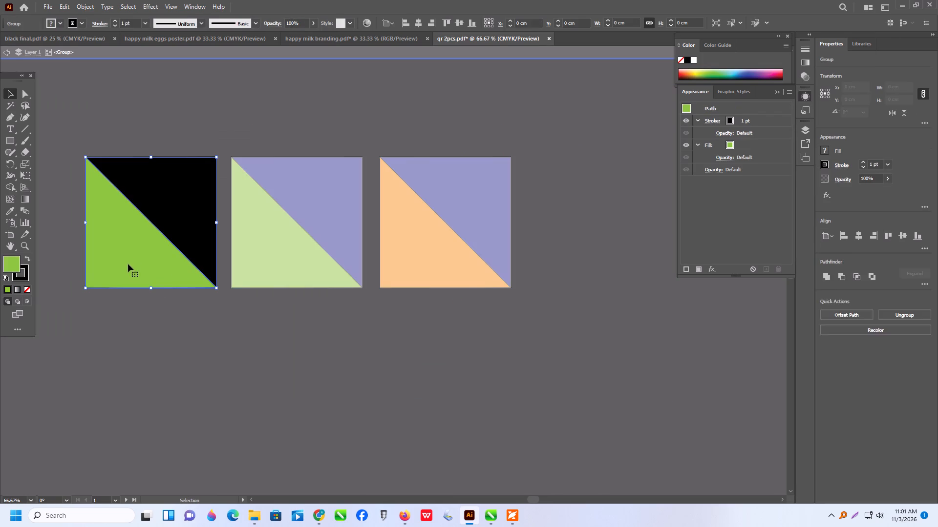
triple_click(131, 256)
double_click(131, 256)
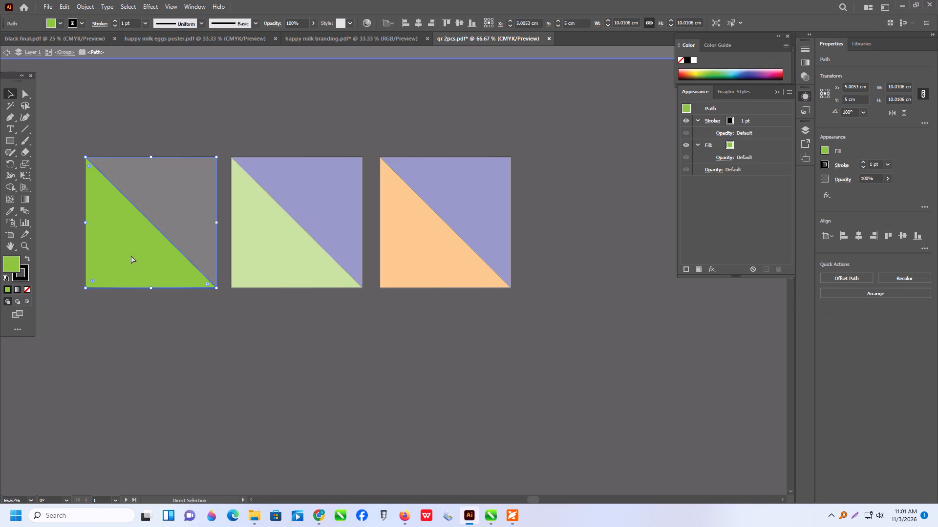
key(ctrl+v)
drag(255, 321, 273, 325)
click(151, 282)
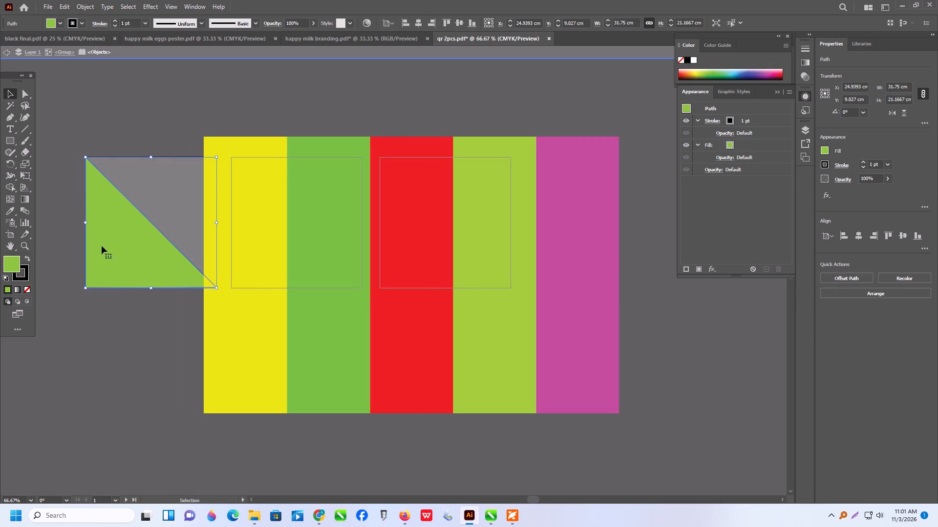
drag(9, 211, 24, 214)
click(503, 221)
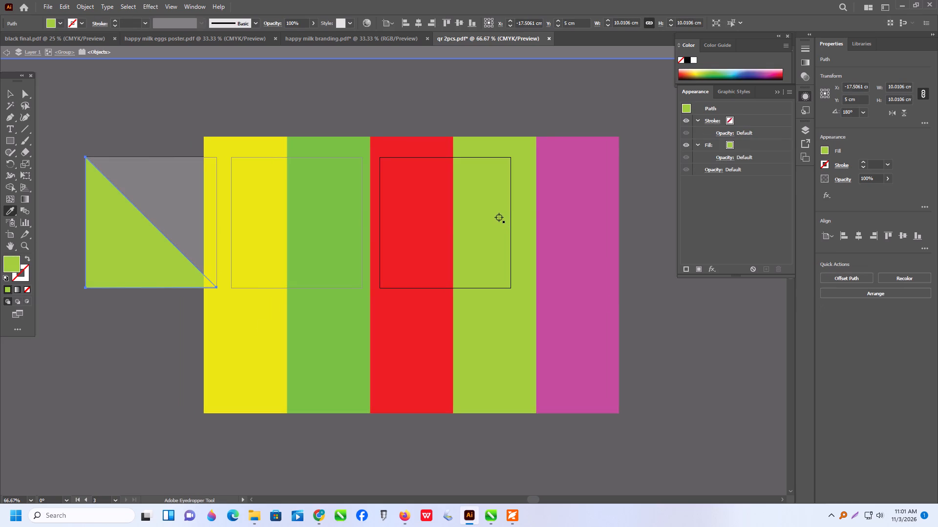
click(499, 217)
click(321, 251)
double_click(519, 202)
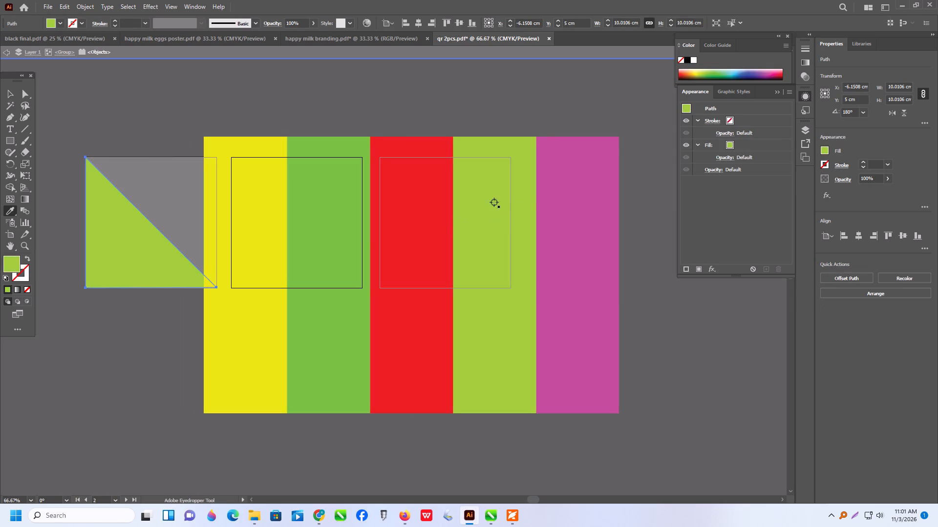
Delete the pasted palette image and leave the group's isolation mode.
click(7, 93)
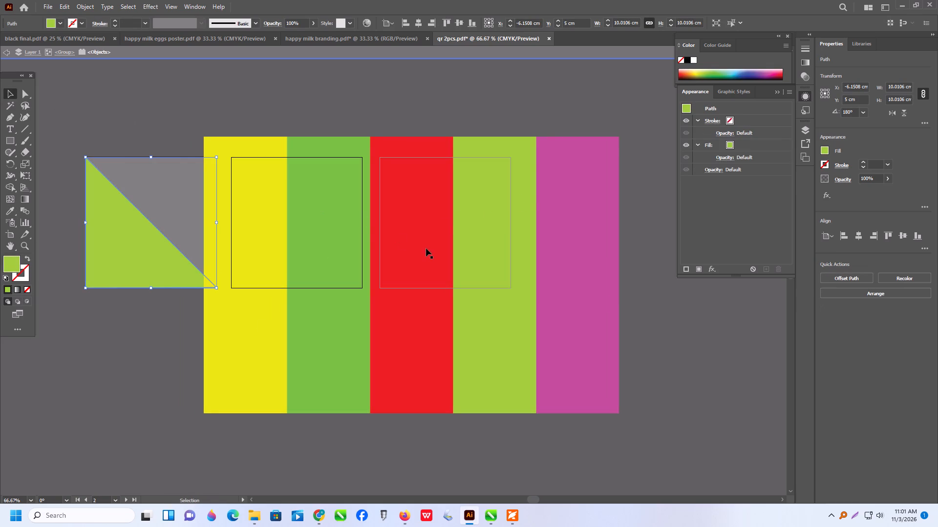
click(122, 102)
click(242, 151)
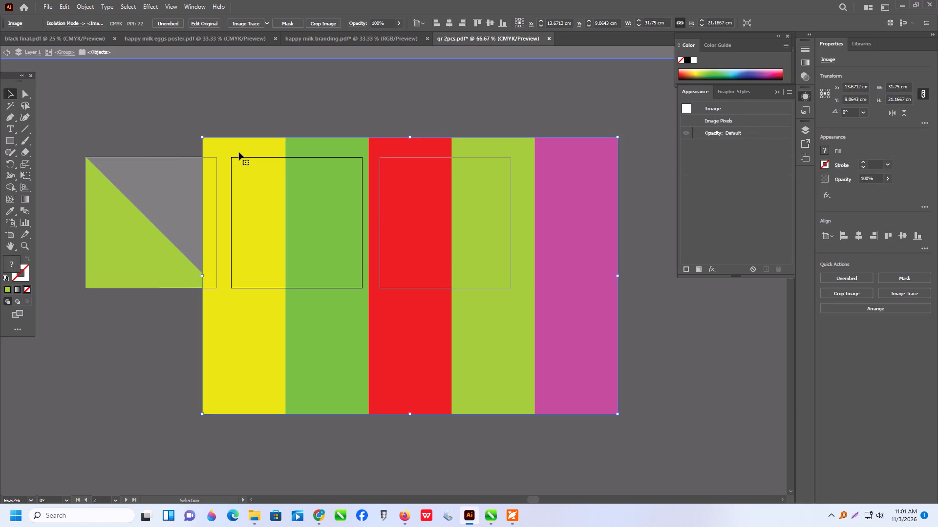
key(Delete)
triple_click(244, 141)
click(244, 141)
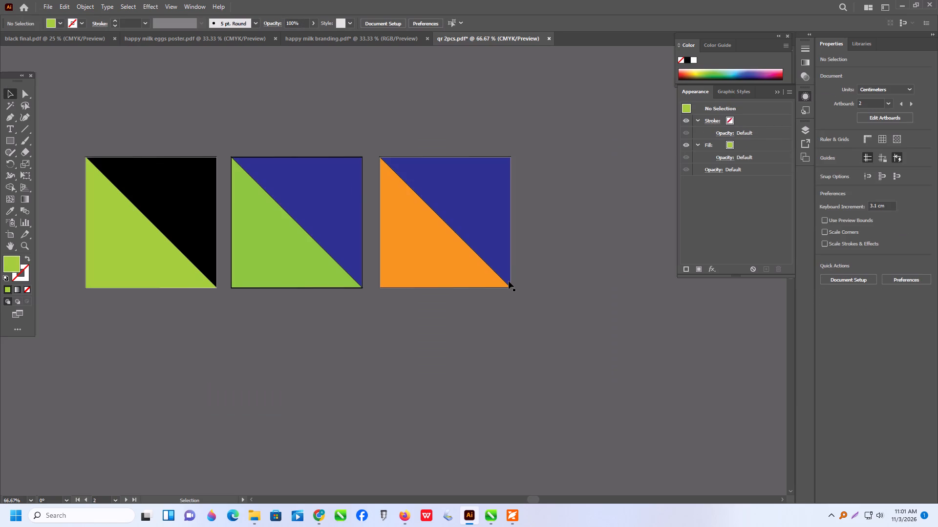
With the third artboard's orange triangle selected, search Google Images for "orange color" in Chrome and copy the Red orange #FF4D00 image.
scroll(509, 281, down, 1)
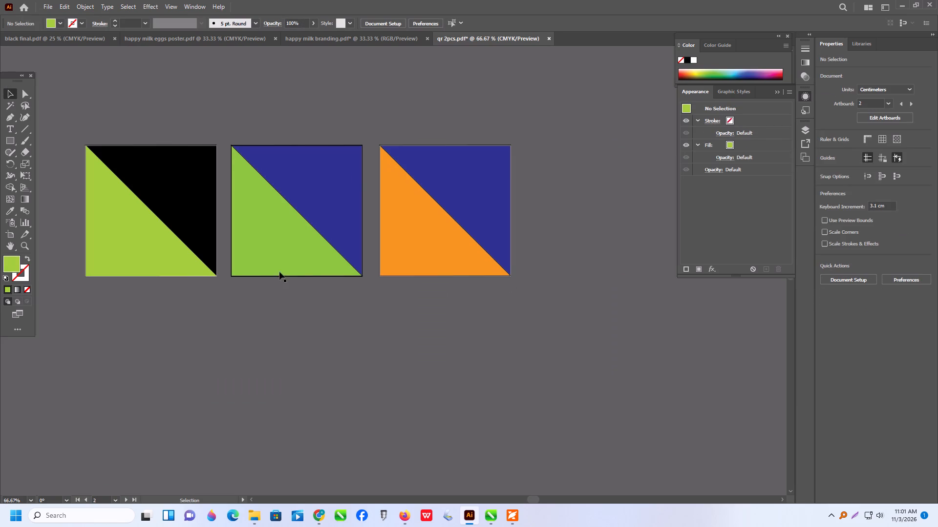
click(432, 238)
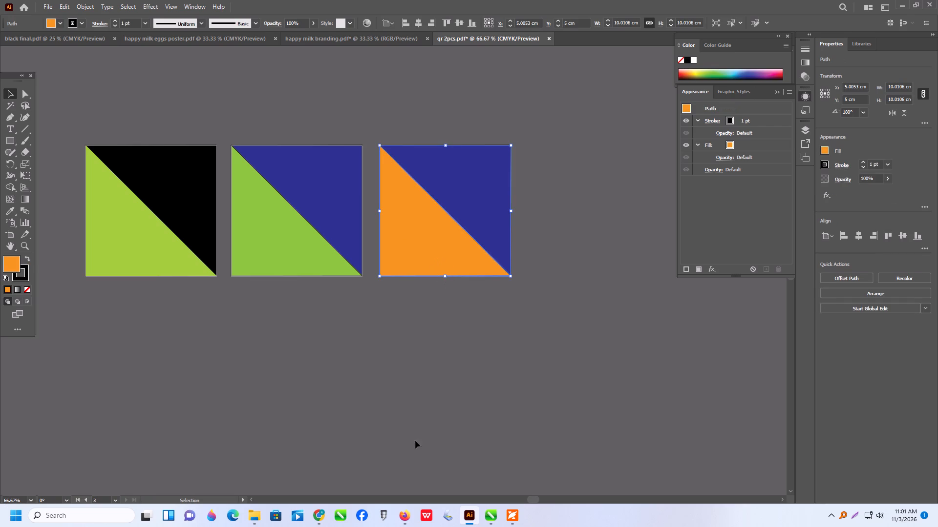
click(317, 519)
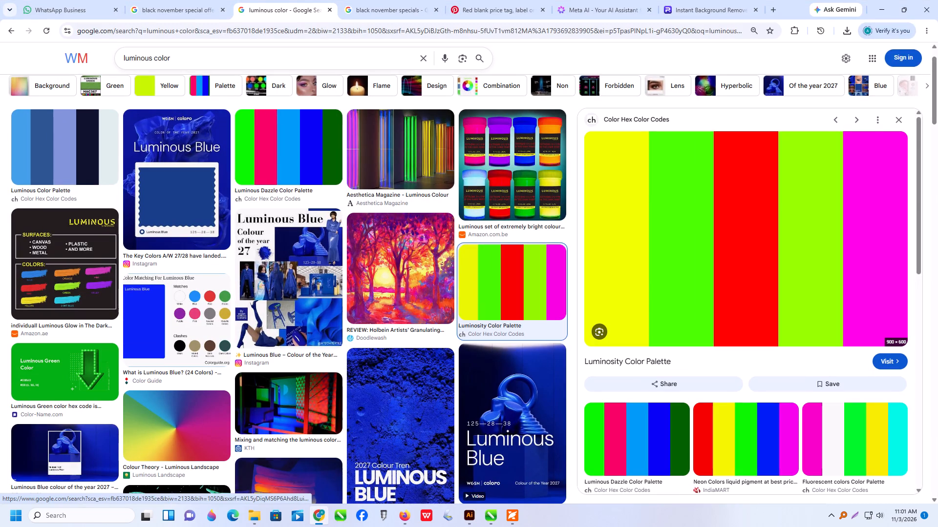
double_click(142, 58)
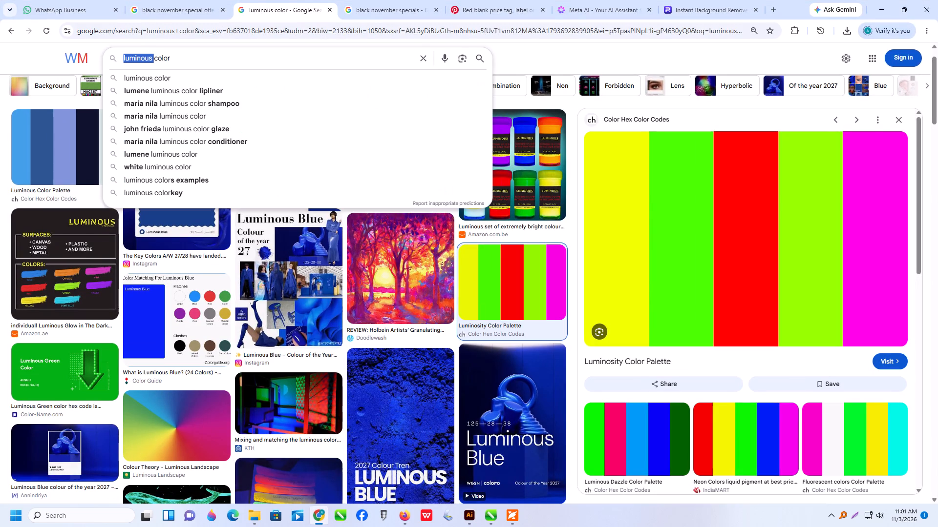
text(ORA)
click(175, 80)
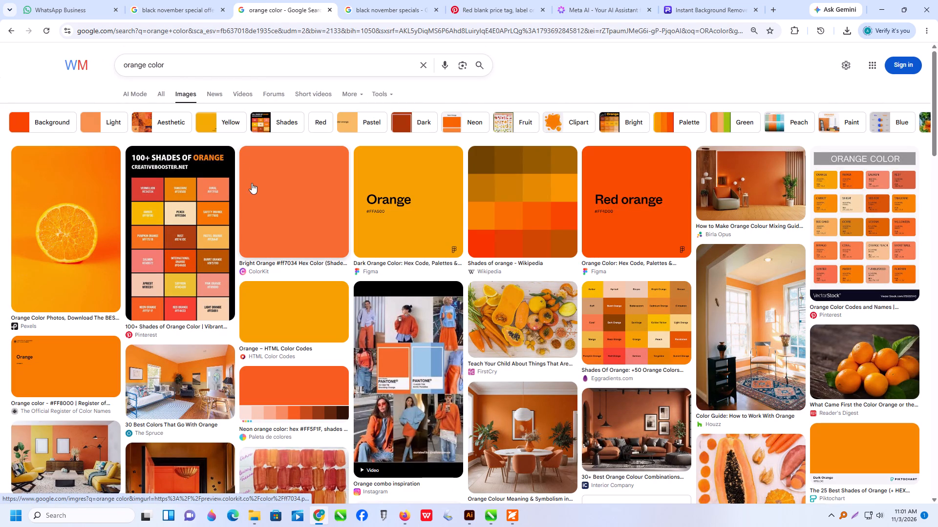
click(651, 231)
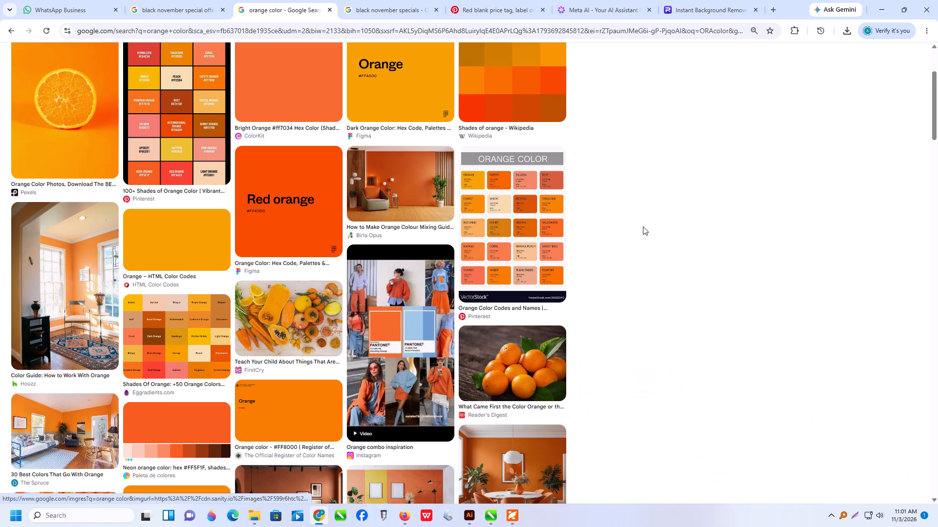
right_click(743, 193)
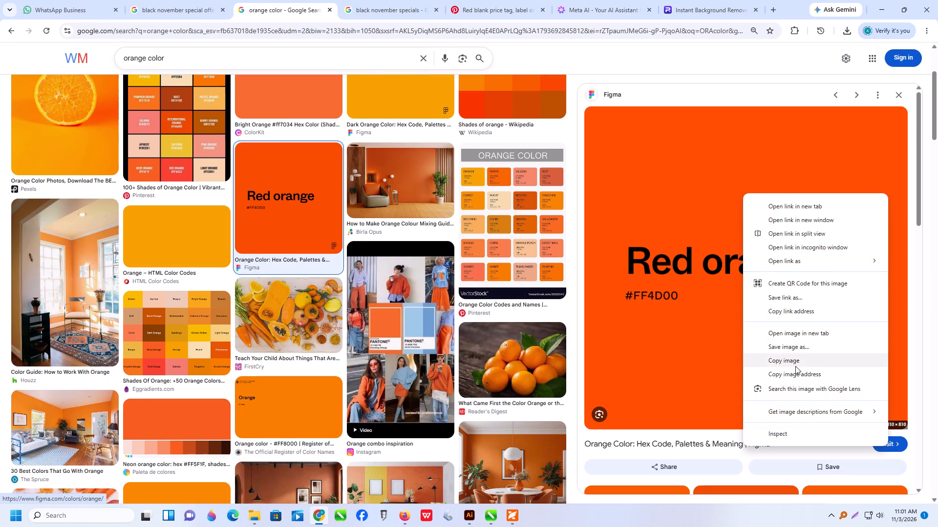
click(795, 364)
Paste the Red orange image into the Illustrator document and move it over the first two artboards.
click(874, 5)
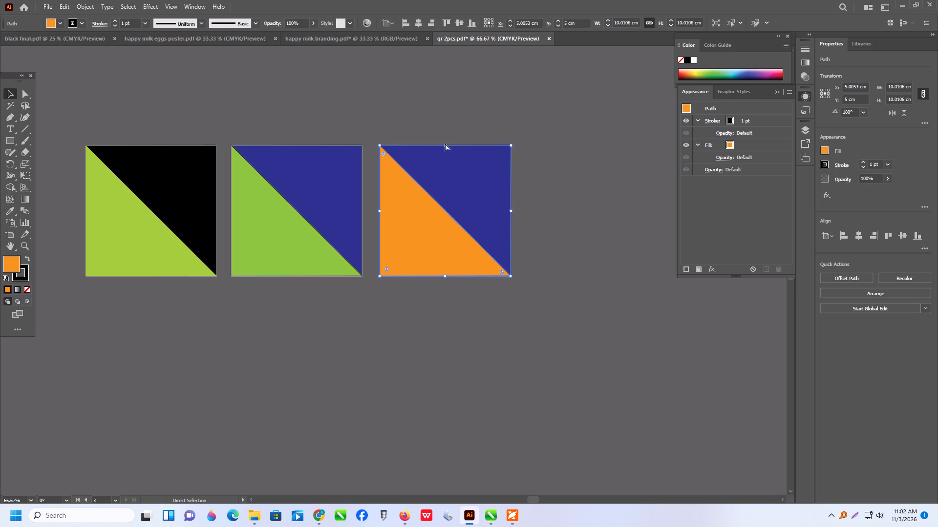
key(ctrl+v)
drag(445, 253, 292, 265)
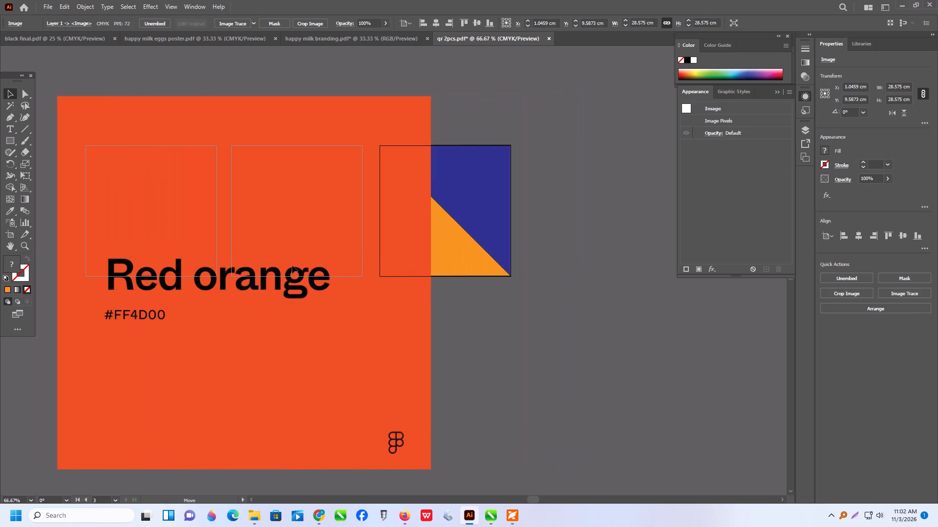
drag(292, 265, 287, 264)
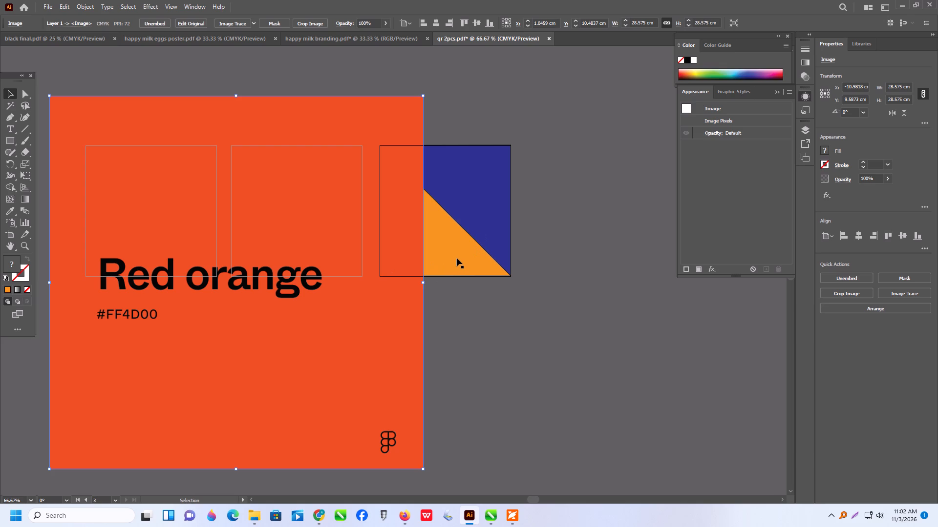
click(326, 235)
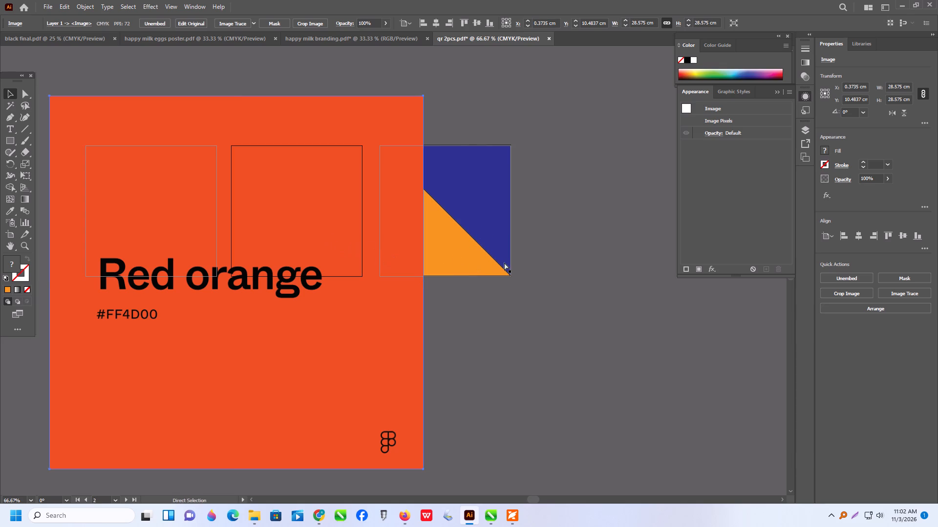
Cut the Red orange image, isolate the third artboard's orange triangle, and paste the image back over the first two artboards.
key(ctrl+x)
triple_click(401, 260)
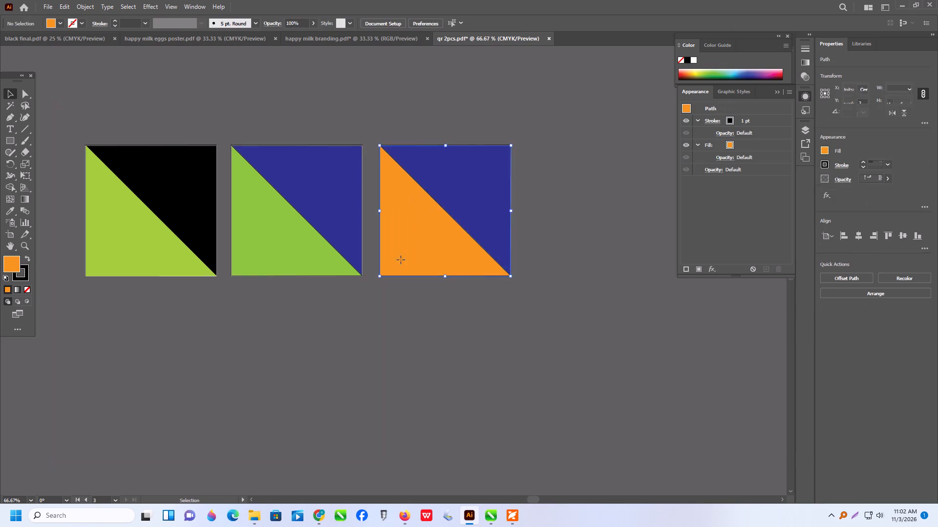
triple_click(416, 253)
double_click(416, 253)
triple_click(442, 246)
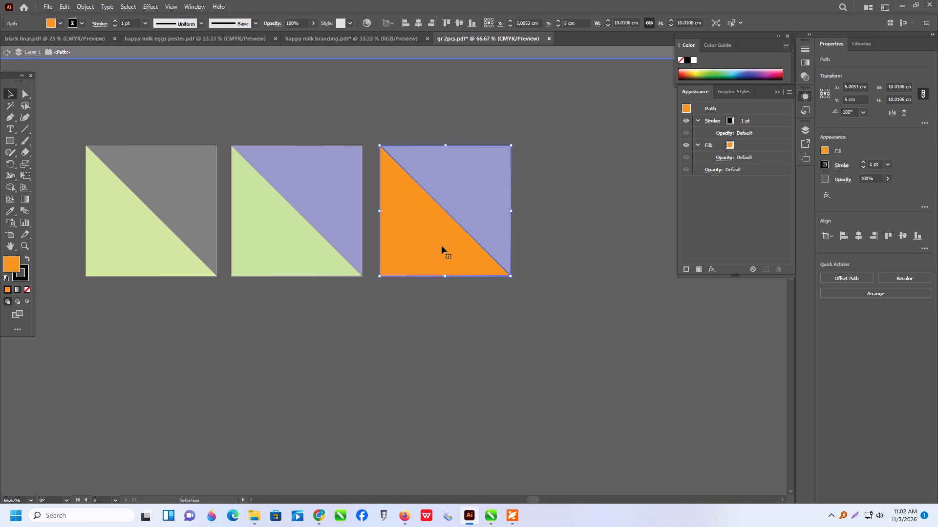
double_click(442, 246)
triple_click(427, 247)
click(427, 247)
key(ctrl+v)
drag(504, 359, 225, 337)
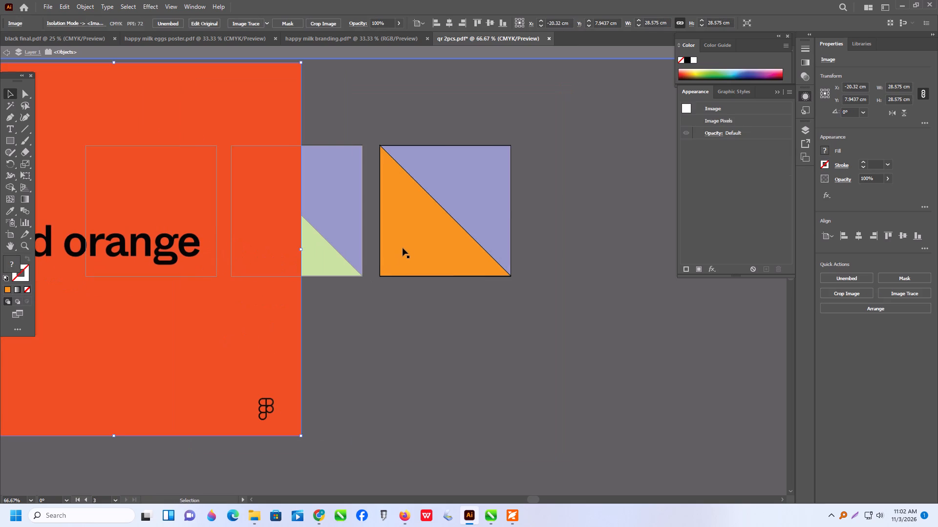
Recolour the third artboard's triangle with the Eyedropper, sampling the plain background of the Red orange image.
click(403, 247)
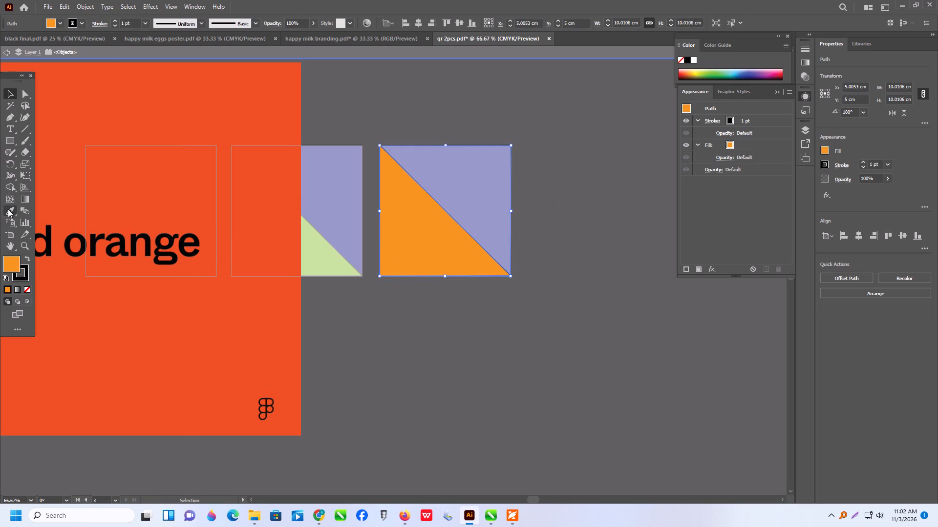
click(10, 210)
click(171, 327)
click(7, 94)
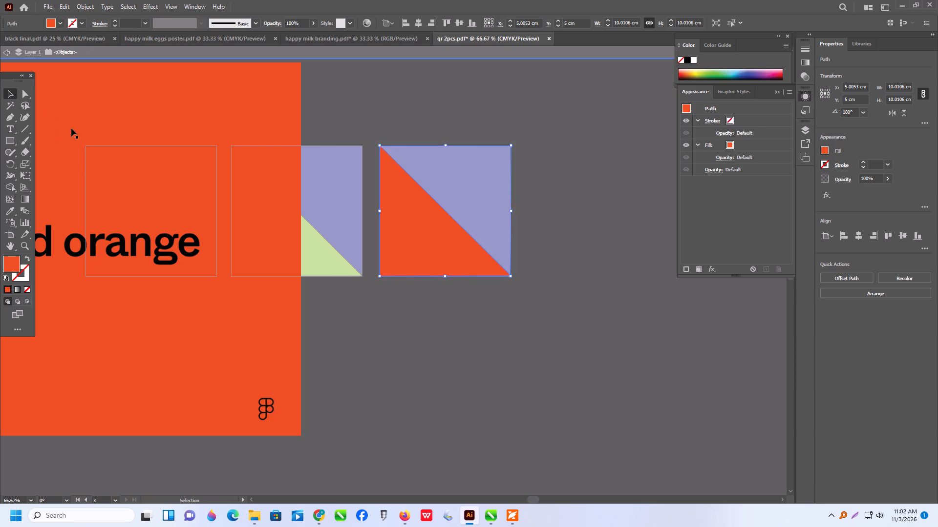
Delete the pasted Red orange image and leave isolation mode.
click(210, 236)
key(Delete)
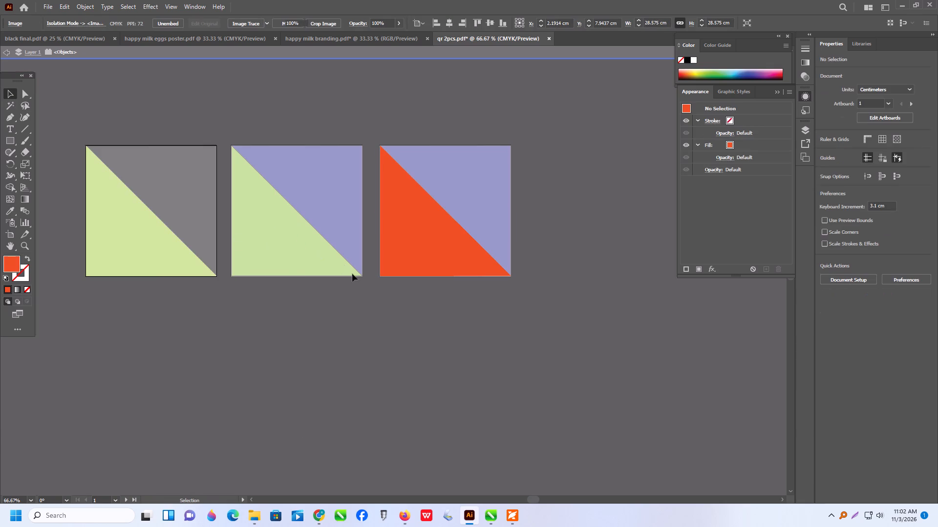
triple_click(419, 322)
click(417, 321)
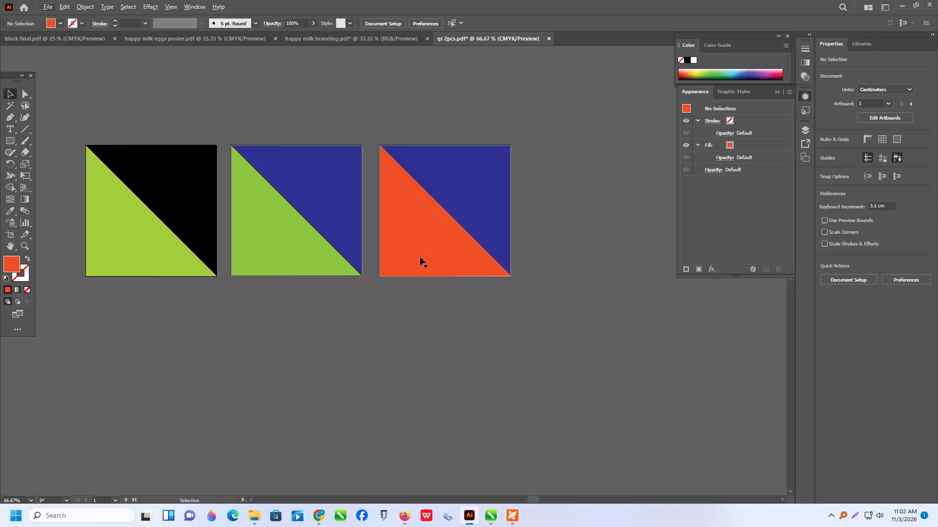
With nothing selected, set the fill colour to the lighter orange #F96846 in the Color Picker.
alt+scroll(420, 257, up, 3)
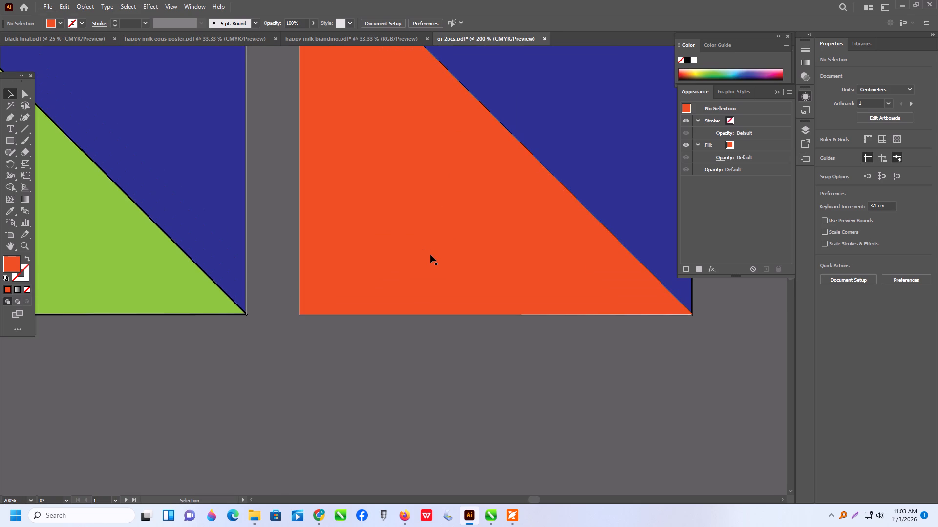
alt+scroll(430, 255, up, 1)
alt+scroll(430, 258, down, 2)
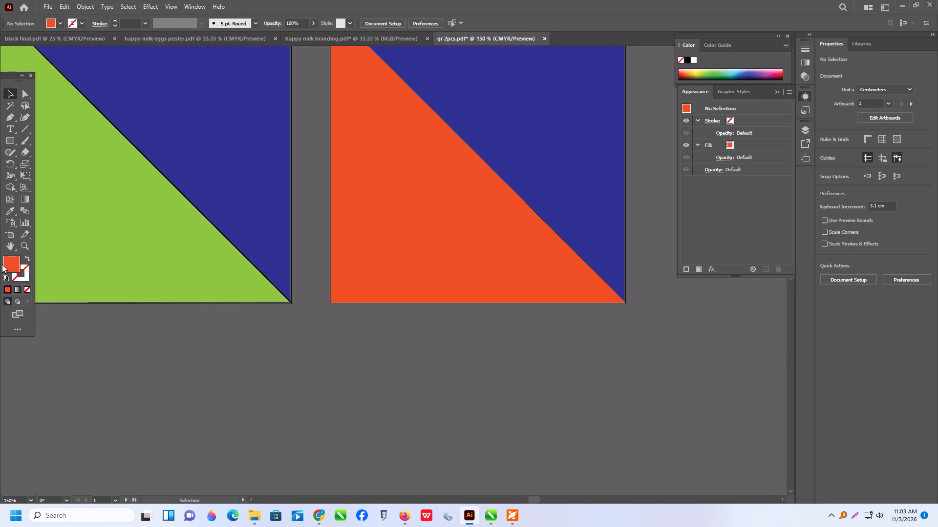
triple_click(5, 263)
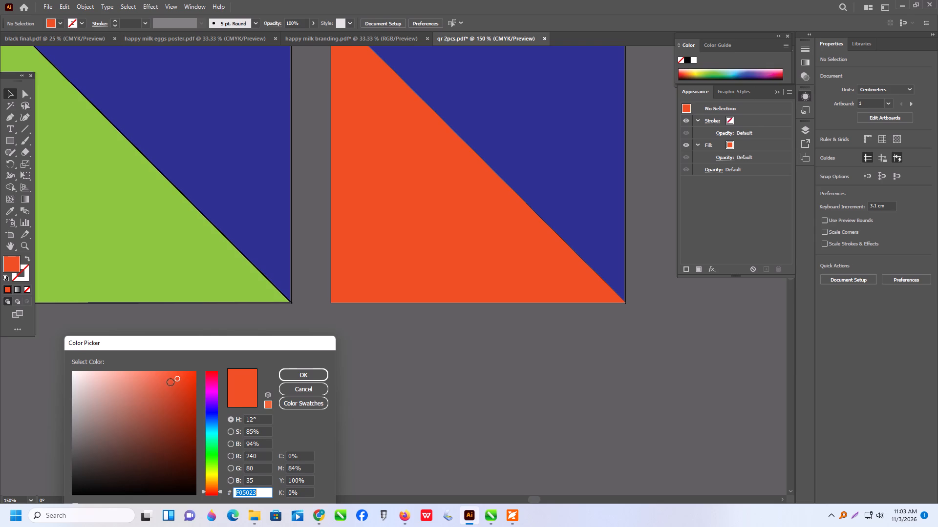
drag(176, 380, 166, 376)
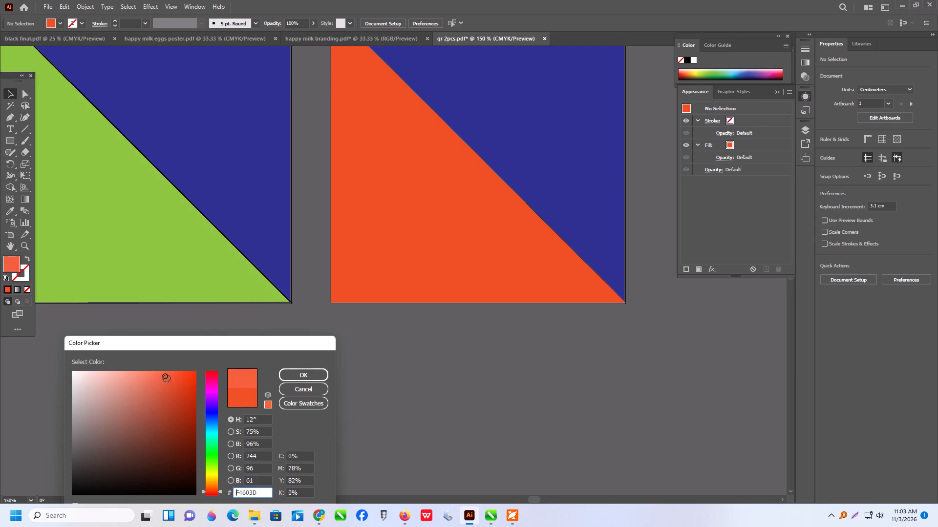
drag(167, 378, 162, 373)
click(292, 379)
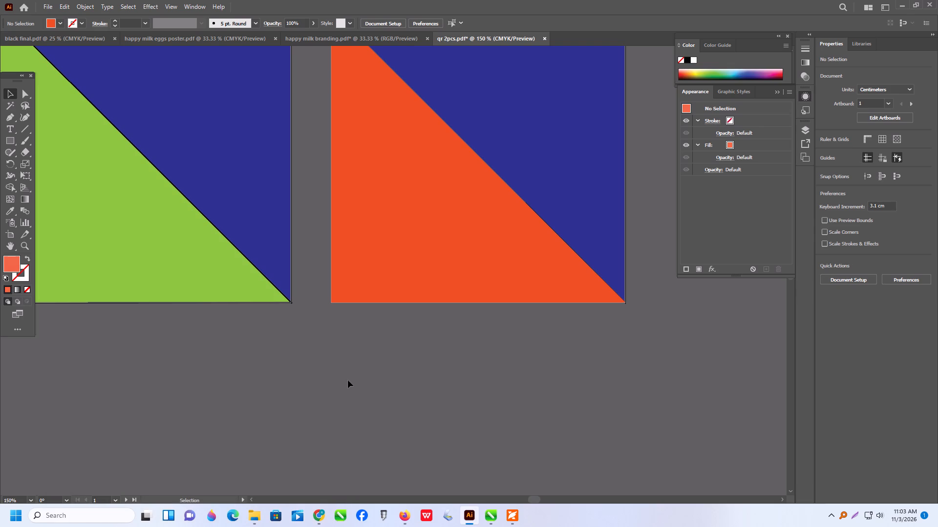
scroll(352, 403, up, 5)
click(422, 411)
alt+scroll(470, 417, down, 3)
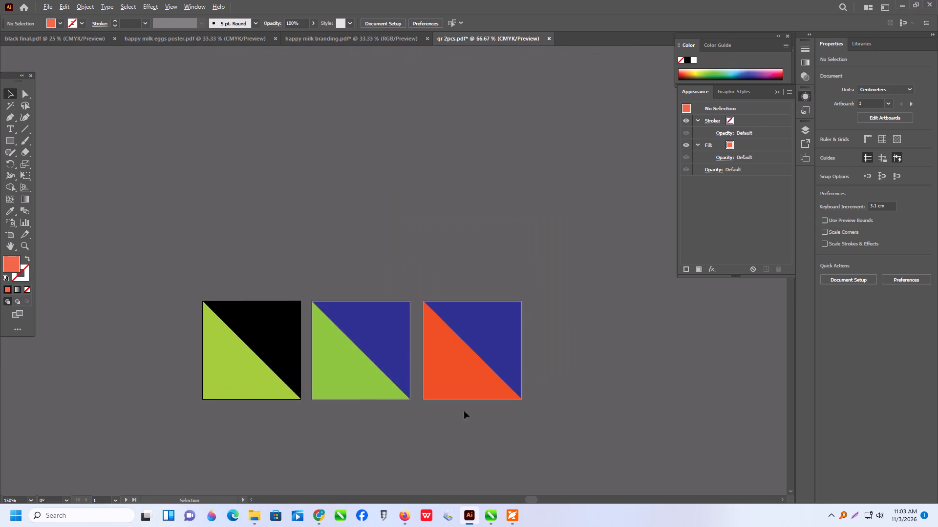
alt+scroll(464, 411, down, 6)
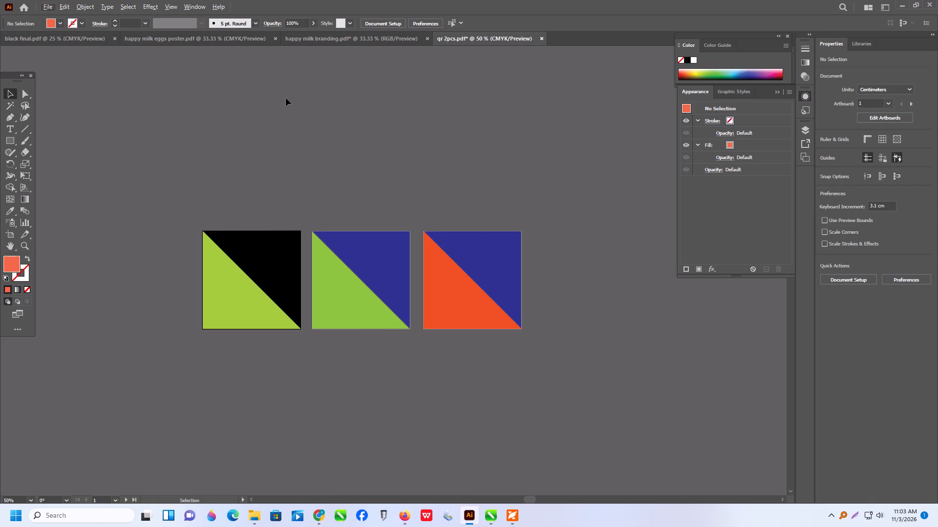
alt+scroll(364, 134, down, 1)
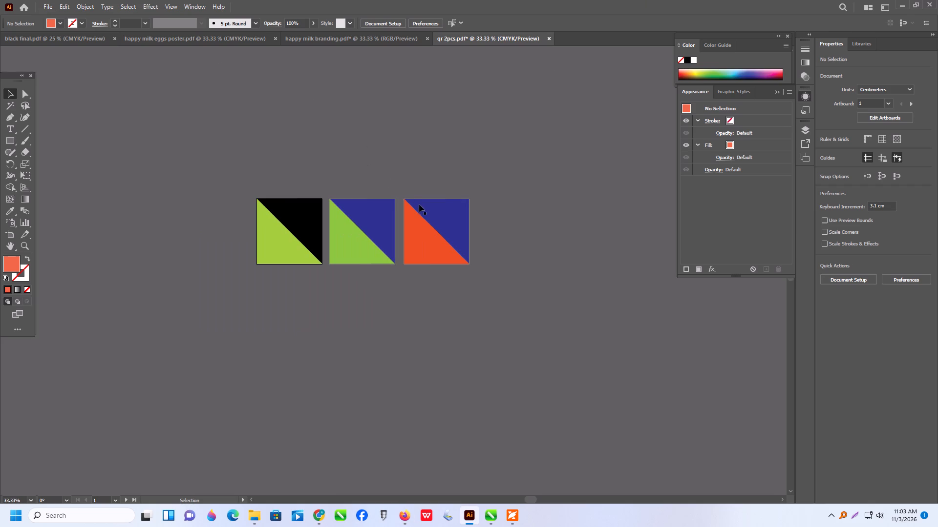
Switch to File Explorer and search the ALEKH folder for "KIBOT".
click(251, 520)
click(204, 483)
click(888, 48)
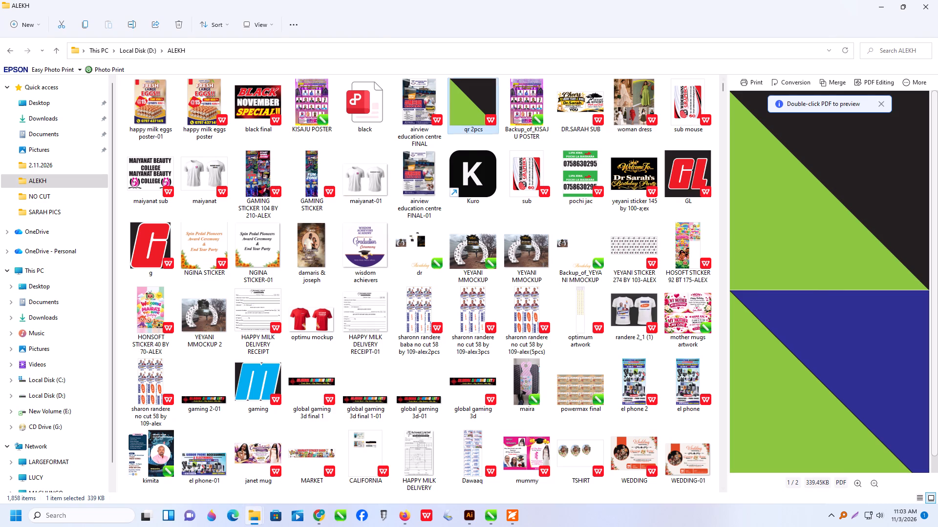
triple_click(882, 48)
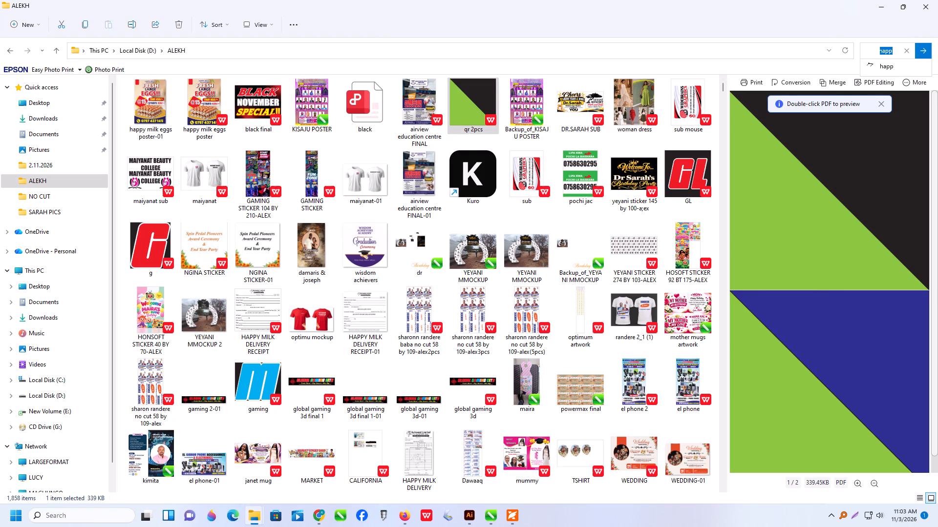
text(KIBOT)
click(923, 47)
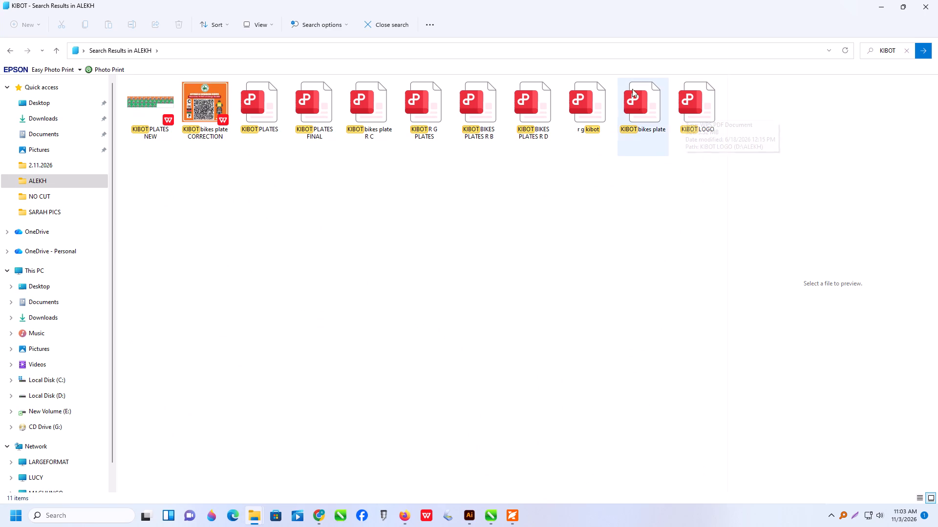
Open the PDF "KIBOT bikes plate CORRECTION" in Adobe Illustrator 2023, ignoring its missing linked images.
click(206, 106)
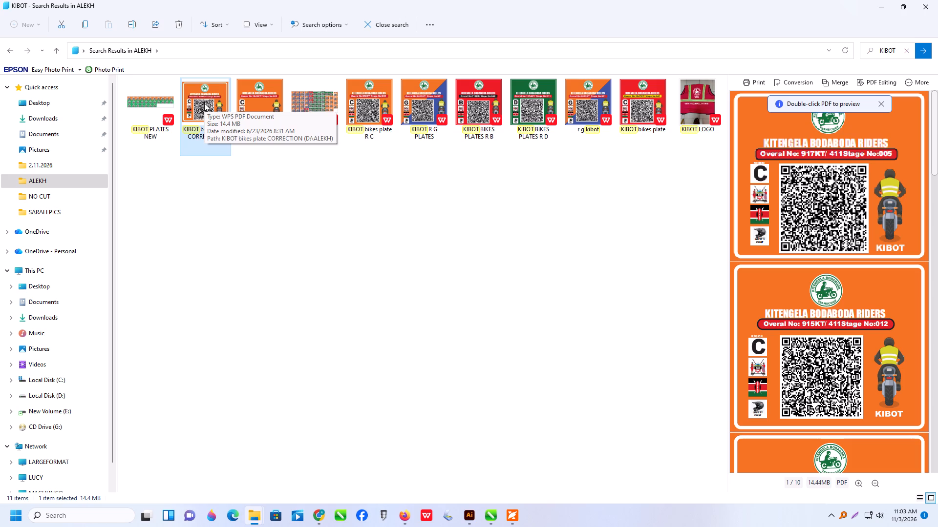
click(233, 192)
right_click(209, 103)
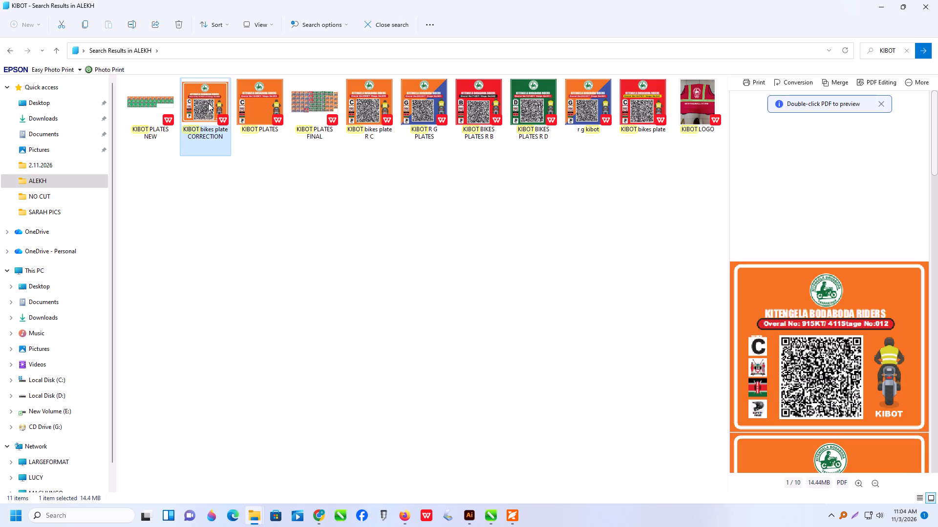
click(232, 152)
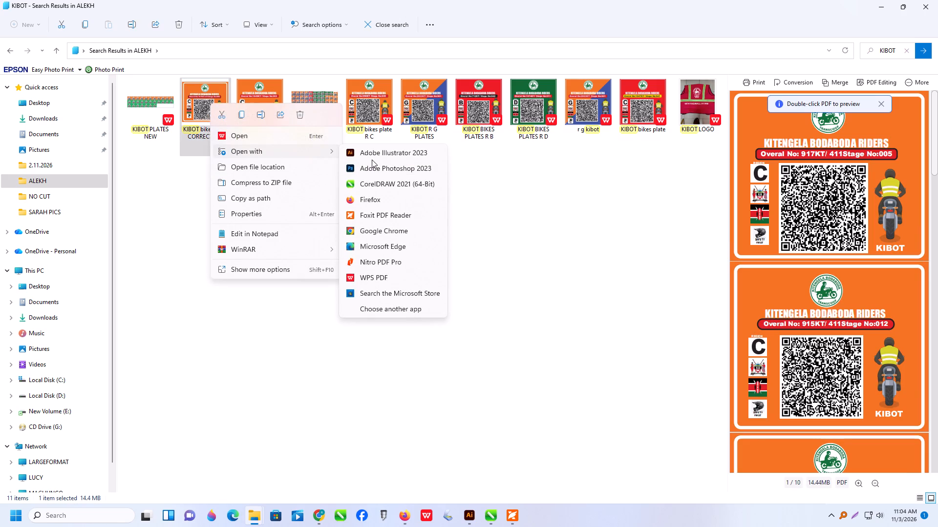
click(373, 154)
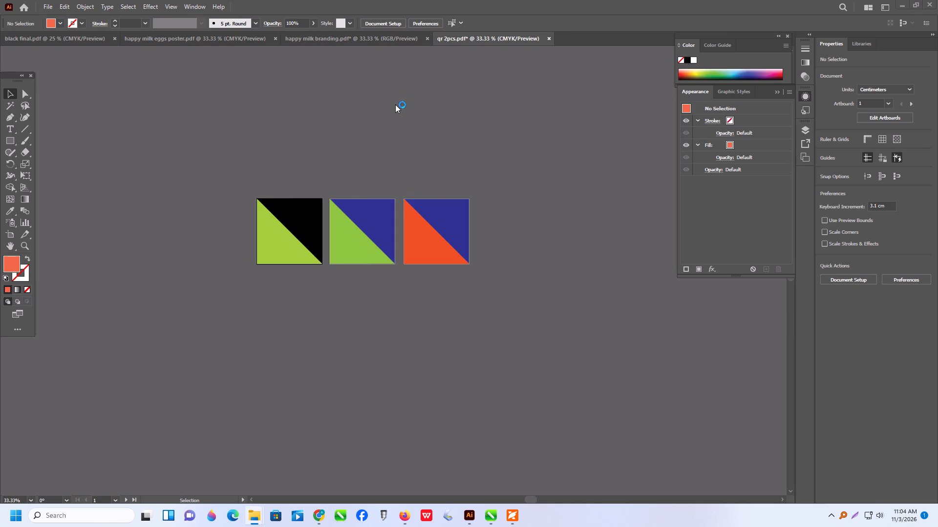
click(520, 274)
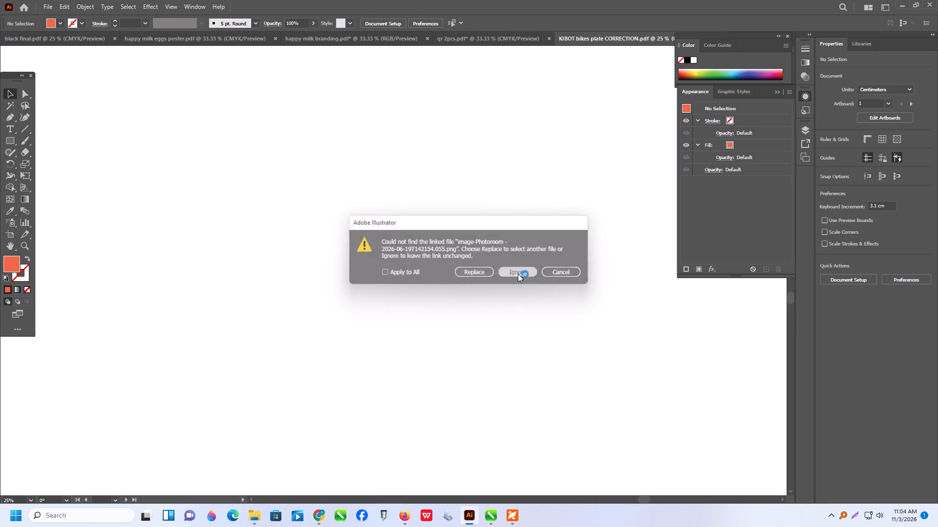
click(518, 274)
click(518, 274)
click(518, 274)
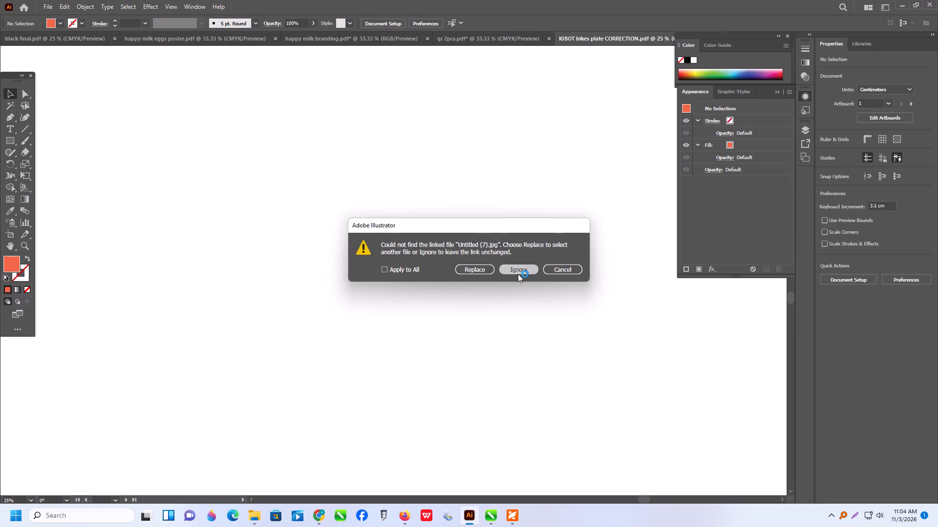
click(517, 272)
click(517, 272)
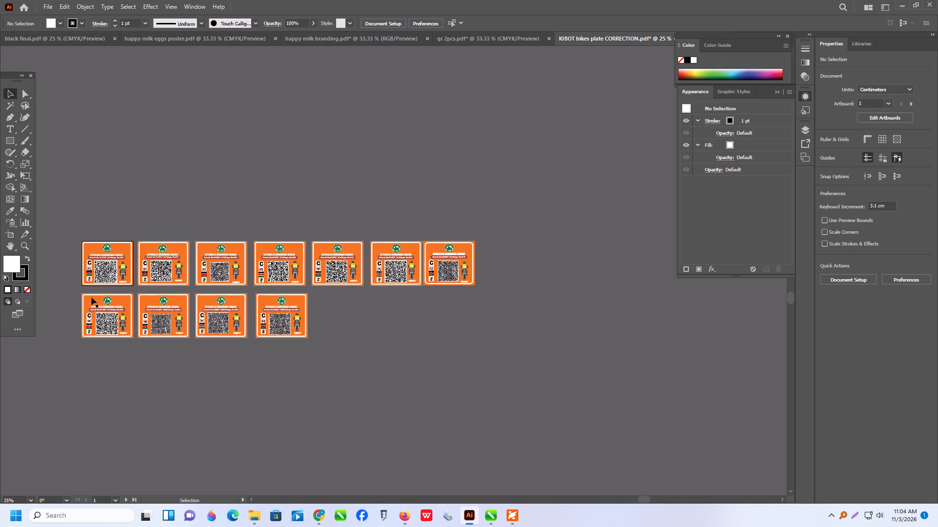
Ungroup the grouped artwork of the upper row of KIBOT plates and deselect it.
alt+scroll(66, 291, up, 5)
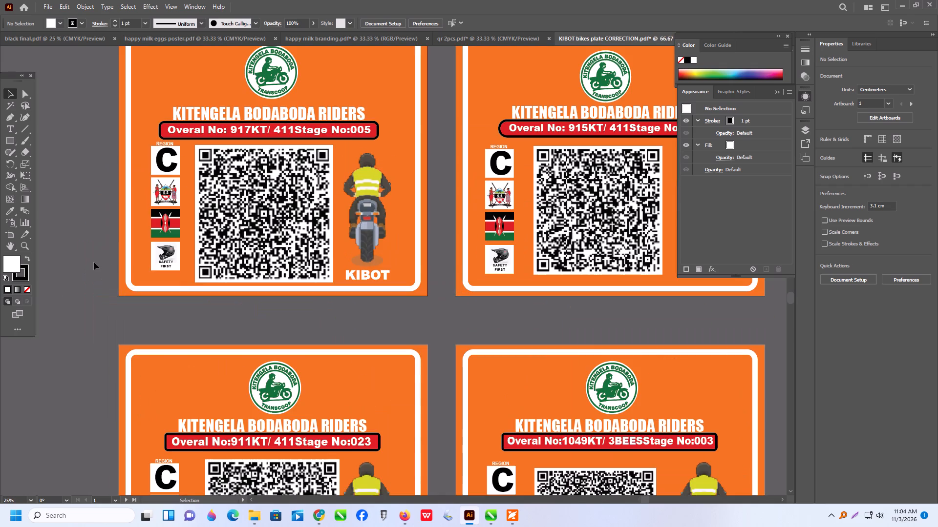
scroll(149, 257, up, 8)
click(161, 185)
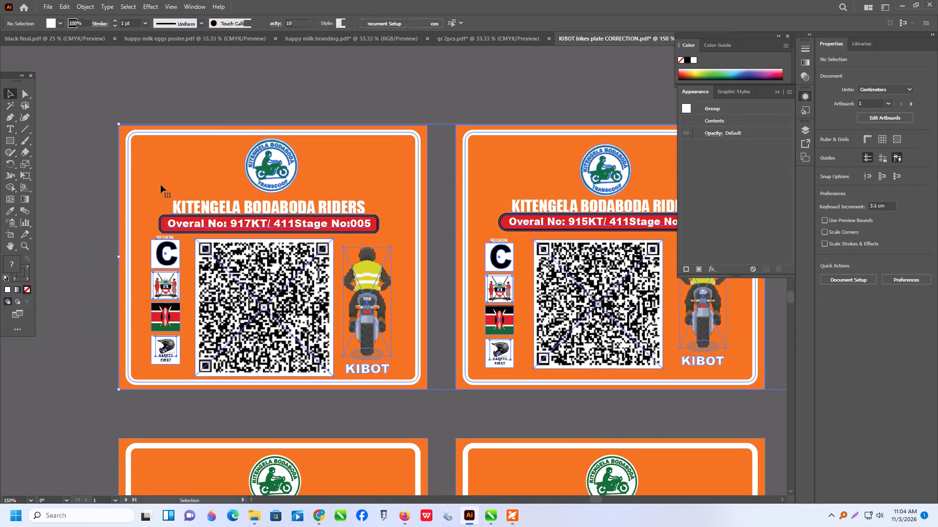
right_click(174, 176)
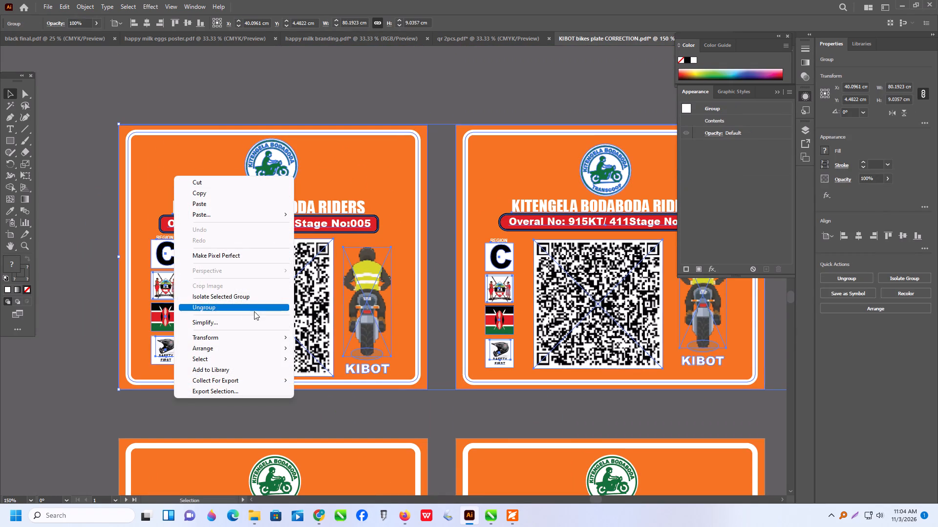
click(234, 309)
click(159, 102)
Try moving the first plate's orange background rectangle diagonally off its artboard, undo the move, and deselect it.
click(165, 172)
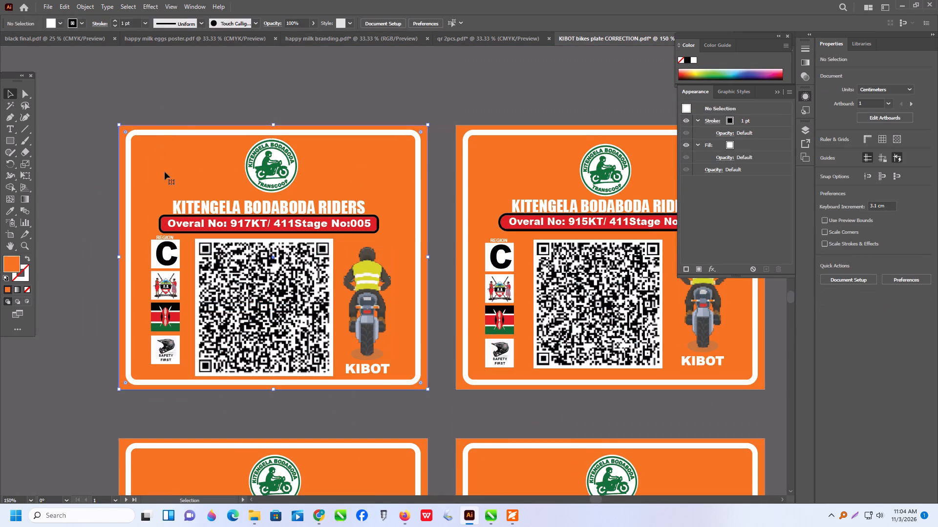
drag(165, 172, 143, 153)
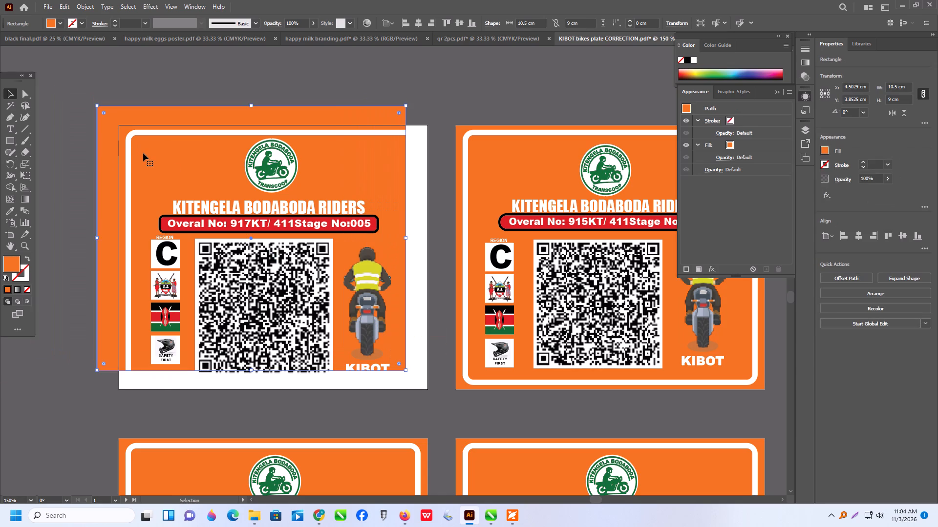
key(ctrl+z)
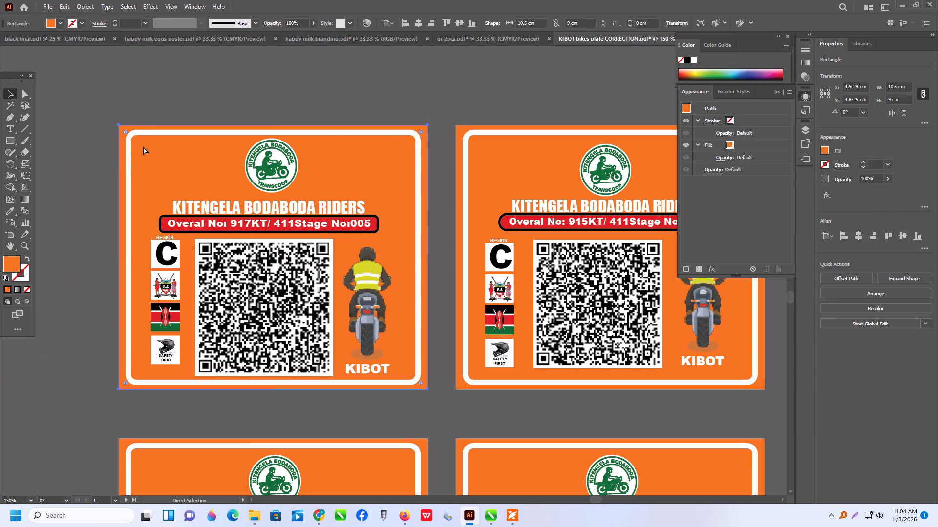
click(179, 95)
Switch to Google Chrome and search Google Images for "KITENGELA BODABODA ASSOCIATION" in place of the orange color query.
click(220, 205)
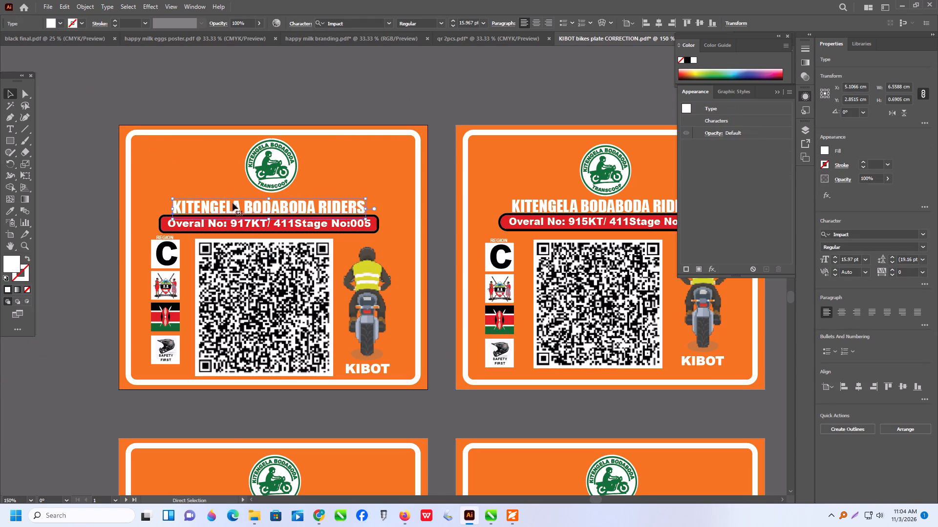
click(321, 515)
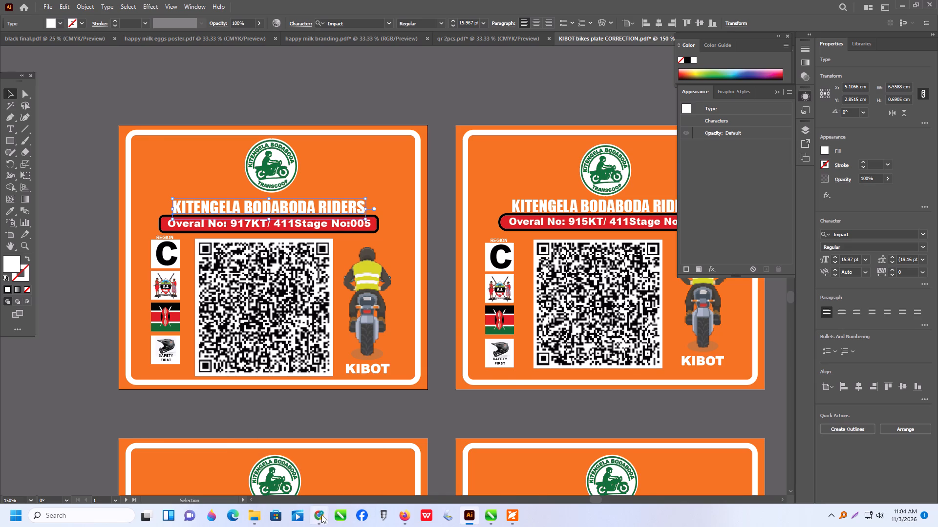
drag(192, 52, 116, 67)
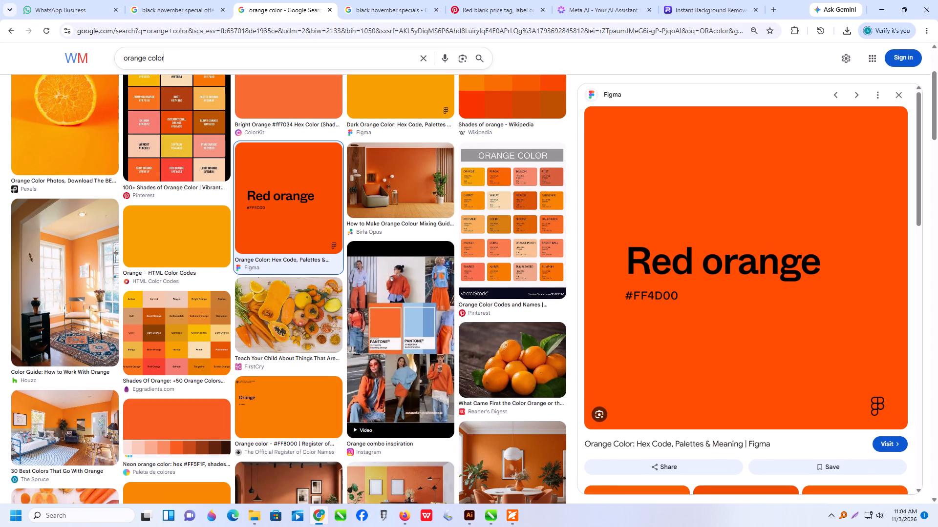
triple_click(163, 60)
click(163, 60)
text(KITENGE)
key(l)
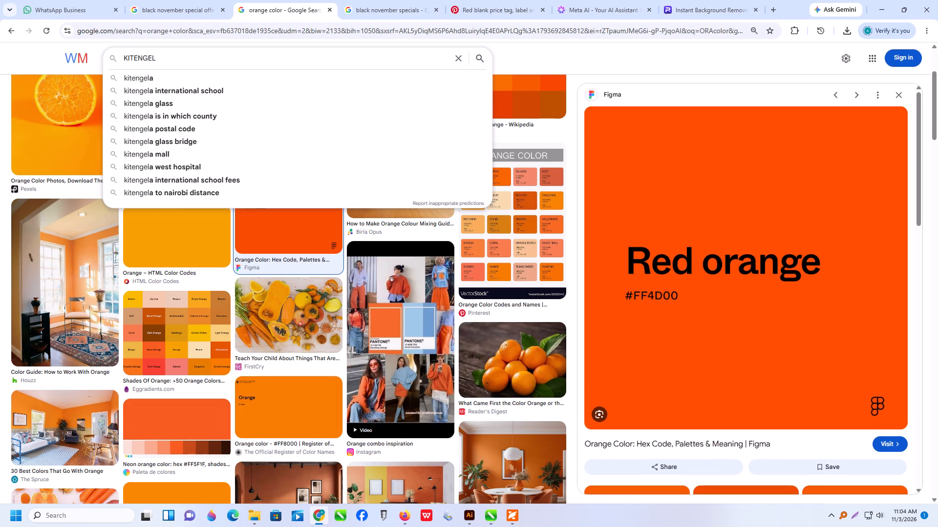
text(A)
key(space)
text(BO)
key(a)
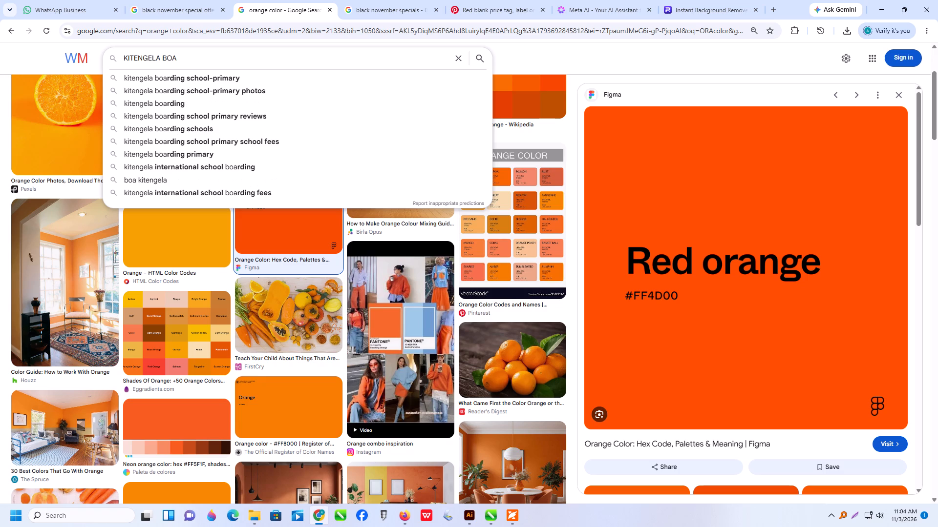
key(BackSpace)
text(DA)
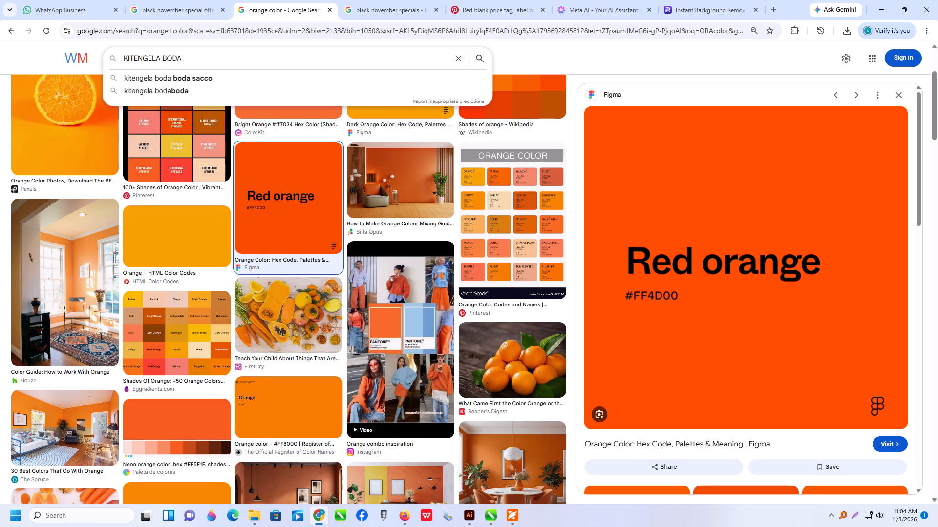
text(BODA ASS)
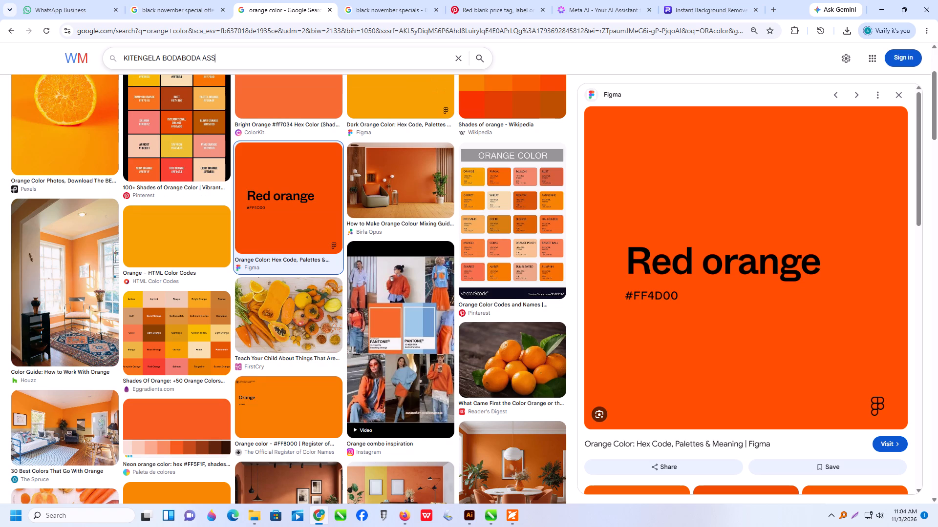
text(OCI)
key(a)
text(TION)
key(Return)
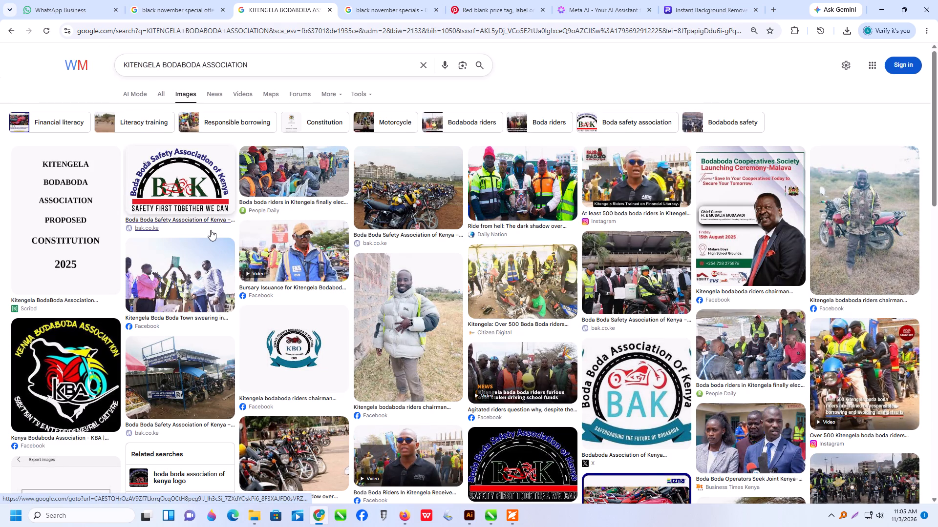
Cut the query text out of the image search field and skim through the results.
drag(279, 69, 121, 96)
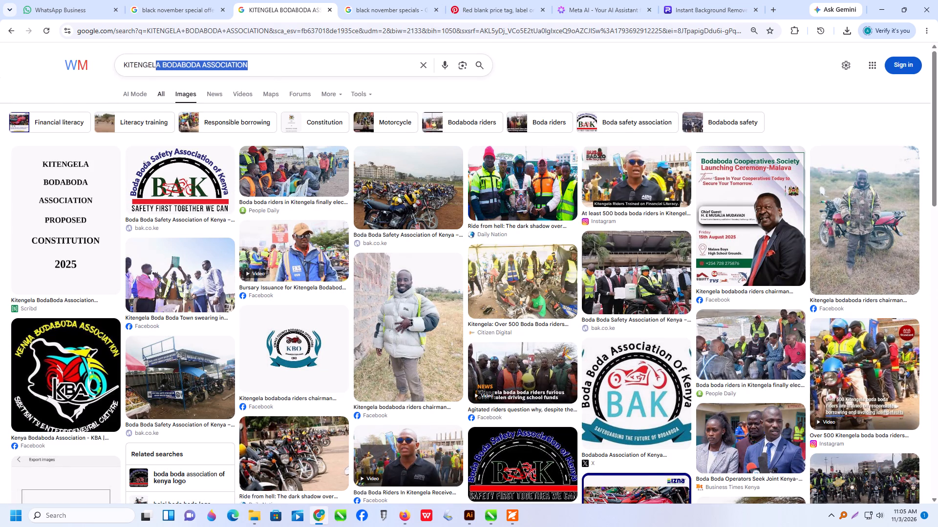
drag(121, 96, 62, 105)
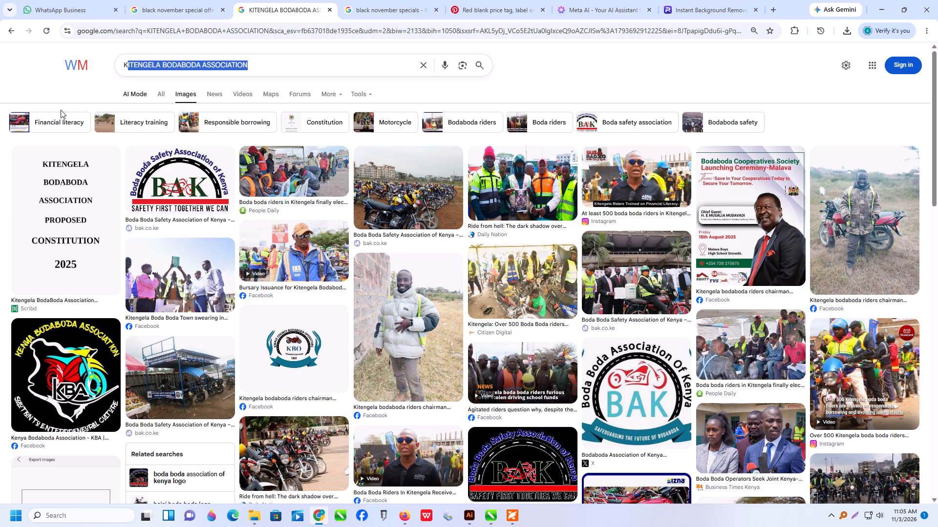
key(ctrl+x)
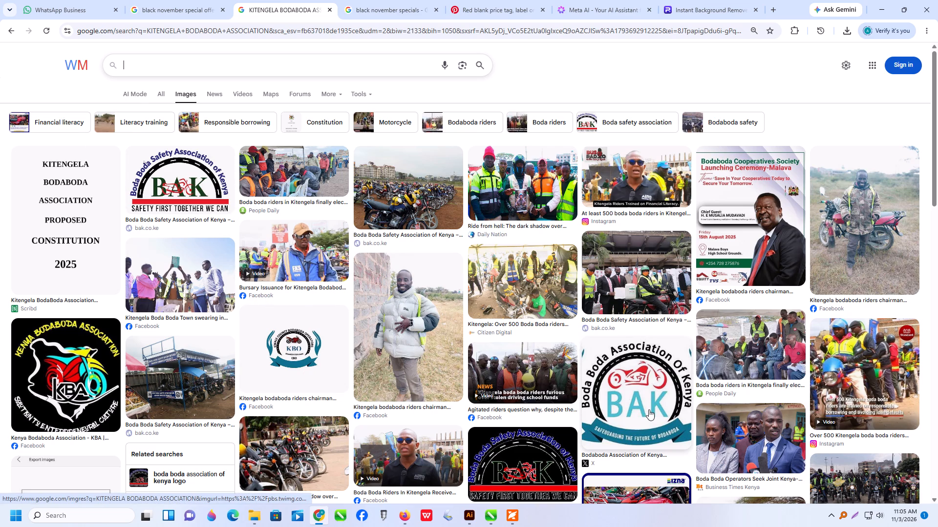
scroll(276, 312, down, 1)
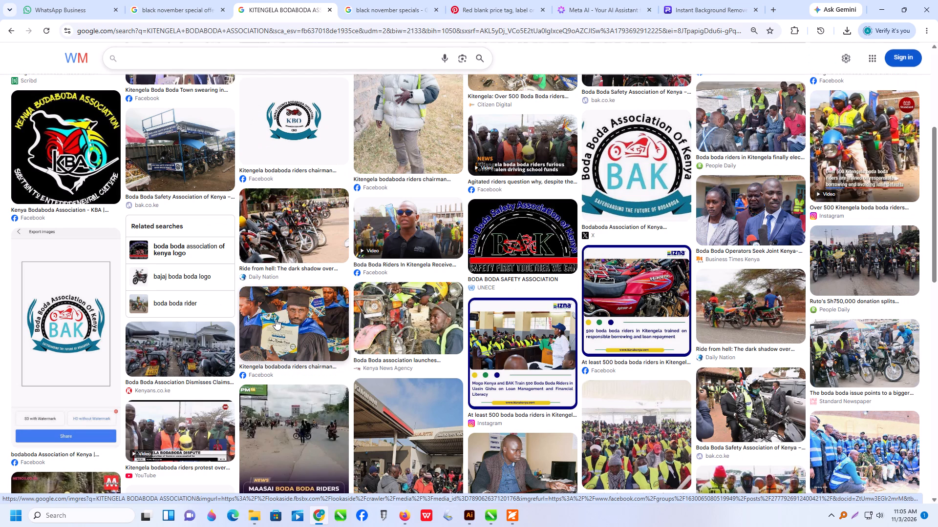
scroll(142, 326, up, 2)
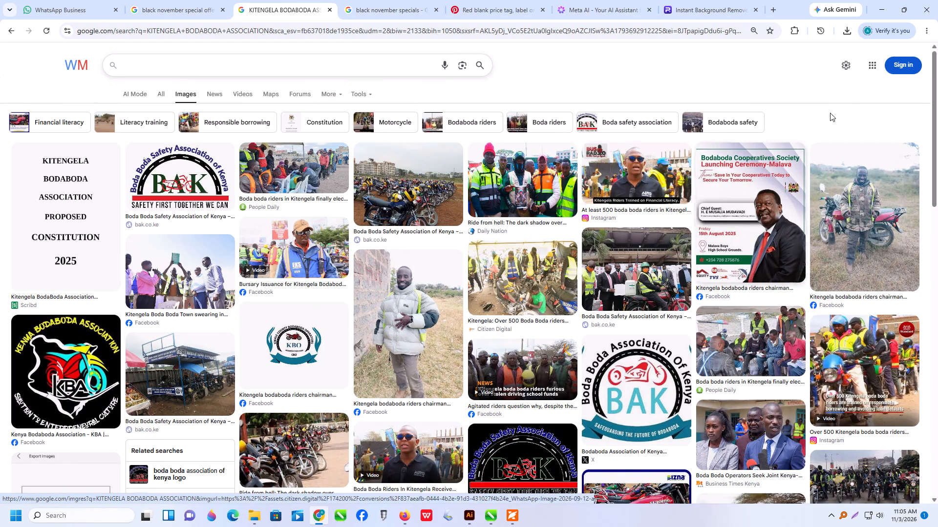
Back in Illustrator, cut the first KIBOT plate's "KITENGELA BODABODA RIDERS" heading and paste it near the top of the first "qr 2pcs" artboard.
click(887, 12)
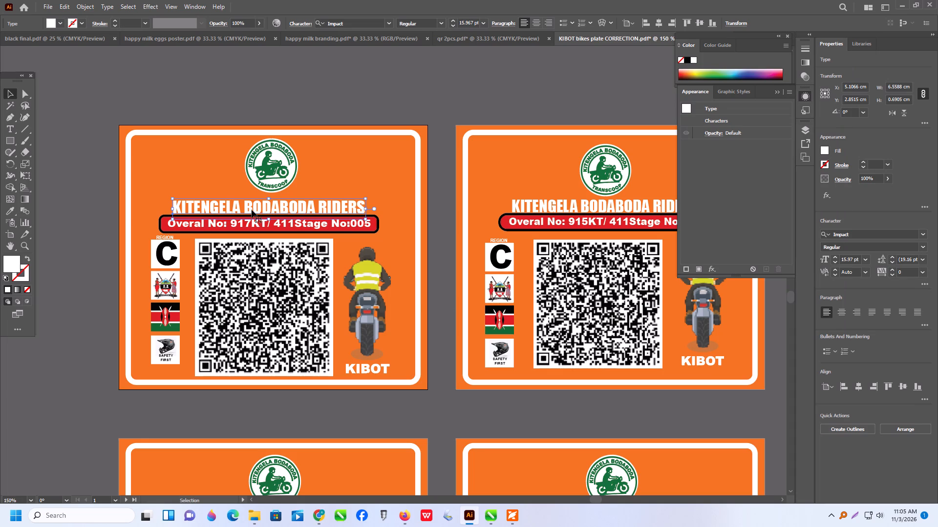
click(255, 211)
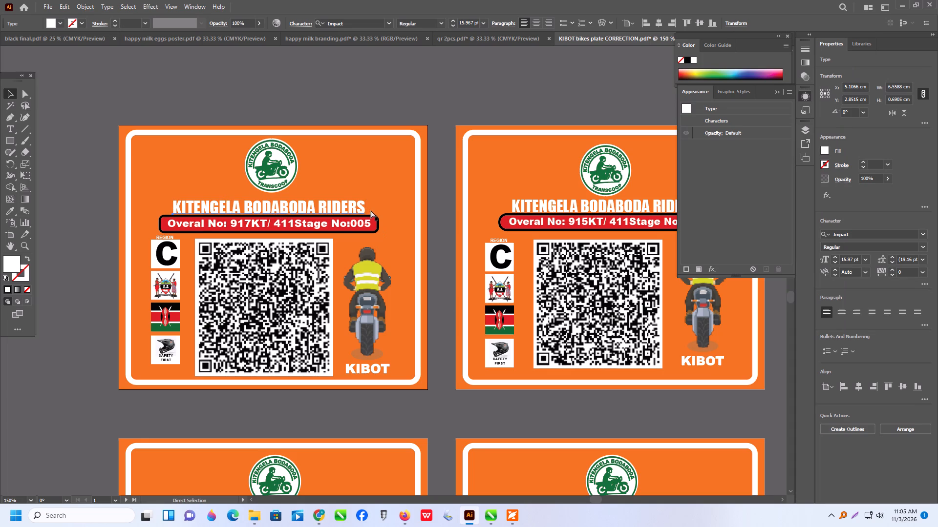
key(ctrl+x)
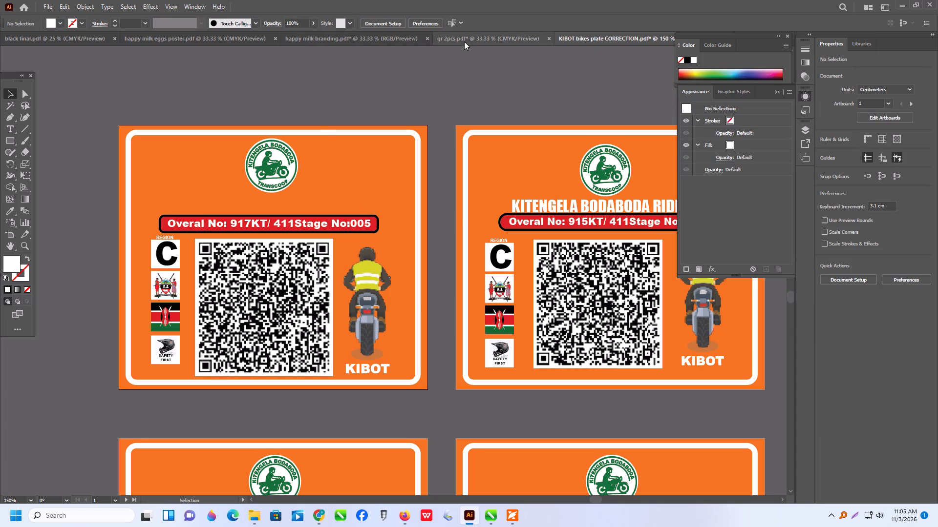
click(473, 41)
scroll(407, 250, up, 2)
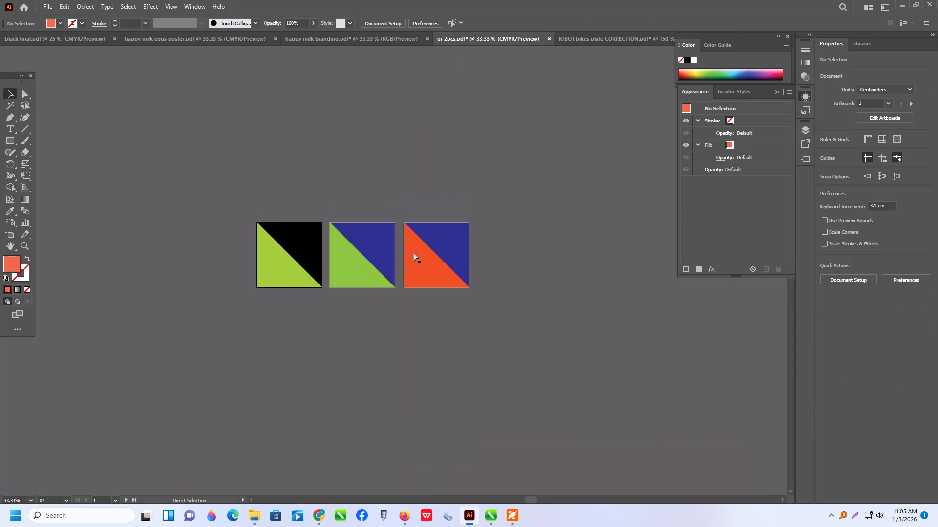
key(ctrl+v)
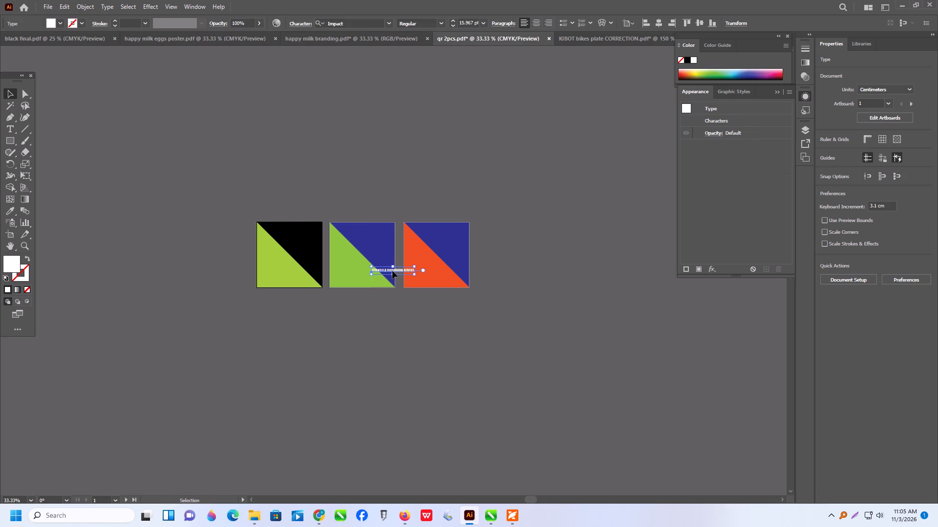
drag(393, 271, 282, 232)
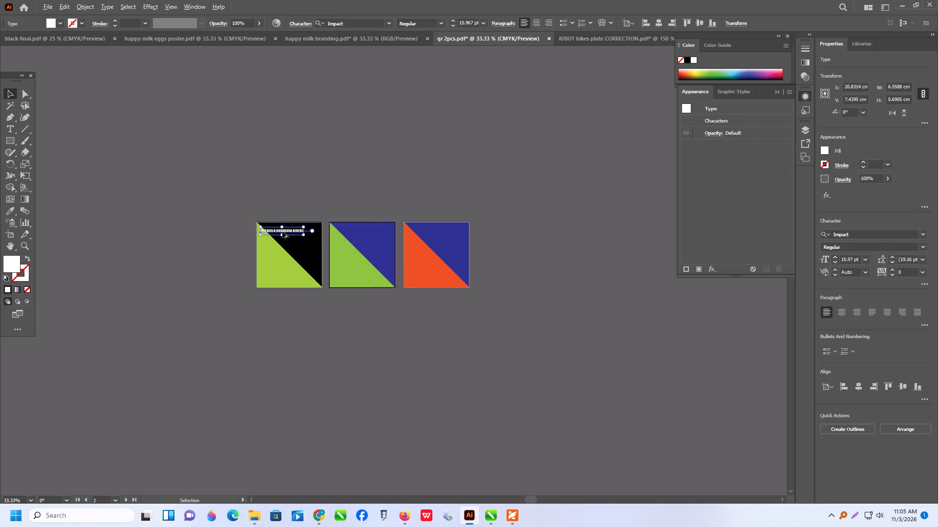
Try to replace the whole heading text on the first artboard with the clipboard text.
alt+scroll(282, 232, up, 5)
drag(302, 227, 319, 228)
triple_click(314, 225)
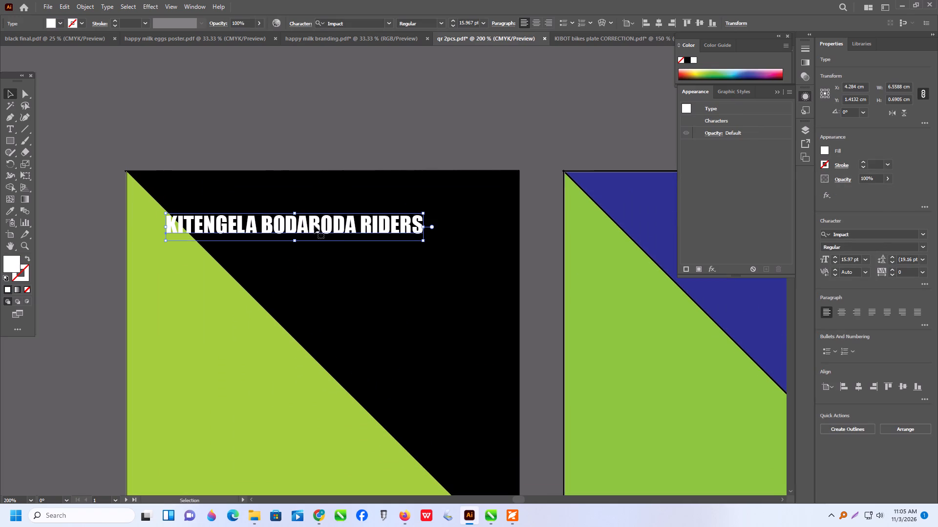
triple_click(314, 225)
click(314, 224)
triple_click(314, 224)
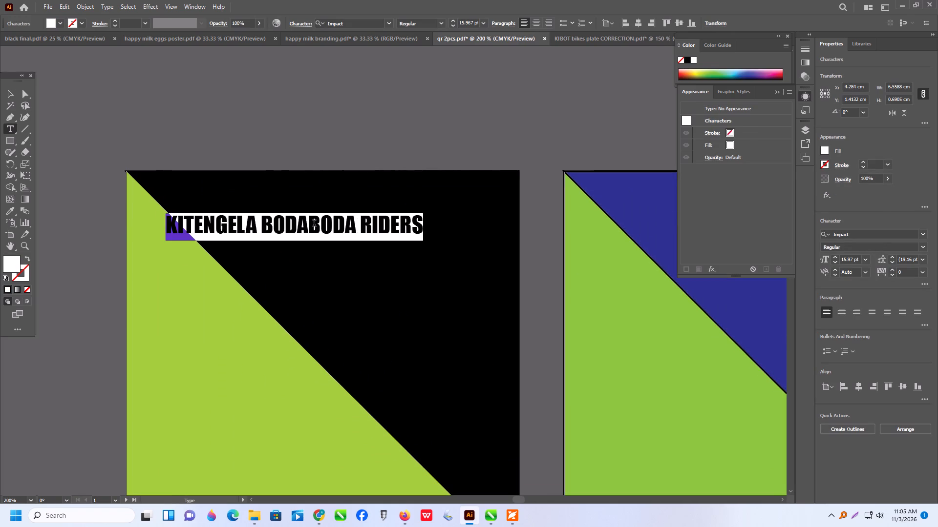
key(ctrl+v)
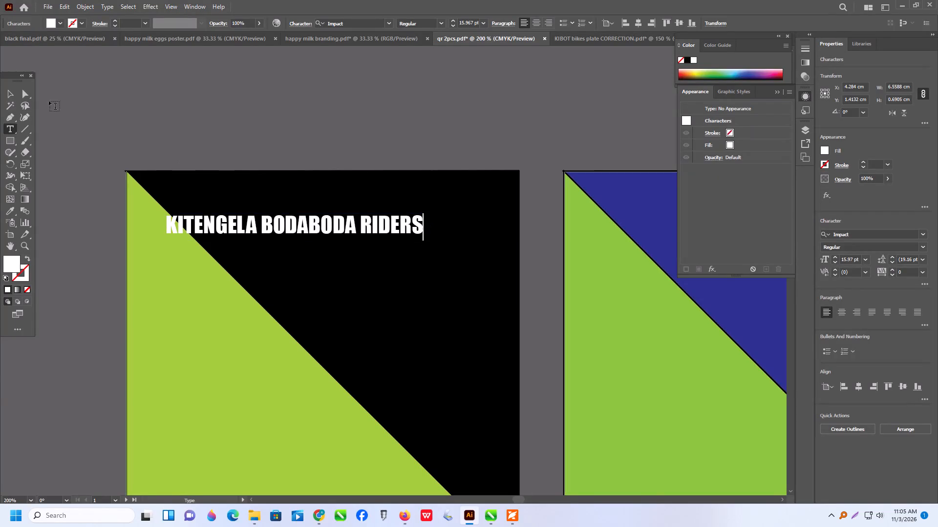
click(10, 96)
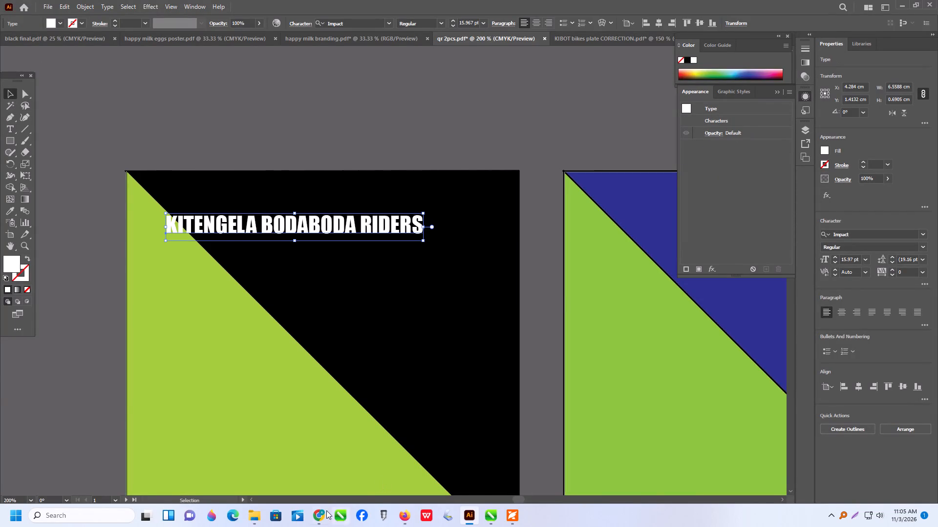
Restore and cut the search query in Chrome, and replace the first artboard's heading with the copied text "KITENGELA BODABODA ASSOCIATION".
click(319, 511)
key(ctrl+z)
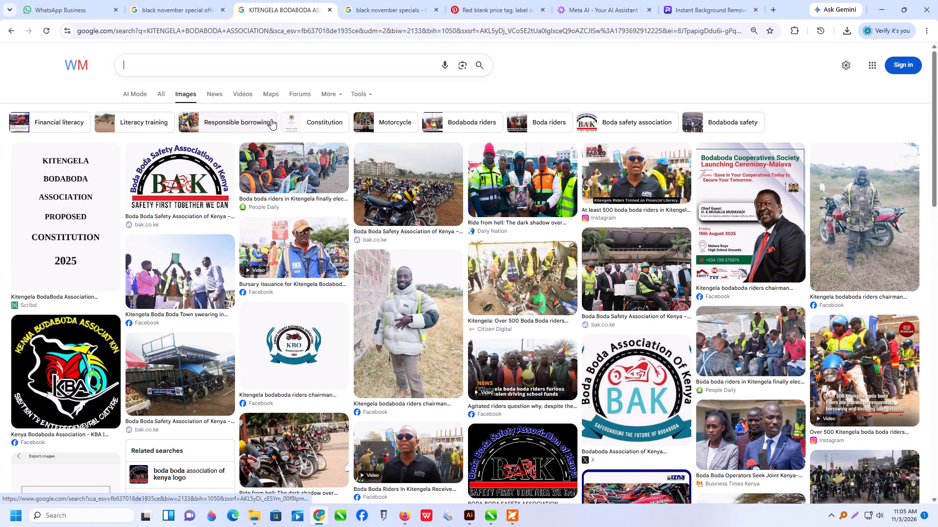
key(ctrl+x)
click(884, 12)
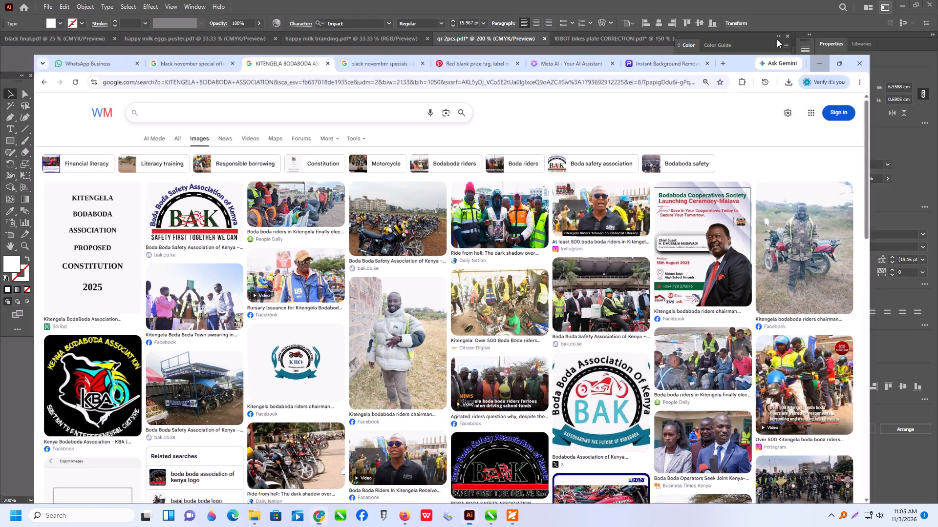
triple_click(271, 232)
double_click(271, 232)
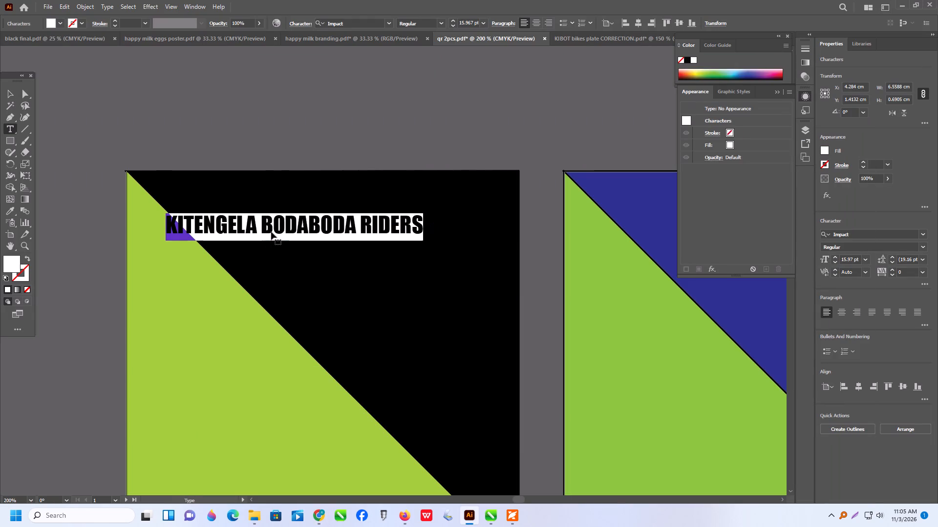
key(ctrl+v)
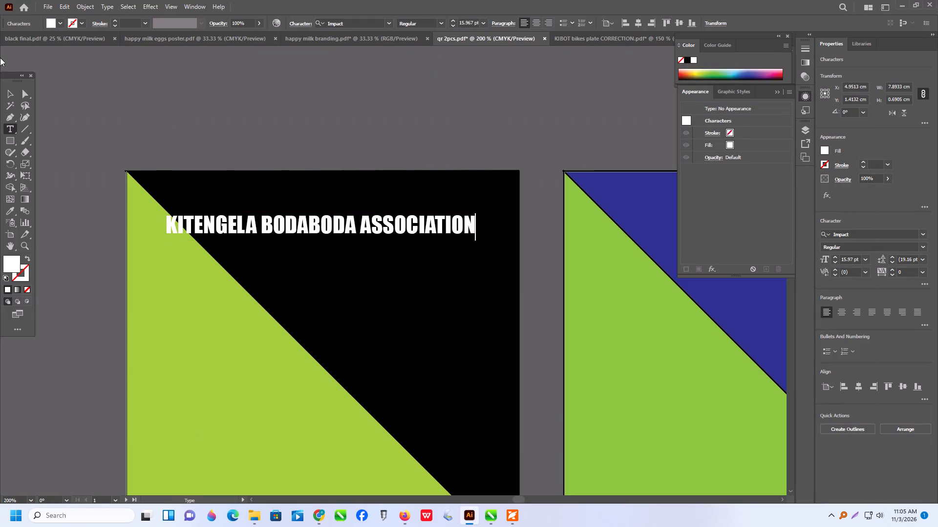
click(8, 99)
Draw a white rectangle about 7.4 × 0.71 cm below the heading, round its corners about 0.2 cm, and center it horizontally on the artboard.
scroll(21, 117, down, 3)
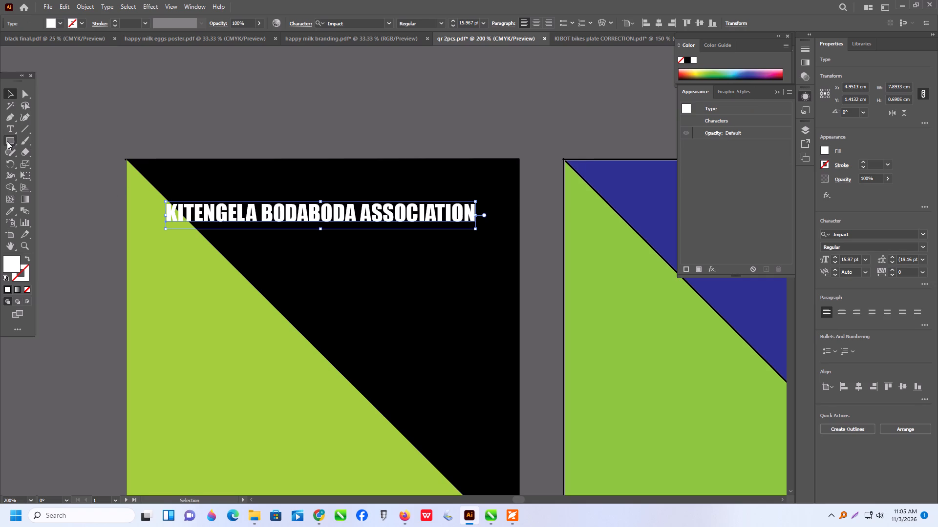
click(7, 141)
drag(187, 231, 390, 264)
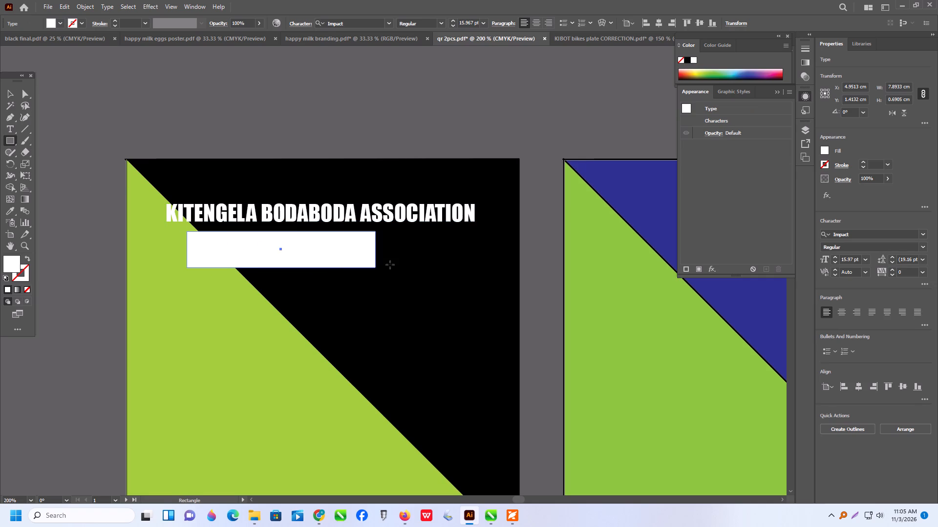
drag(390, 264, 476, 254)
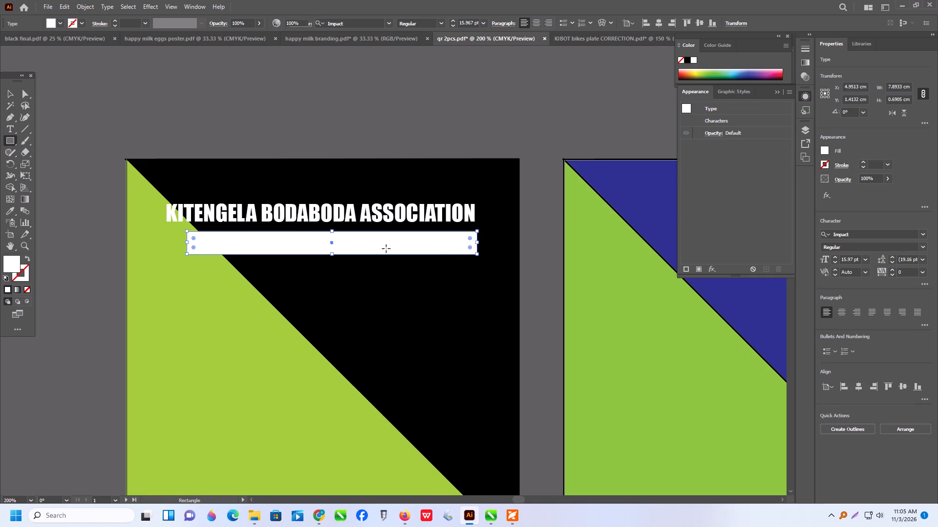
click(192, 238)
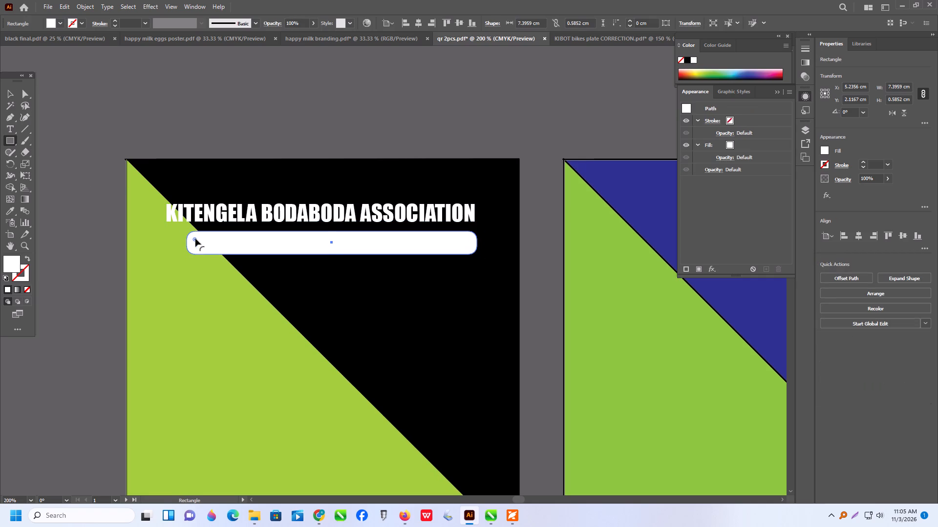
drag(331, 233, 331, 228)
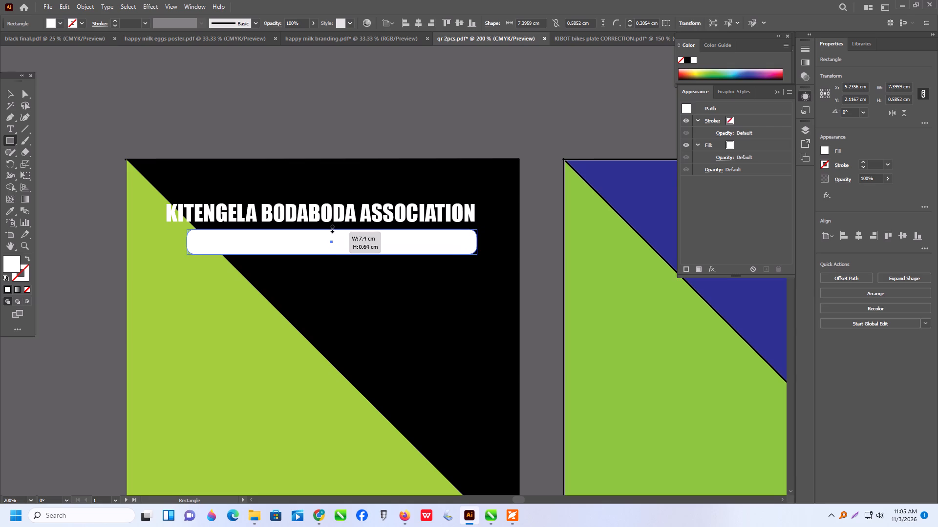
drag(331, 228, 331, 226)
click(857, 234)
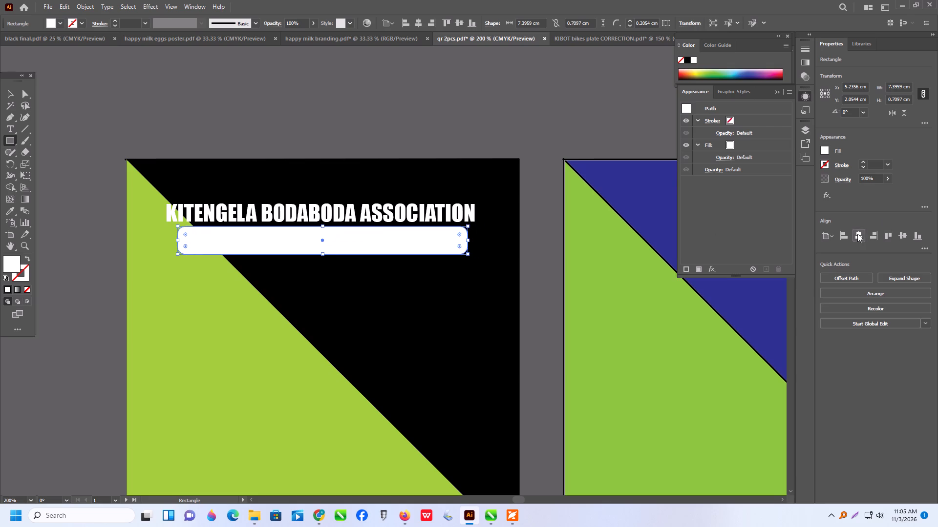
Fill the rounded rectangle below the "KITENGELA BODABODA ASSOCIATION" heading with red.
click(59, 24)
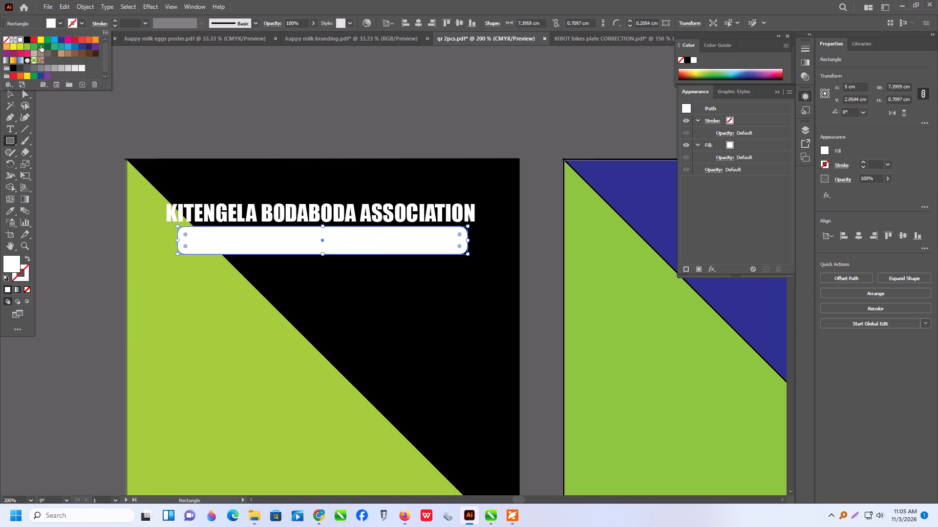
click(36, 40)
click(135, 80)
click(163, 89)
scroll(201, 126, down, 4)
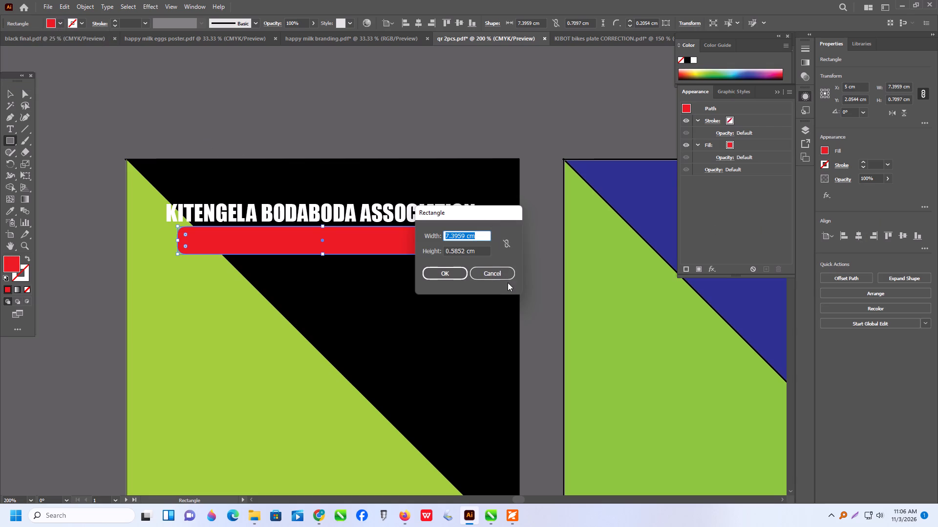
click(508, 280)
click(504, 276)
scroll(217, 169, down, 3)
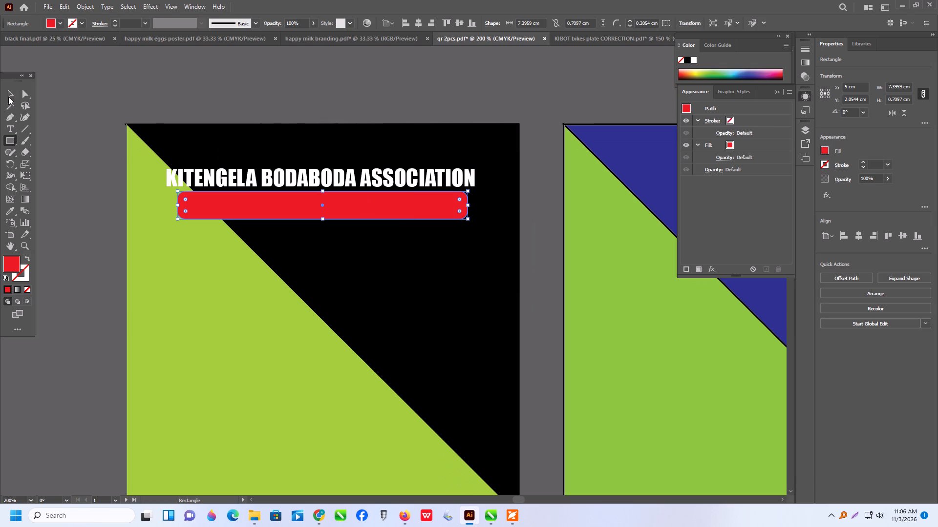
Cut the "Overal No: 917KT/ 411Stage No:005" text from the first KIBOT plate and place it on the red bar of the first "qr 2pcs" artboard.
click(8, 97)
scroll(247, 197, down, 3)
click(587, 38)
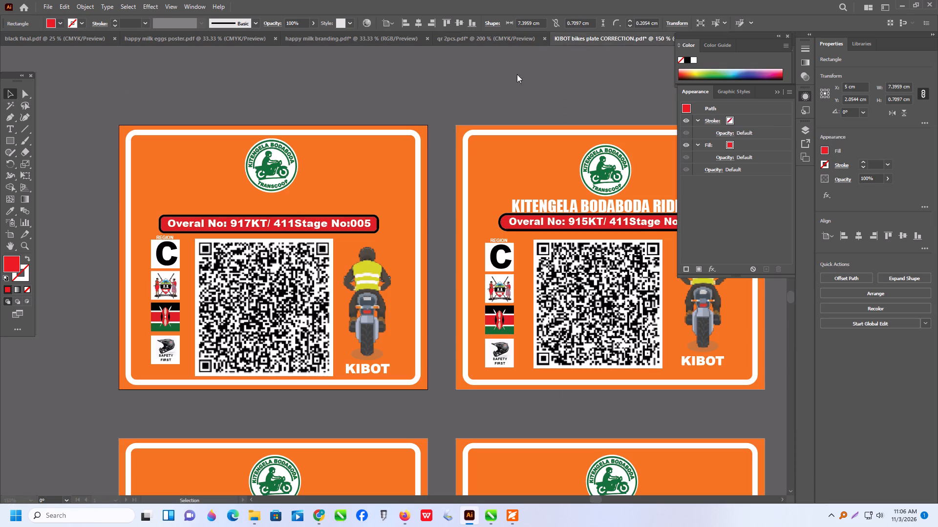
click(247, 223)
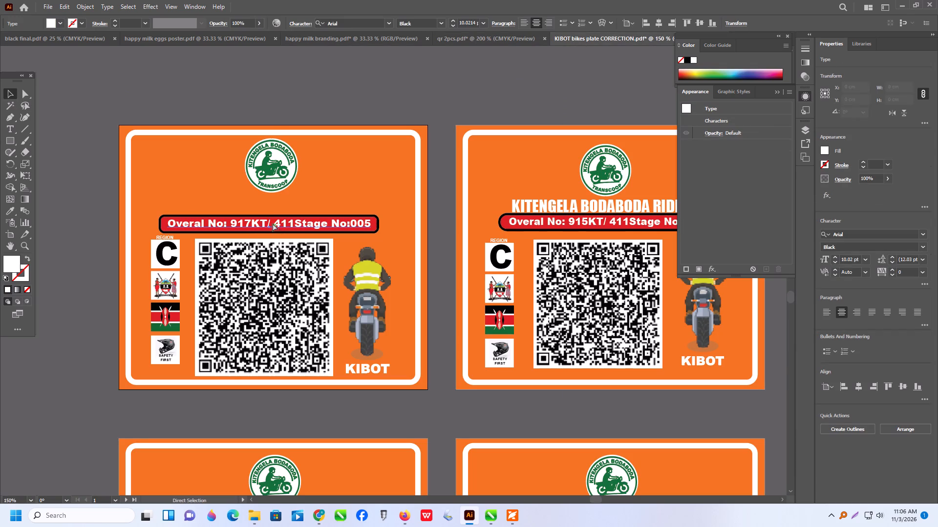
key(ctrl+x)
click(518, 41)
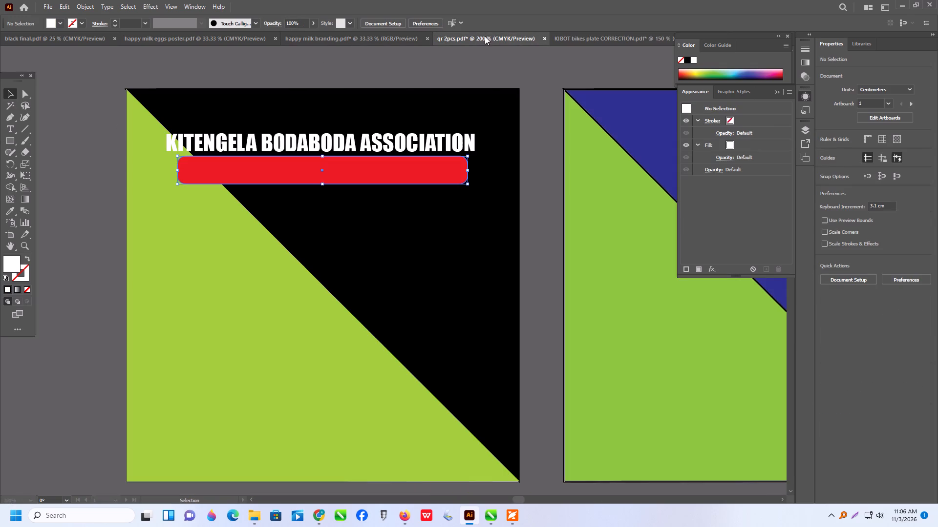
key(ctrl+v)
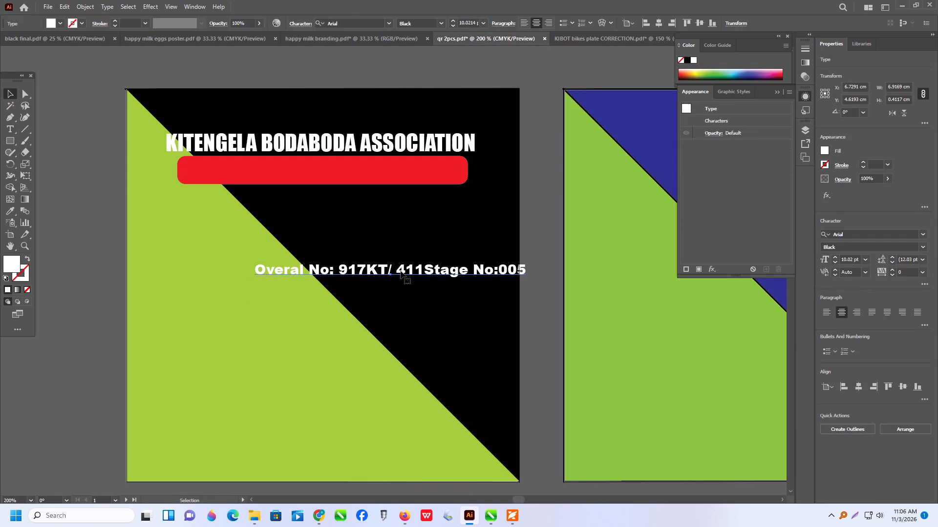
drag(409, 273, 376, 210)
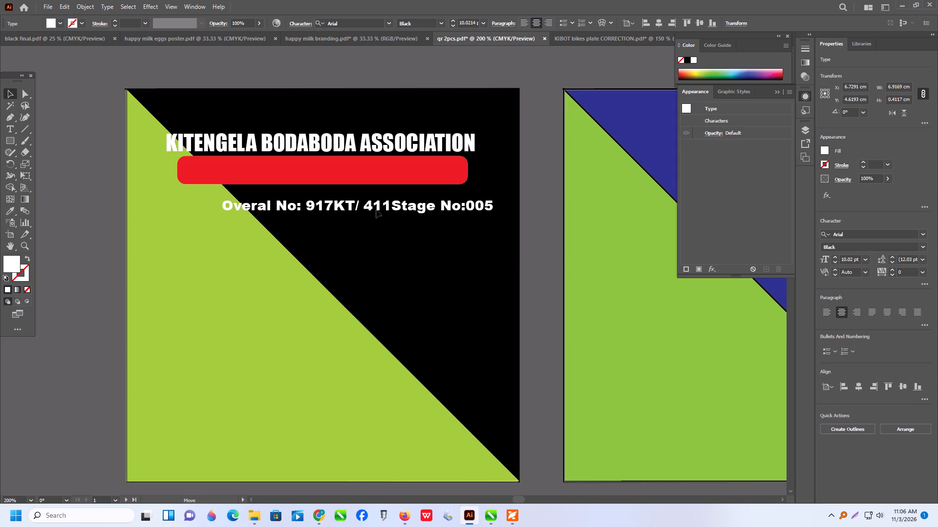
drag(376, 210, 376, 210)
click(376, 216)
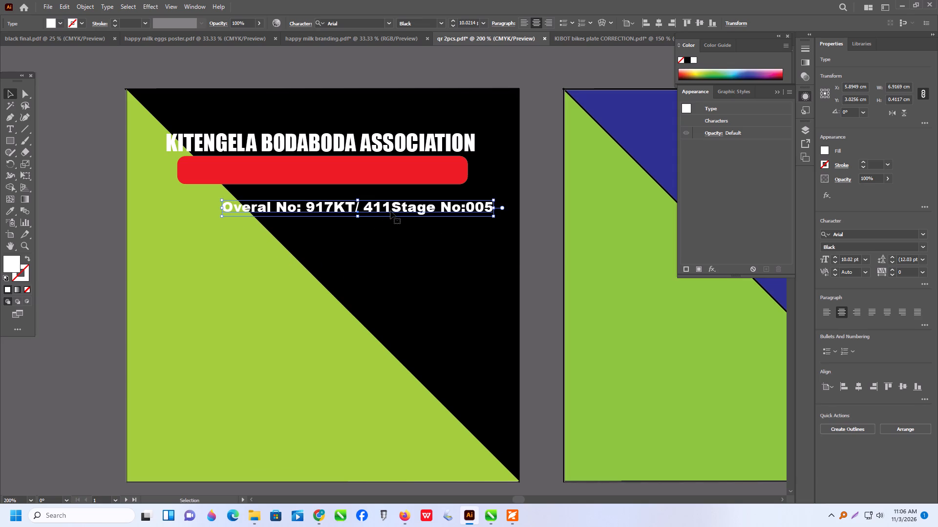
drag(394, 208, 379, 187)
drag(365, 182, 354, 162)
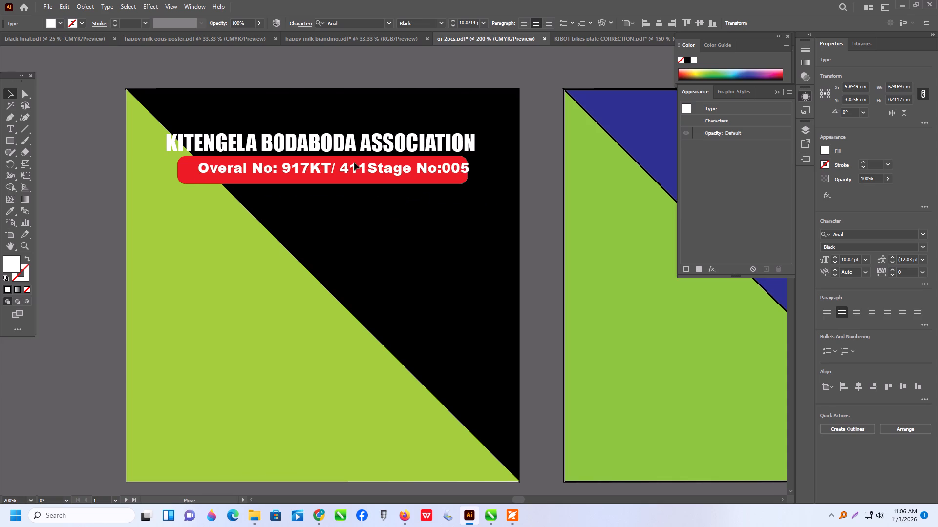
drag(354, 162, 341, 164)
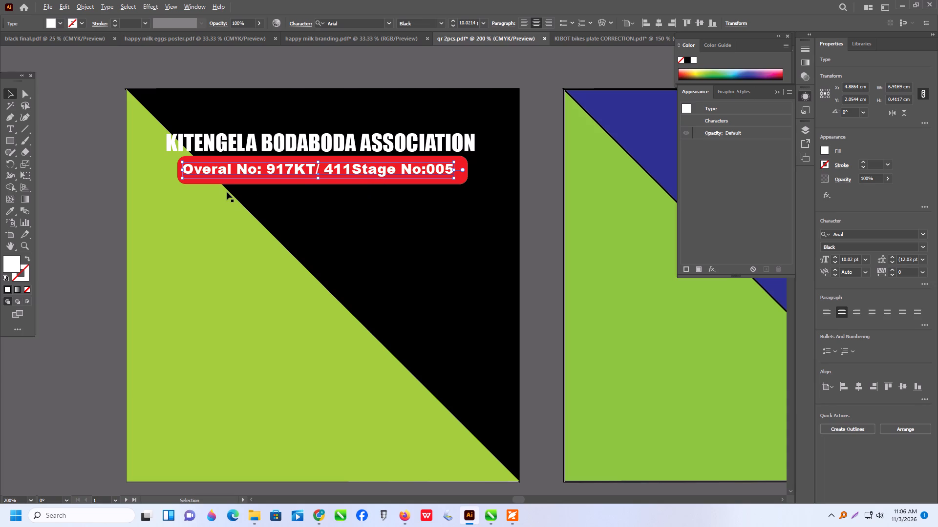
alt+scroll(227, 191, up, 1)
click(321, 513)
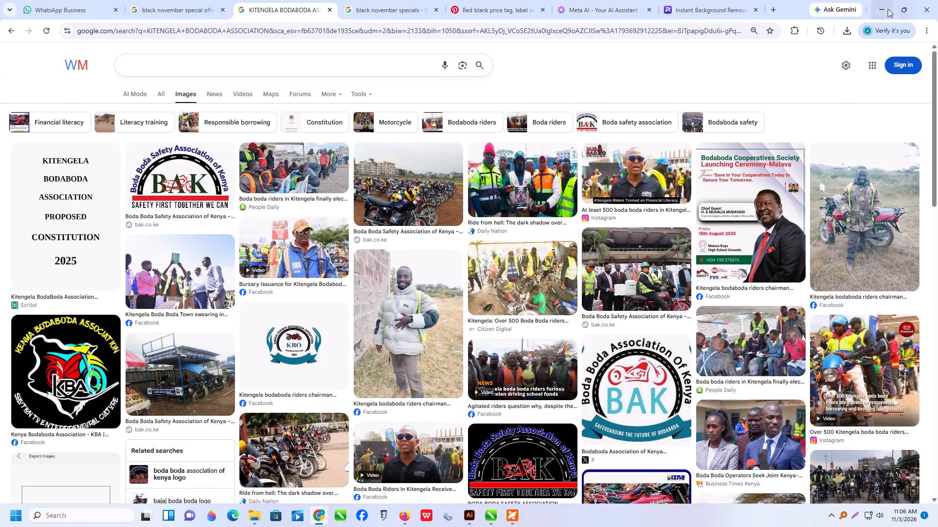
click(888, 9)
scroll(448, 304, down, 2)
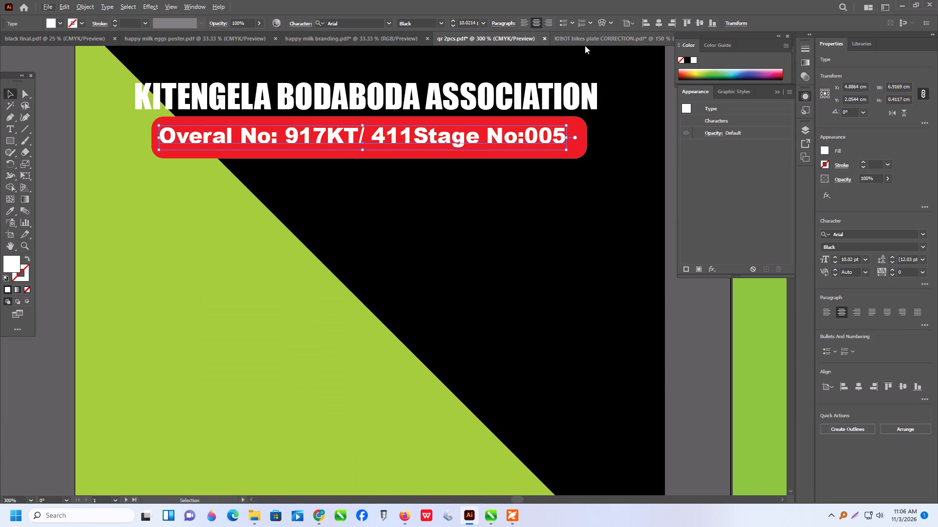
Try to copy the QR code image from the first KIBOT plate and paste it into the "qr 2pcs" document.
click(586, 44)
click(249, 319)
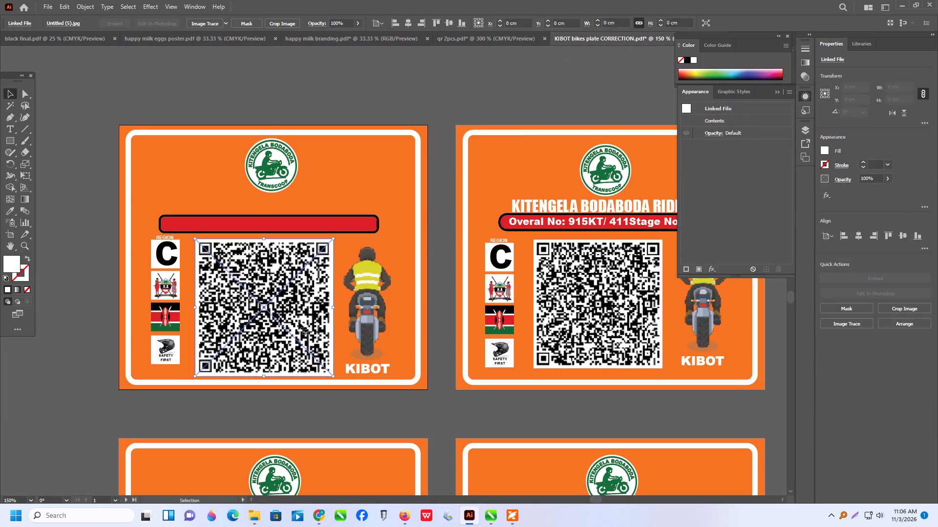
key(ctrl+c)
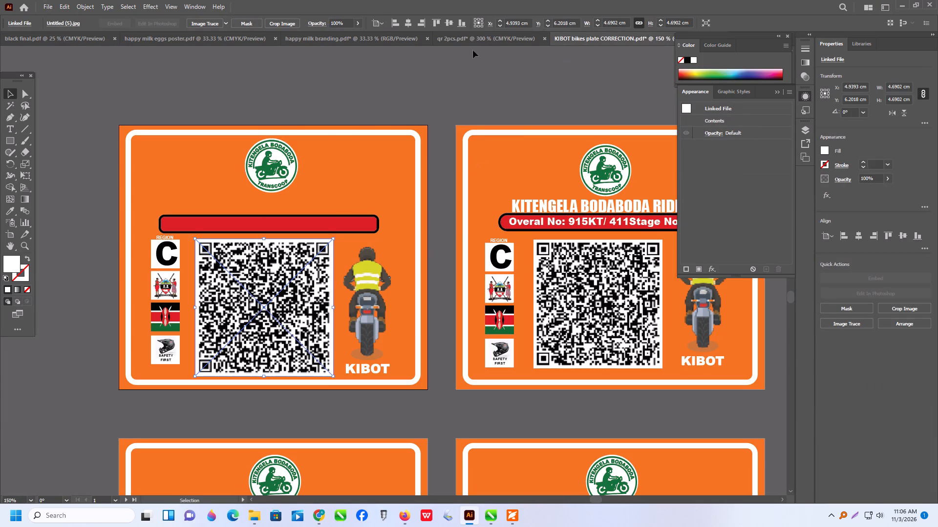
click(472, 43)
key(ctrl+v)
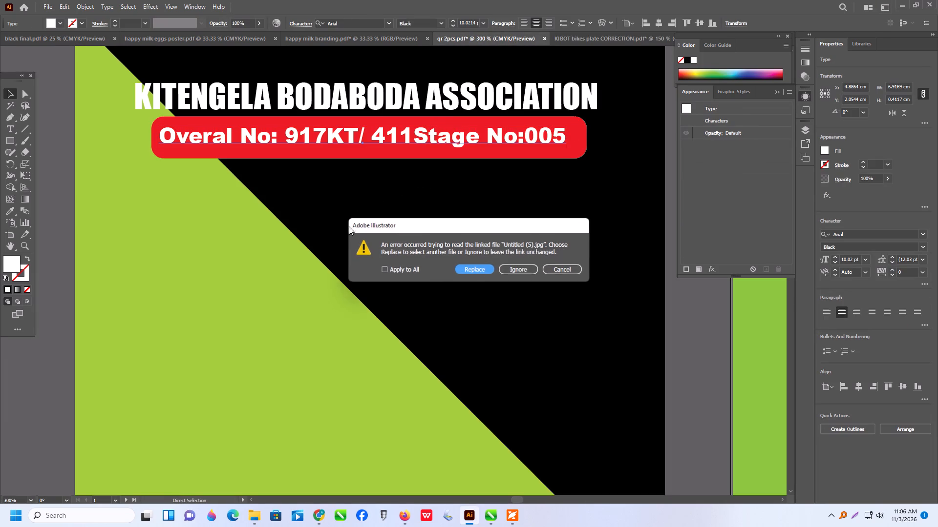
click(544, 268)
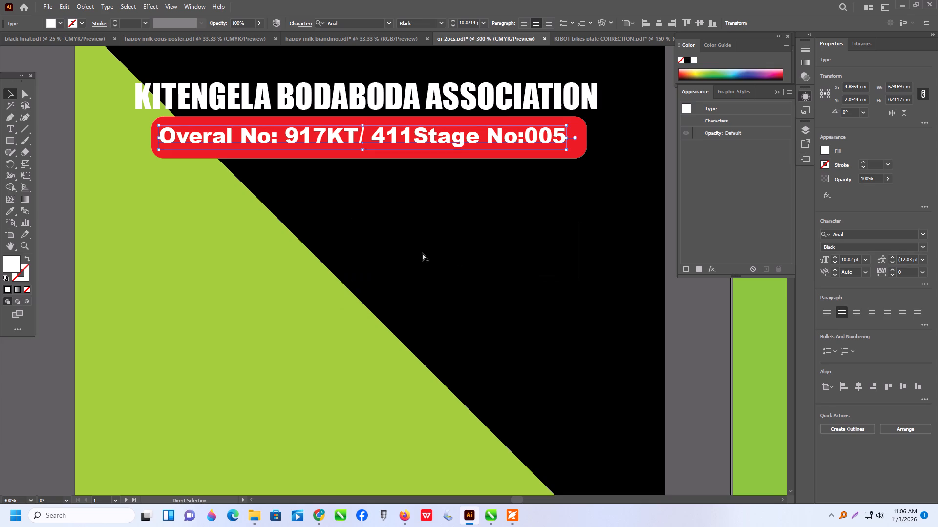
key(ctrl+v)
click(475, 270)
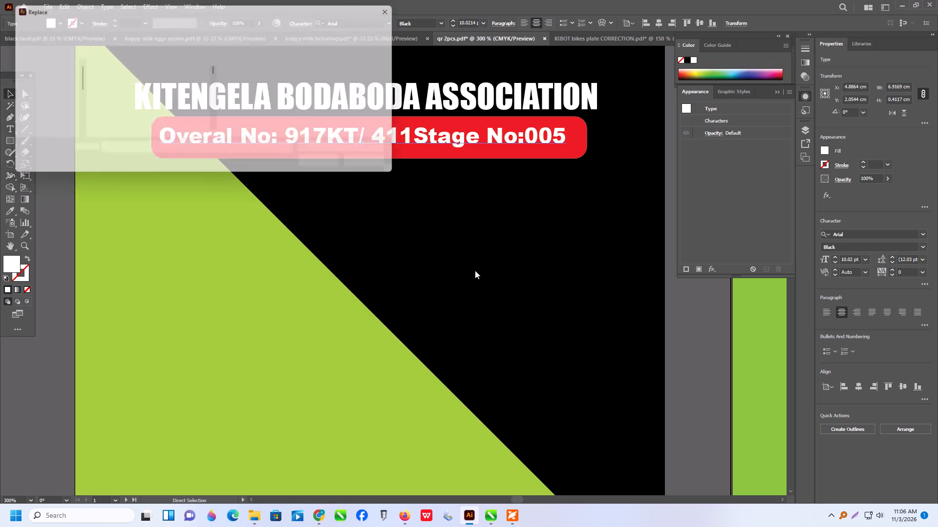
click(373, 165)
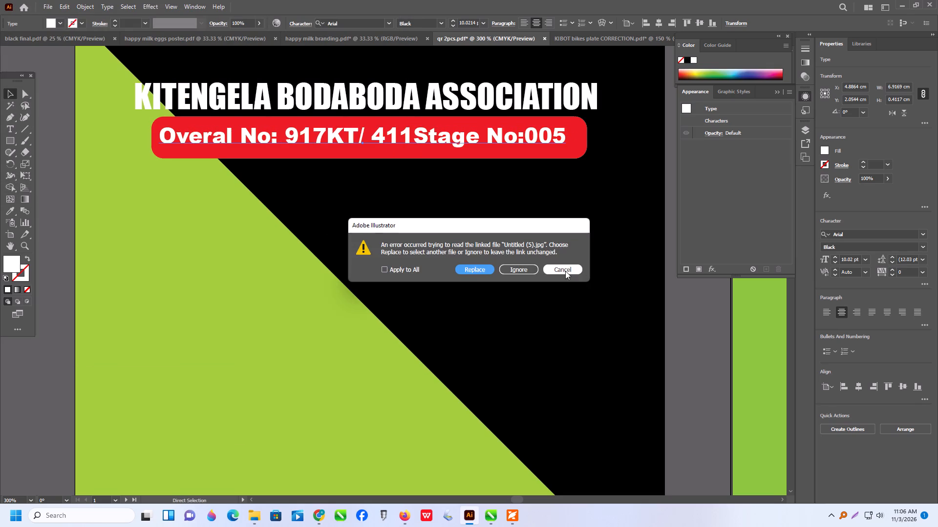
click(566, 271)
Draw a white rectangle about 6 × 5.33 cm below the red bar, round its corners about 0.23 cm, and center it horizontally on the artboard.
click(7, 140)
scroll(226, 238, down, 4)
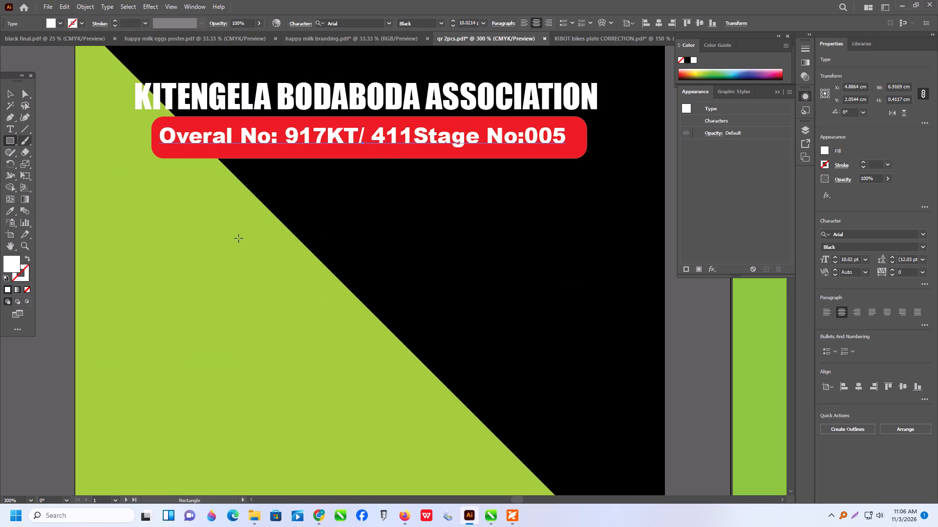
scroll(238, 238, down, 4)
drag(223, 87, 537, 434)
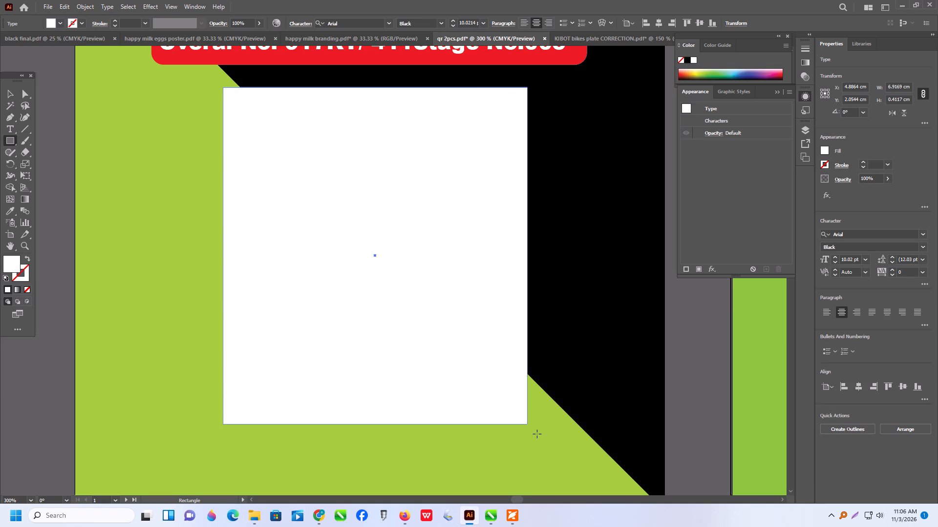
drag(537, 434, 556, 441)
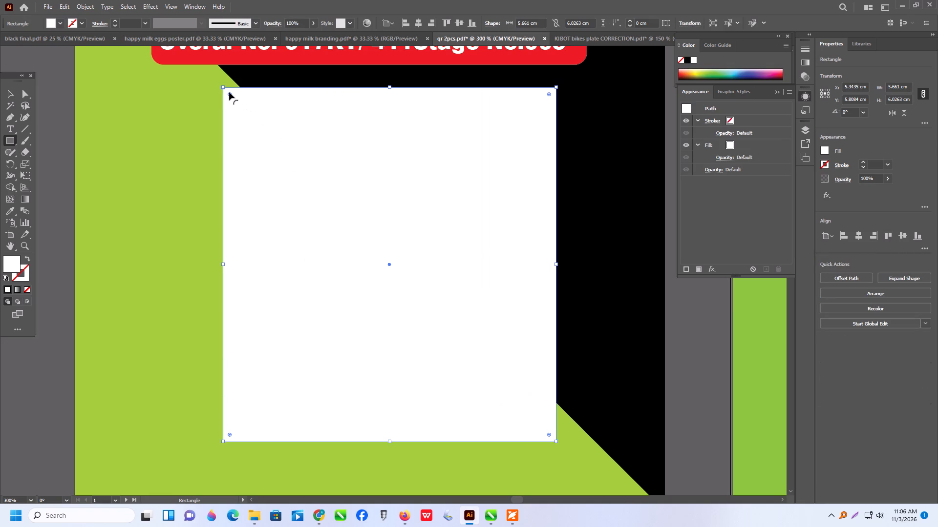
shift+drag(229, 92, 234, 103)
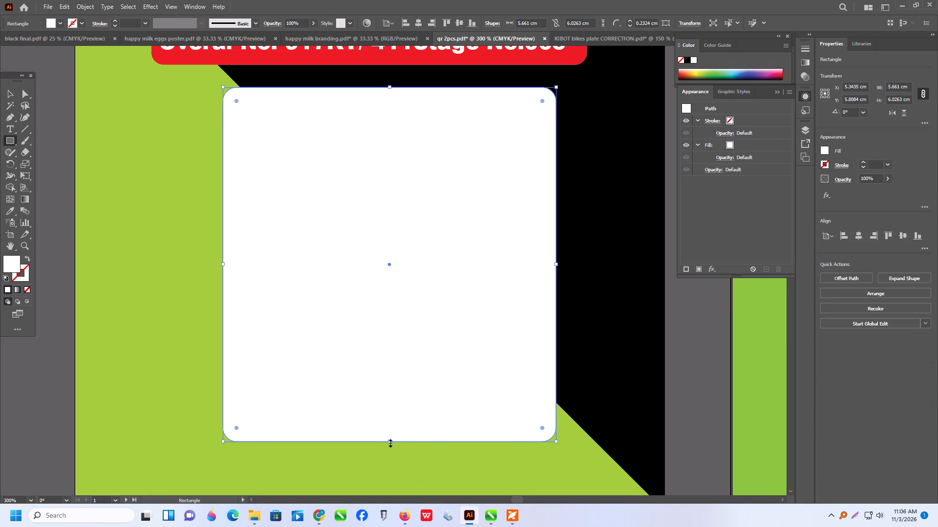
drag(389, 442, 388, 401)
click(856, 236)
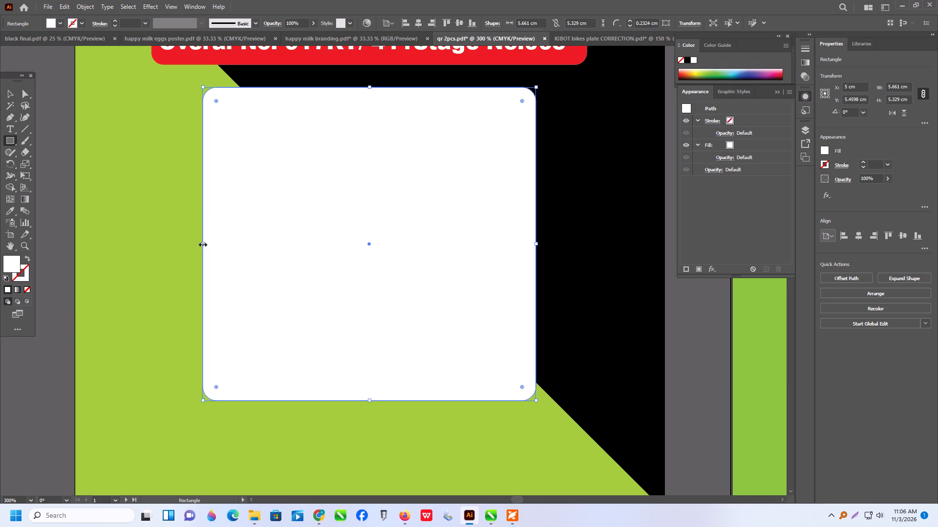
drag(202, 243, 183, 241)
click(854, 237)
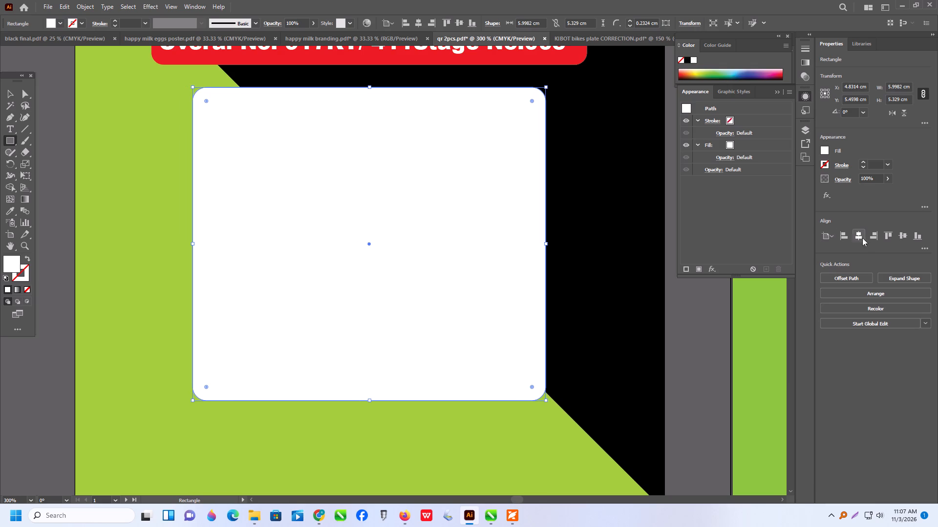
Move the large white rounded rectangle up about 0.2 cm, closer to the red bar.
click(11, 93)
alt+scroll(178, 243, down, 2)
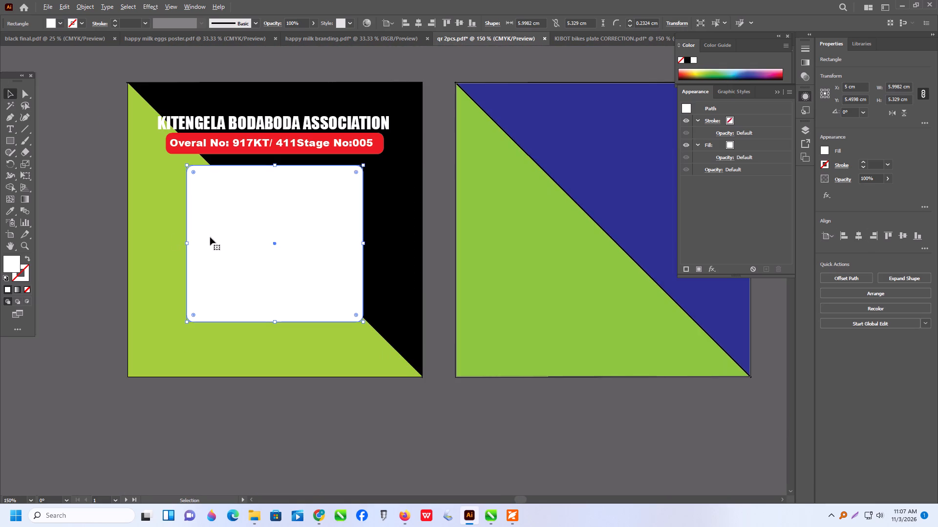
drag(262, 252, 260, 250)
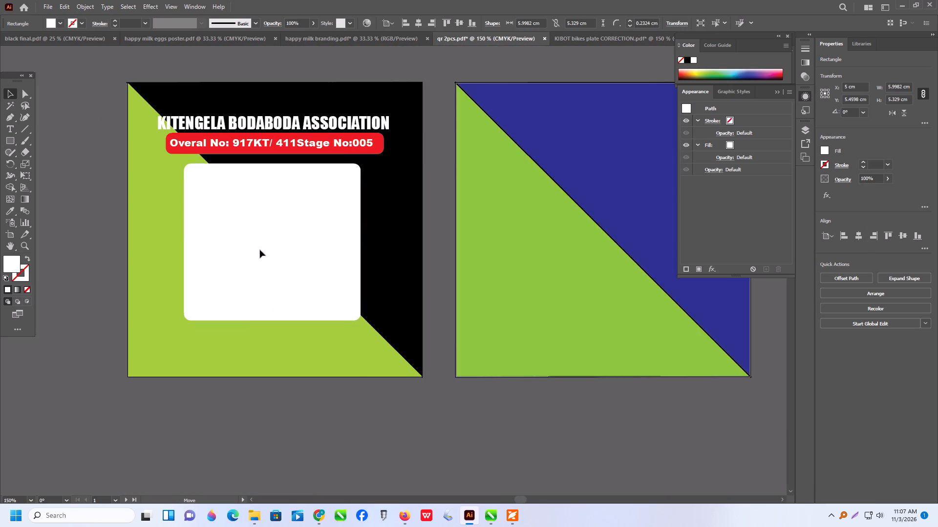
drag(260, 250, 261, 246)
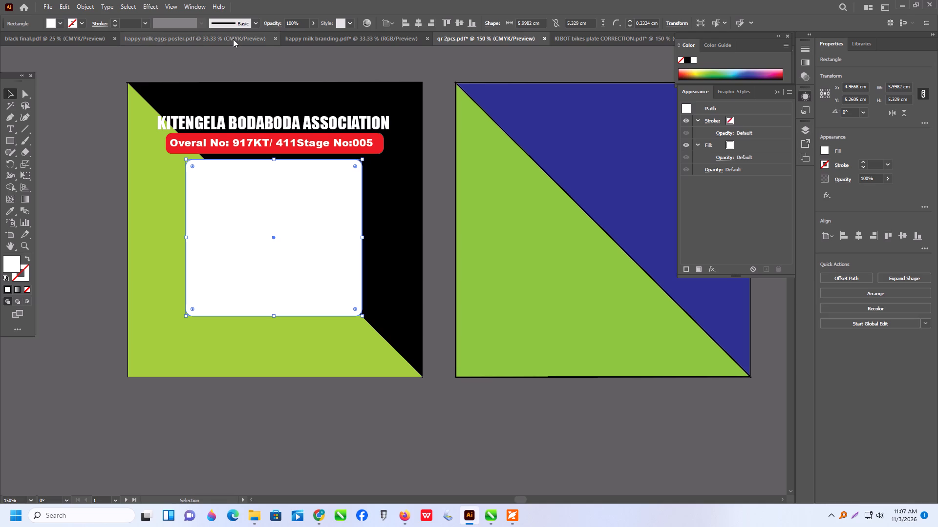
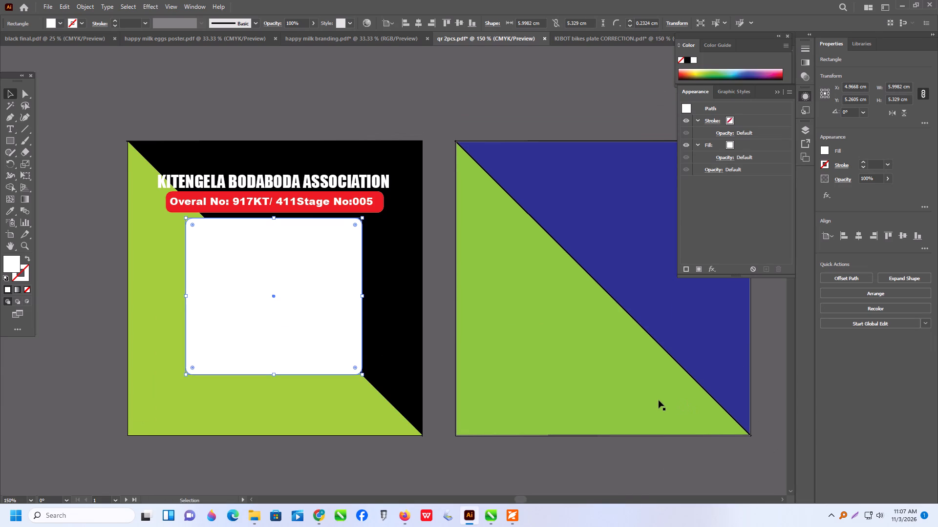
Copy the REGION, coat of arms, flag and helmet icon column from the first KIBOT plate onto the green area beside the "qr 2pcs" white rectangle.
scroll(571, 355, up, 3)
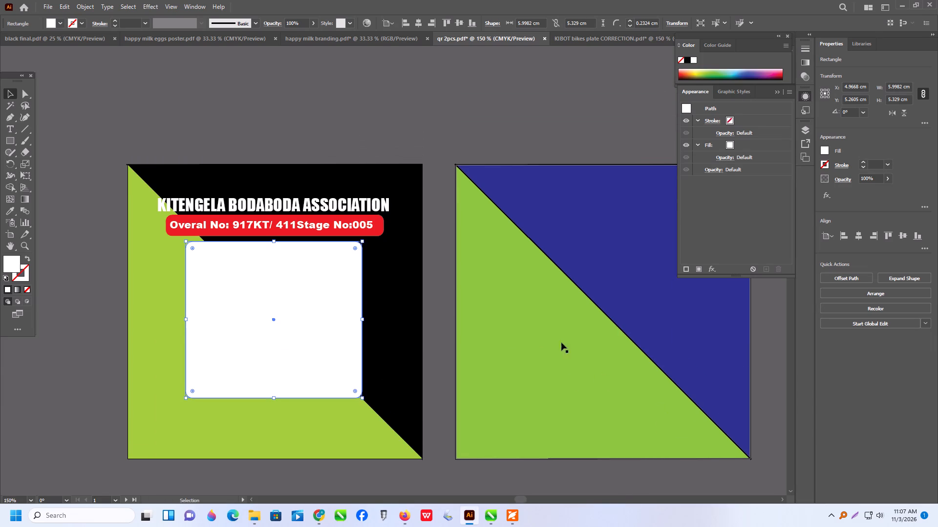
click(580, 37)
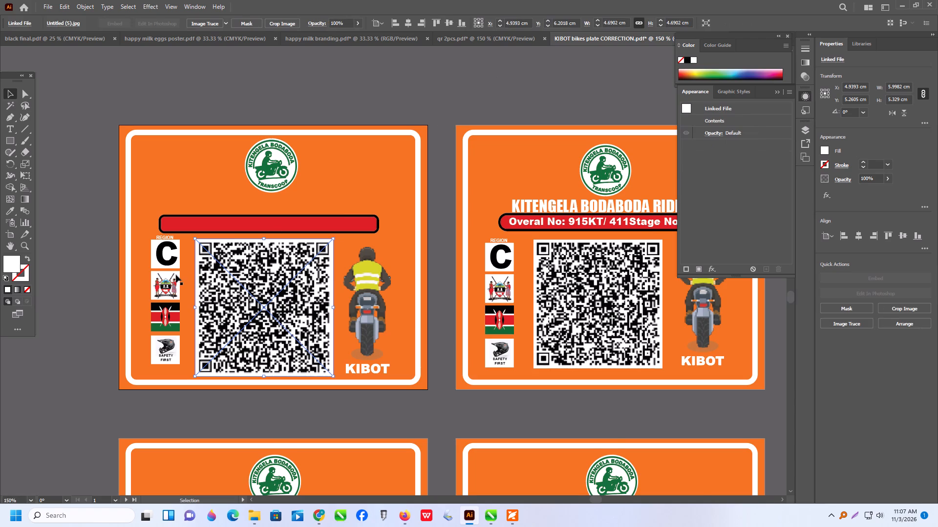
scroll(172, 270, down, 2)
alt+scroll(157, 232, up, 3)
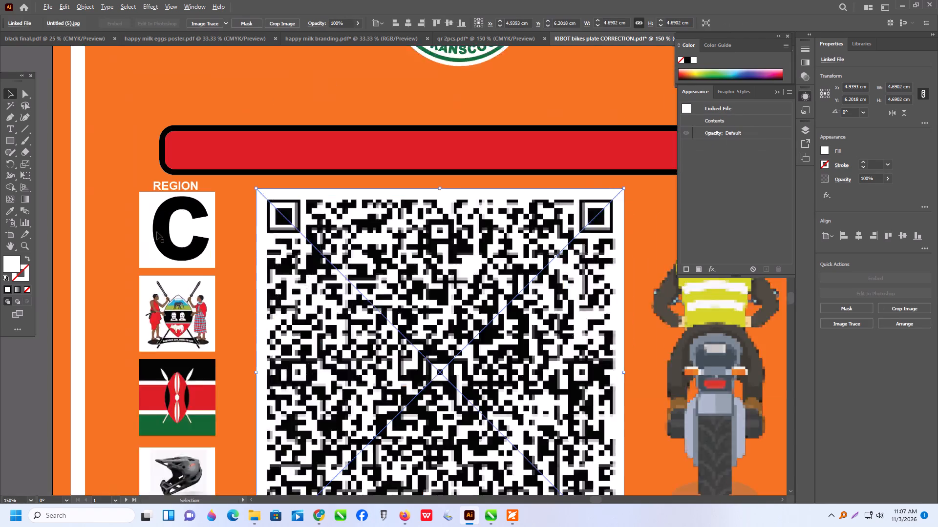
alt+scroll(157, 232, up, 1)
click(189, 159)
scroll(192, 188, down, 6)
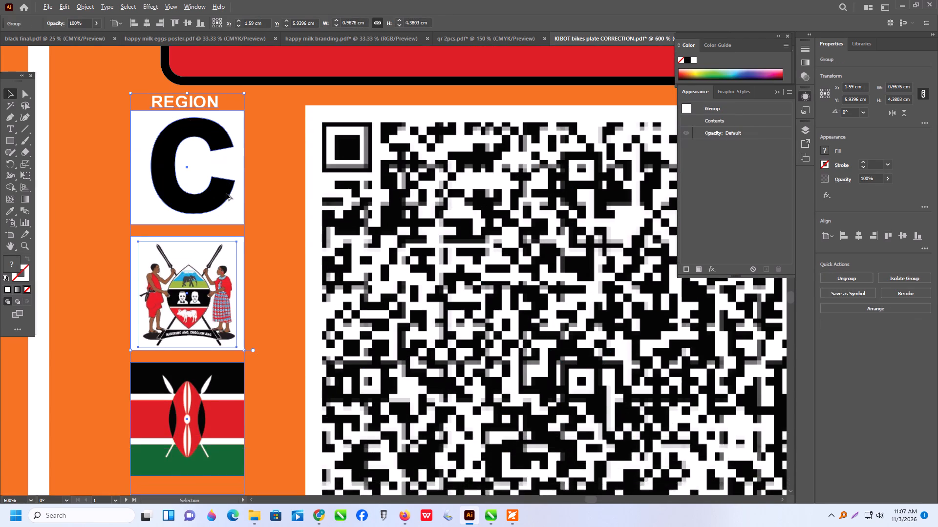
scroll(226, 194, down, 1)
key(ctrl+c)
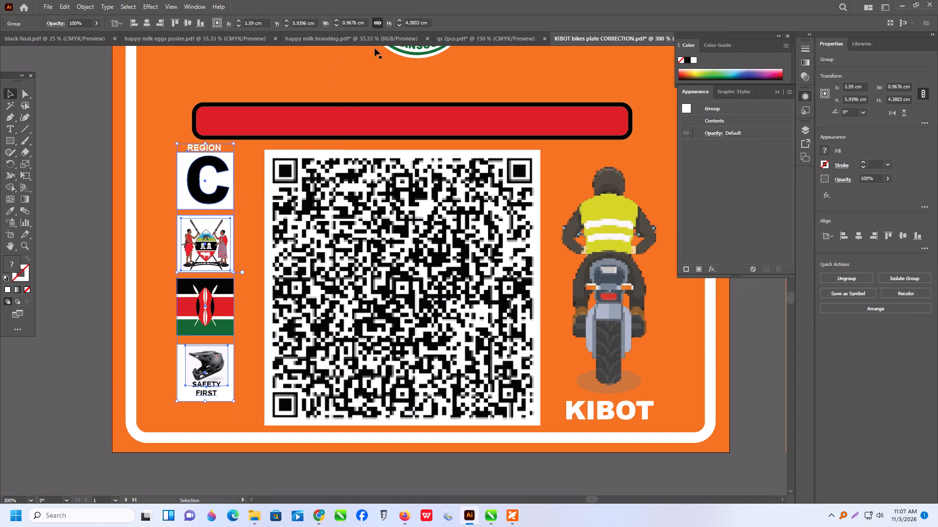
click(461, 41)
scroll(328, 263, down, 5)
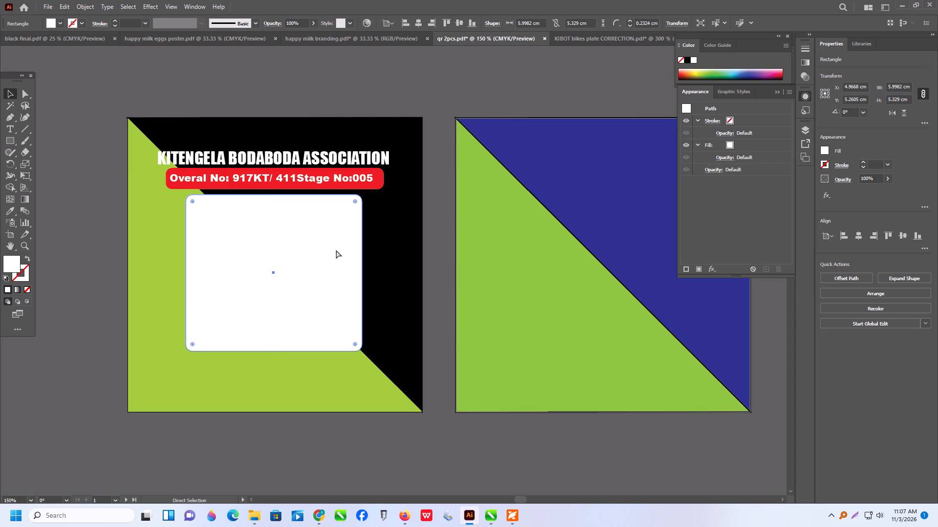
key(ctrl+v)
drag(394, 289, 228, 296)
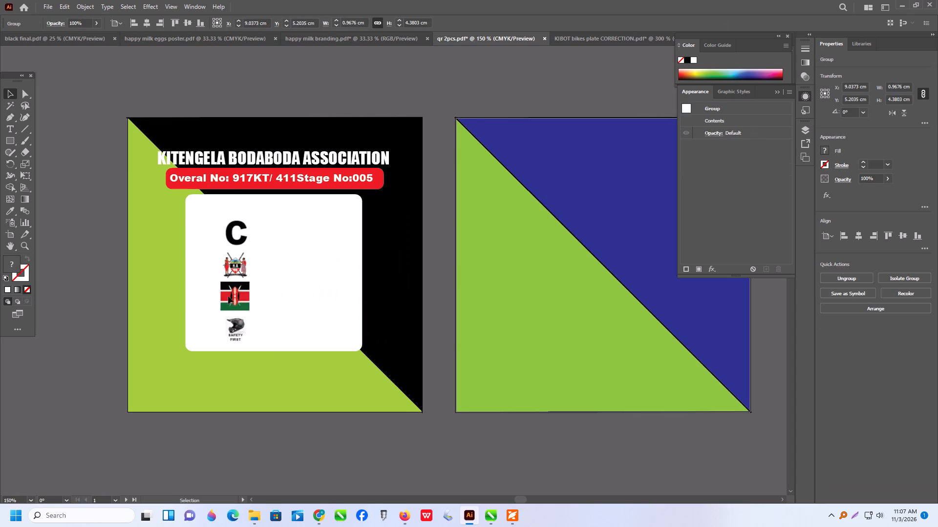
drag(228, 296, 155, 289)
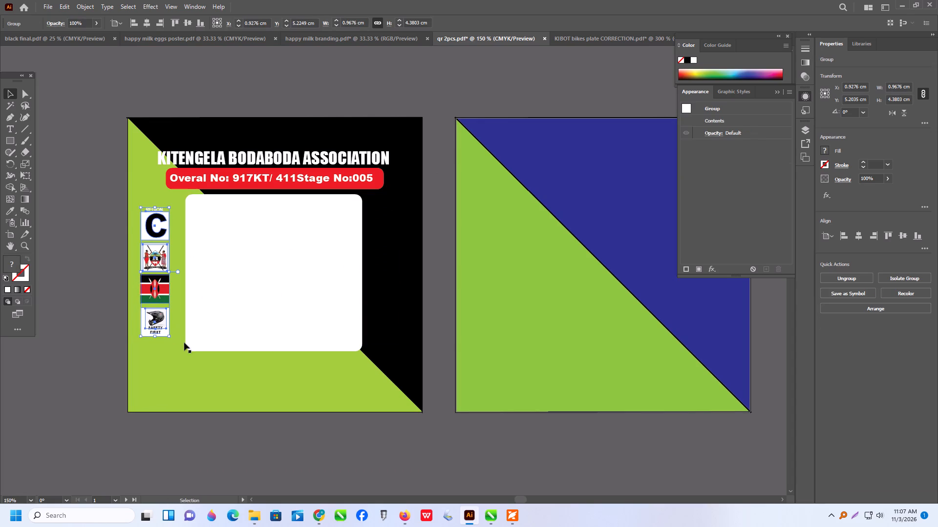
Enlarge the icon column to about 1.35 × 6.11 cm and position it beside the white rectangle, just below the red bar.
shift+drag(171, 338, 179, 383)
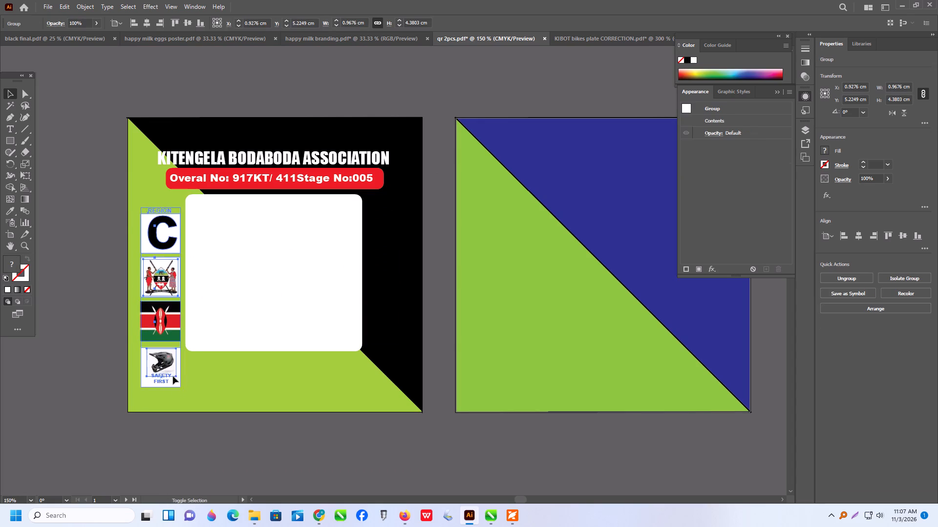
drag(158, 362, 153, 352)
drag(153, 355, 155, 350)
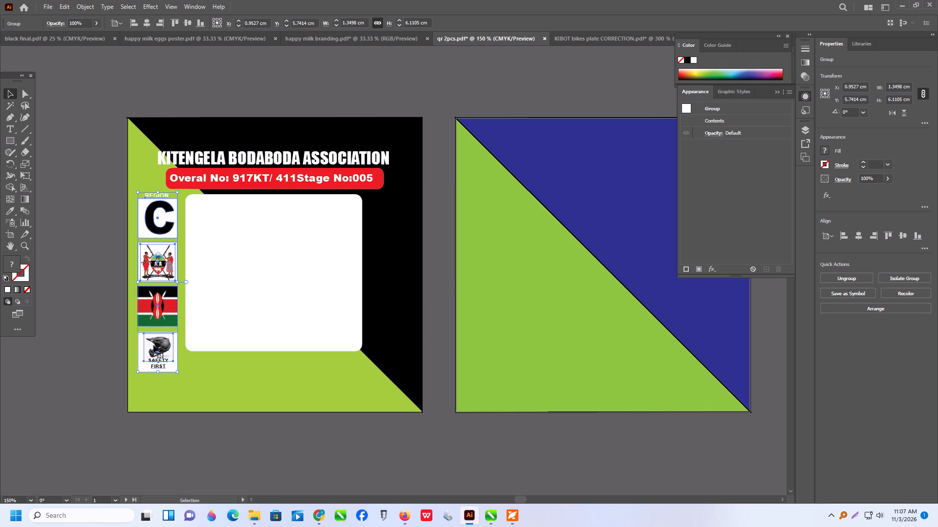
click(97, 267)
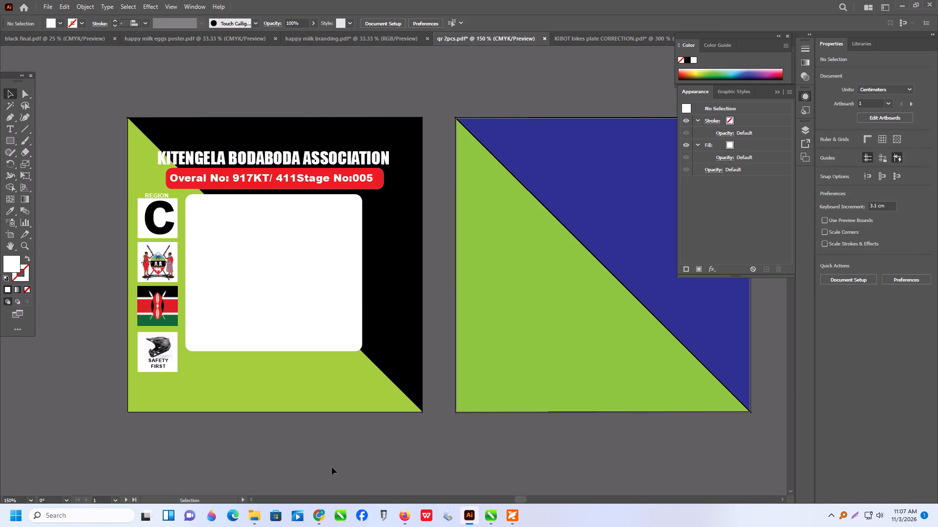
Cut the motorcycle rider illustration from the first KIBOT plate.
click(585, 40)
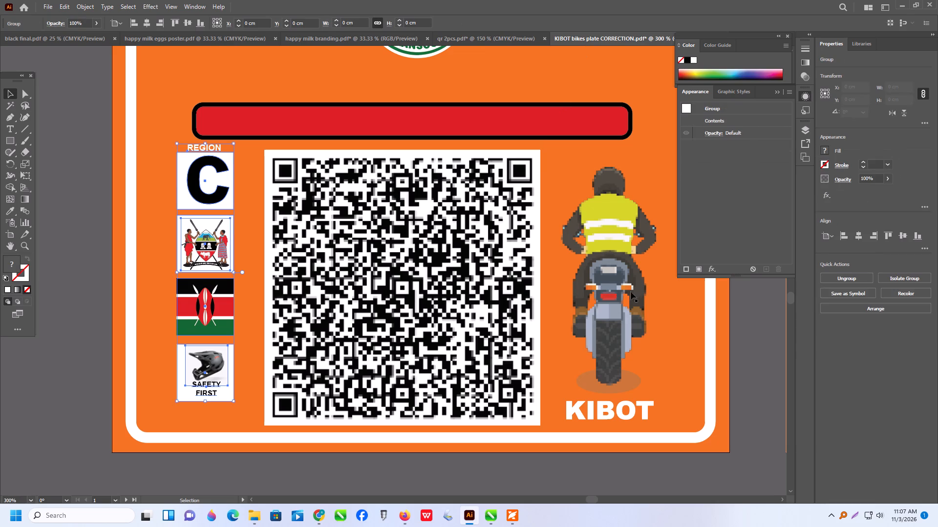
click(618, 284)
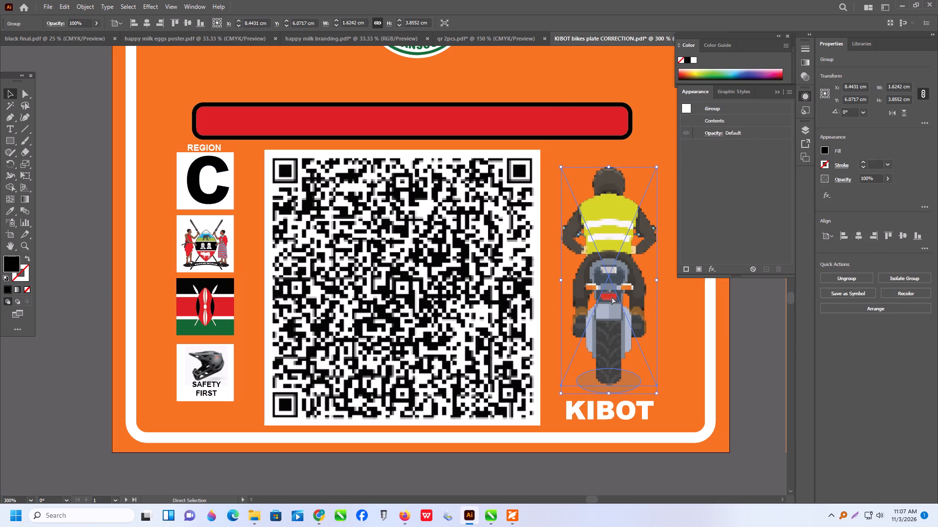
key(ctrl+x)
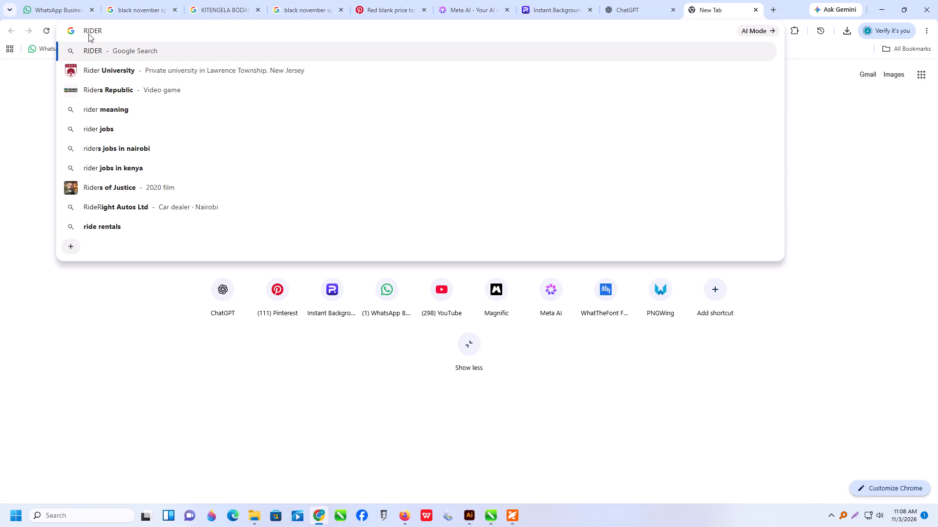
key(Return)
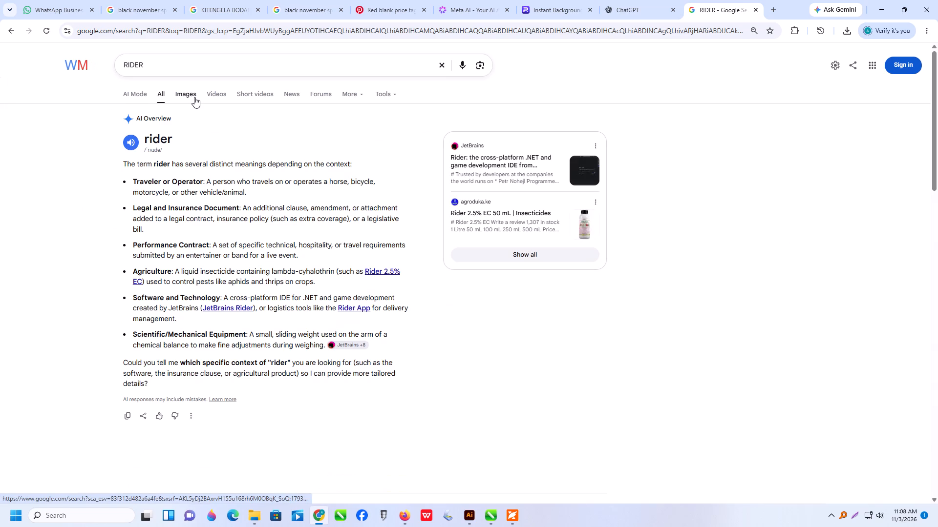
click(194, 97)
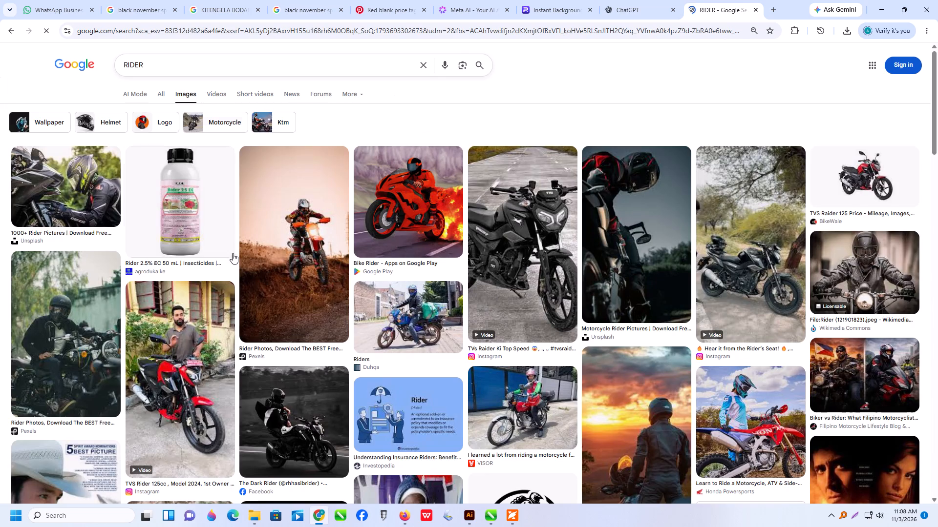
Browse the "RIDER" image results for a motorcycle rider picture suitable for the plate.
scroll(449, 278, down, 1)
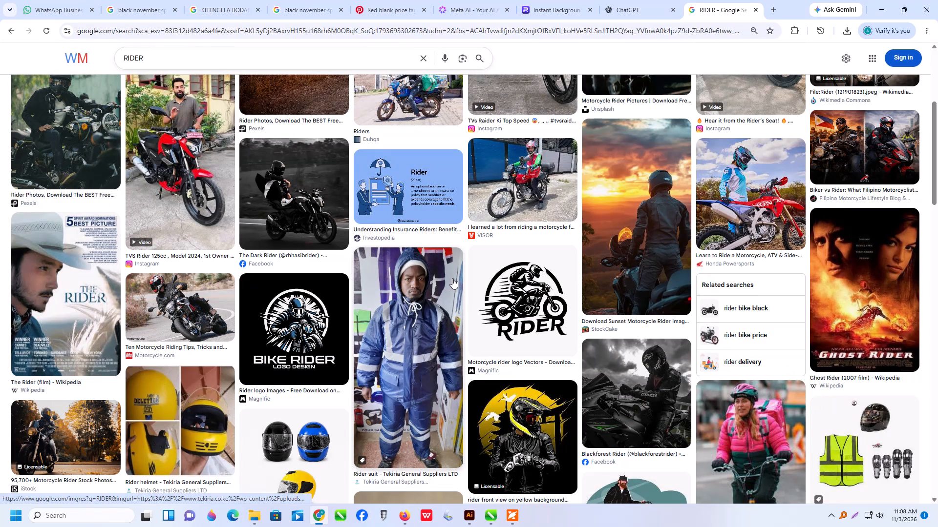
scroll(454, 279, down, 2)
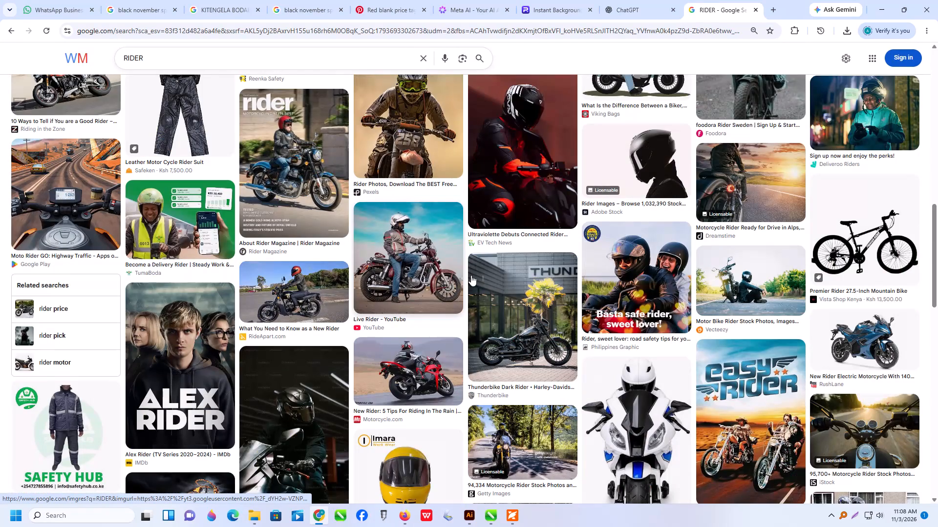
scroll(472, 276, down, 2)
scroll(472, 276, up, 1)
scroll(472, 277, down, 1)
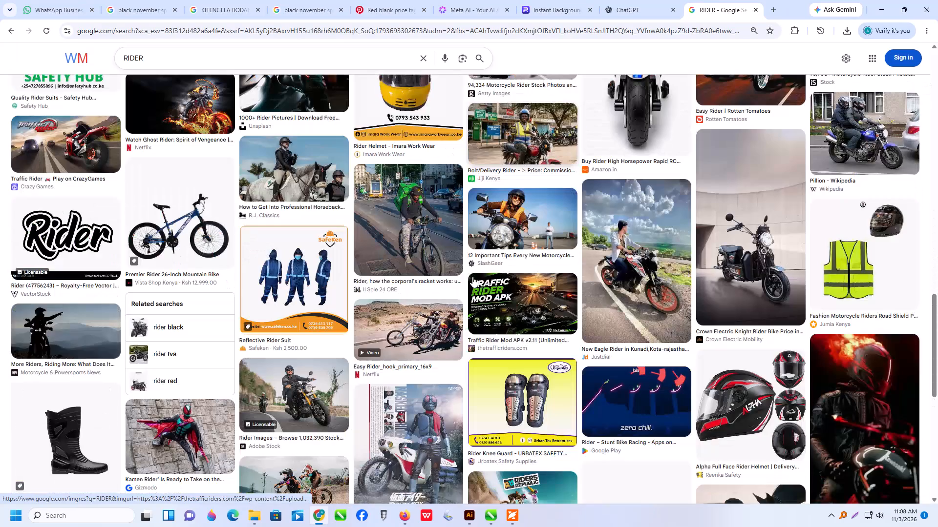
scroll(474, 277, down, 1)
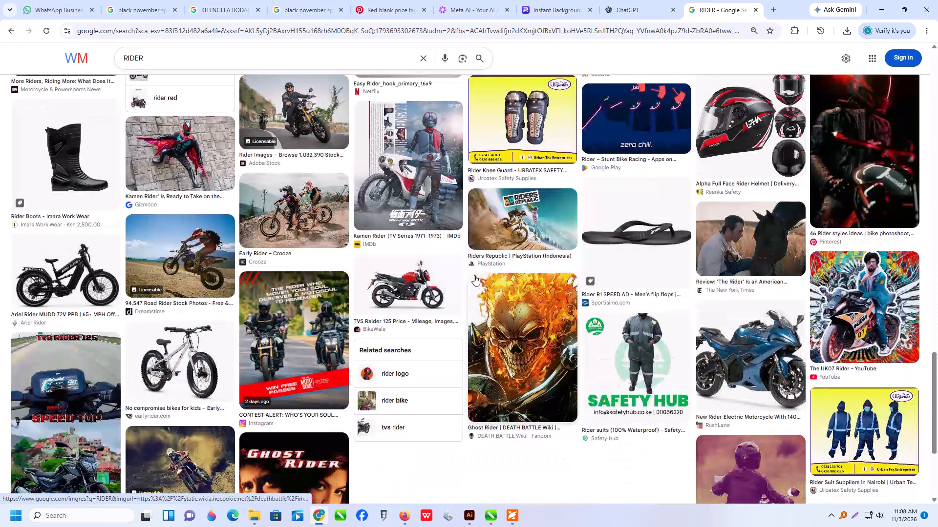
scroll(474, 272, down, 3)
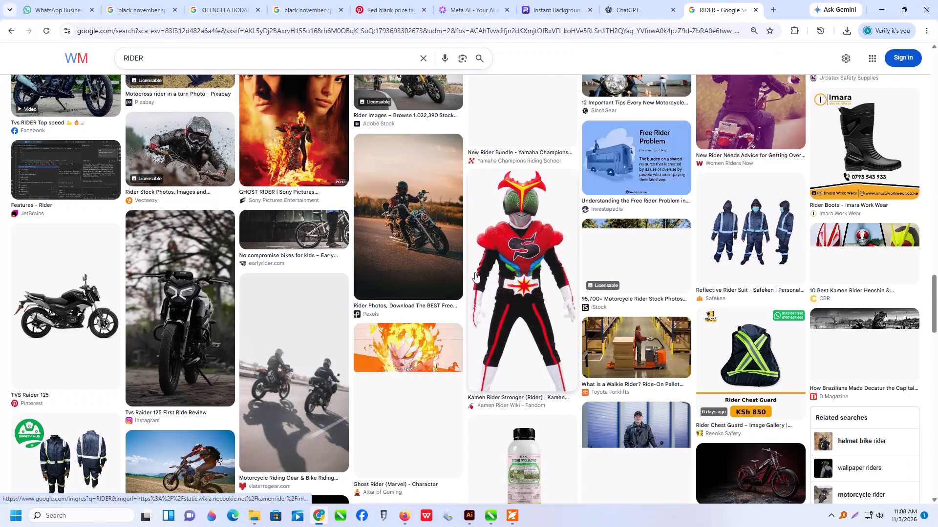
scroll(475, 272, down, 3)
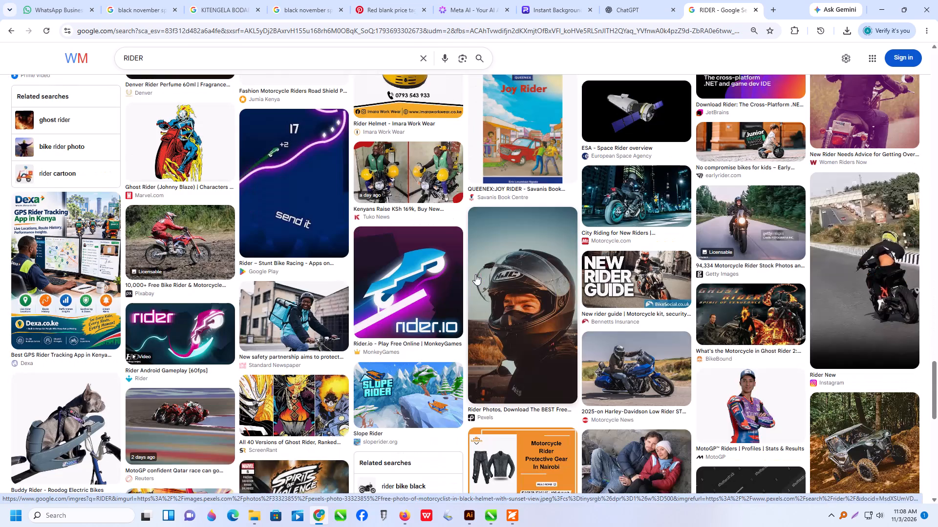
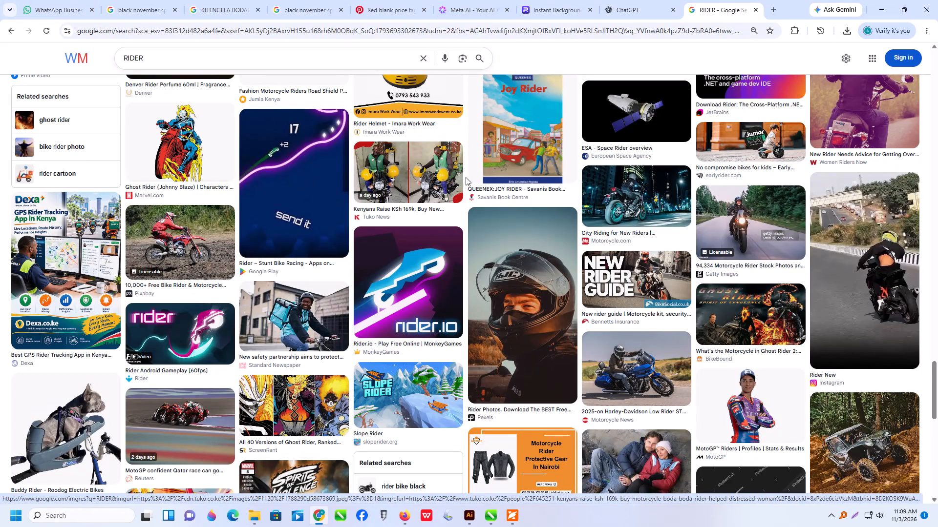
Look further through the "RIDER" image results for a suitable motorcycle rider picture.
scroll(429, 234, down, 2)
scroll(407, 194, down, 2)
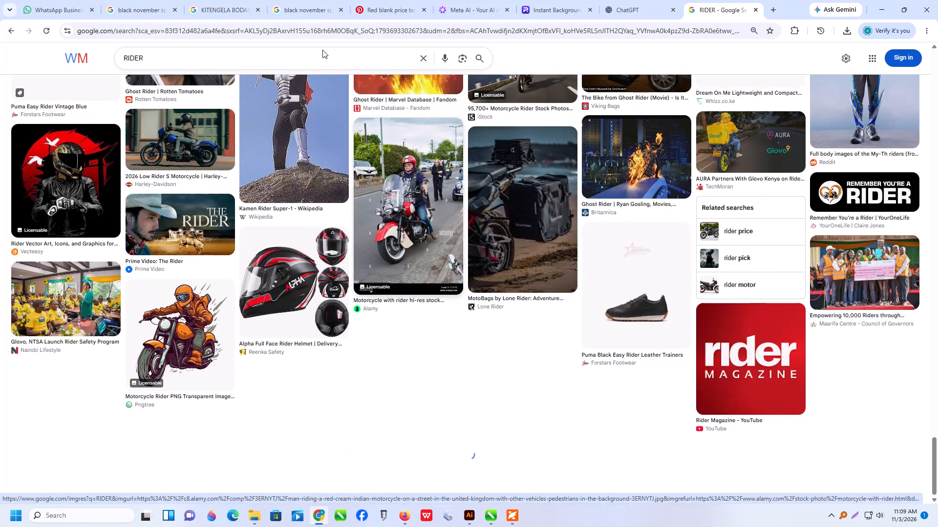
Switch to the KIBOT search results in File Explorer and preview the "KIBOT BIKES PLATES R D" and "KIBOT PLATES" files.
click(883, 9)
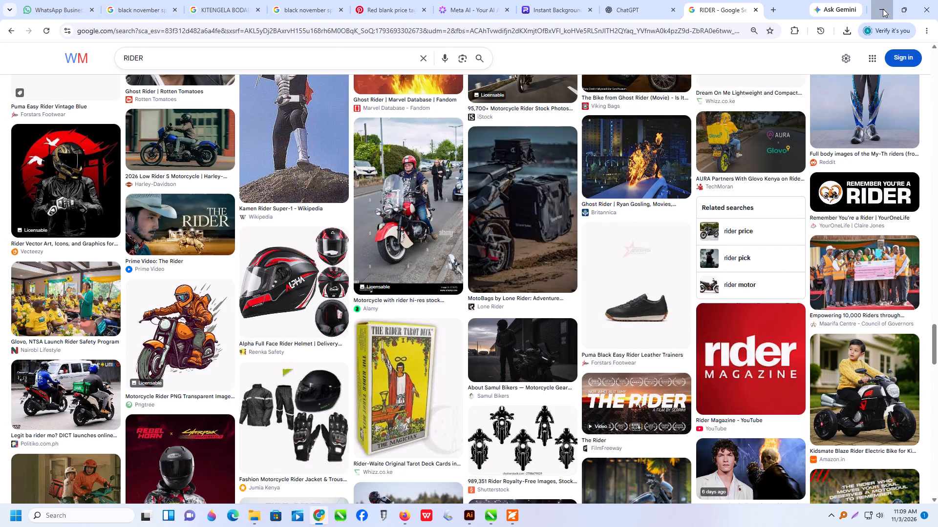
click(899, 9)
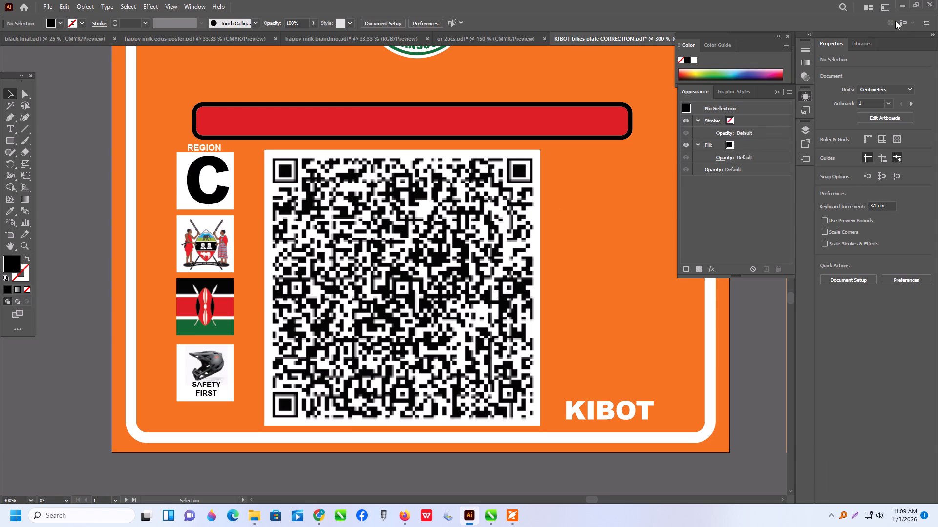
click(905, 0)
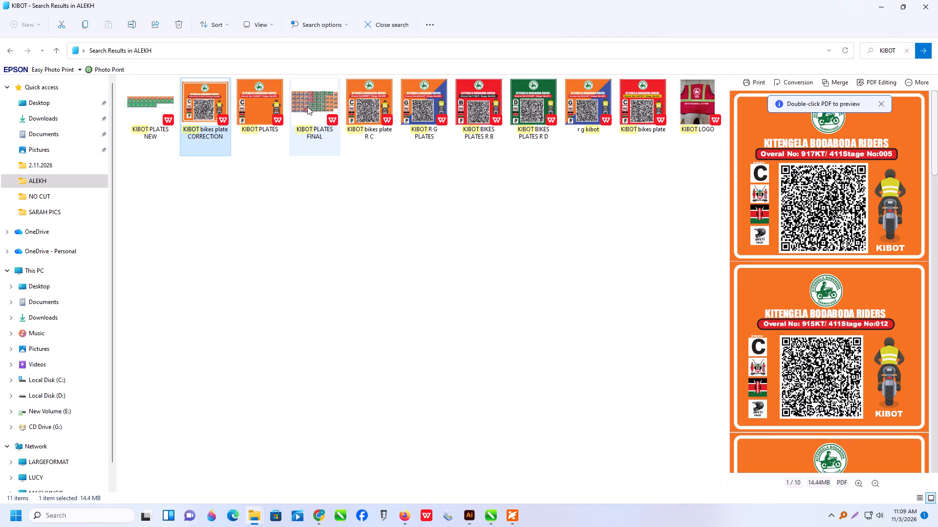
click(536, 104)
scroll(852, 247, down, 3)
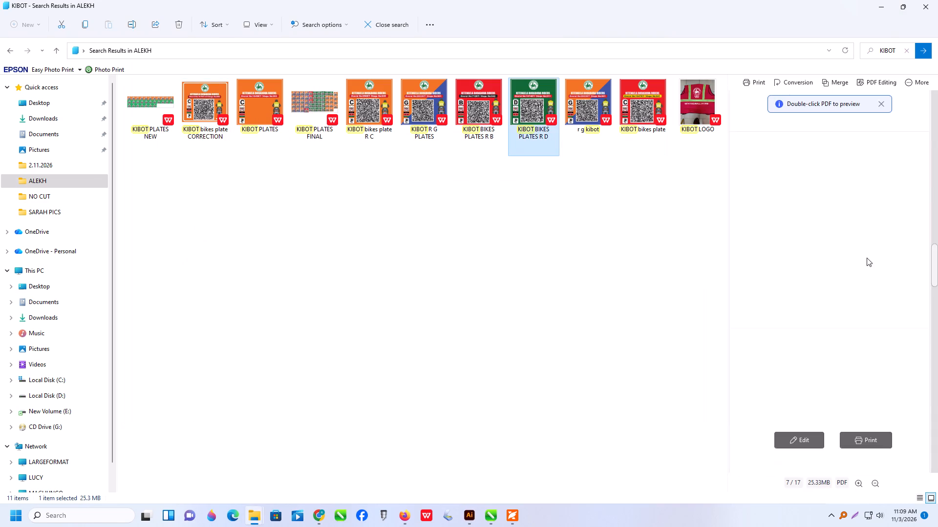
scroll(867, 258, down, 6)
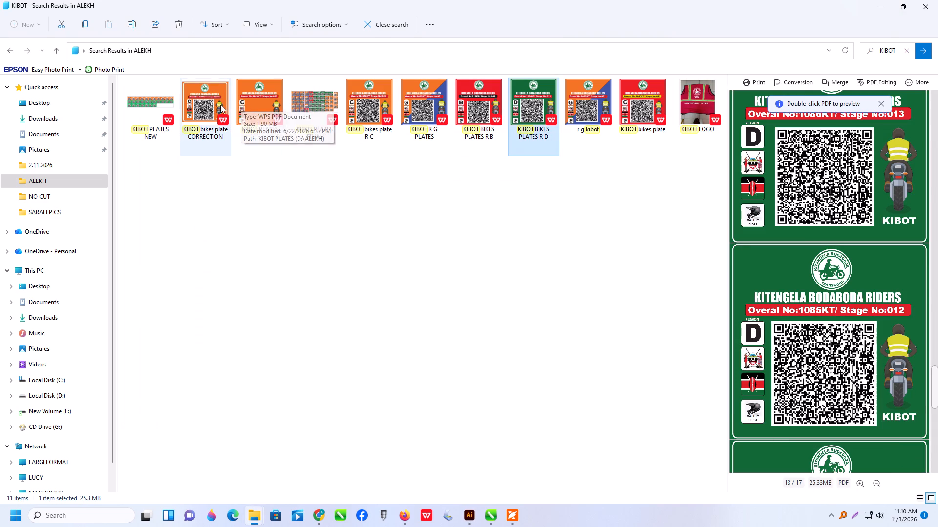
click(257, 105)
scroll(743, 266, down, 2)
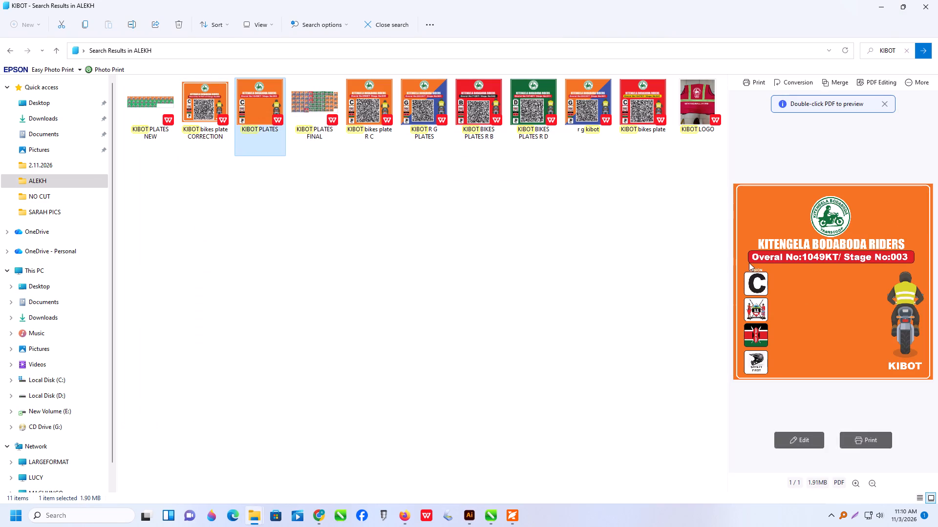
Go to the "KIBOT PLATES" file's folder location and import that PDF into CorelDRAW 2021.
right_click(262, 111)
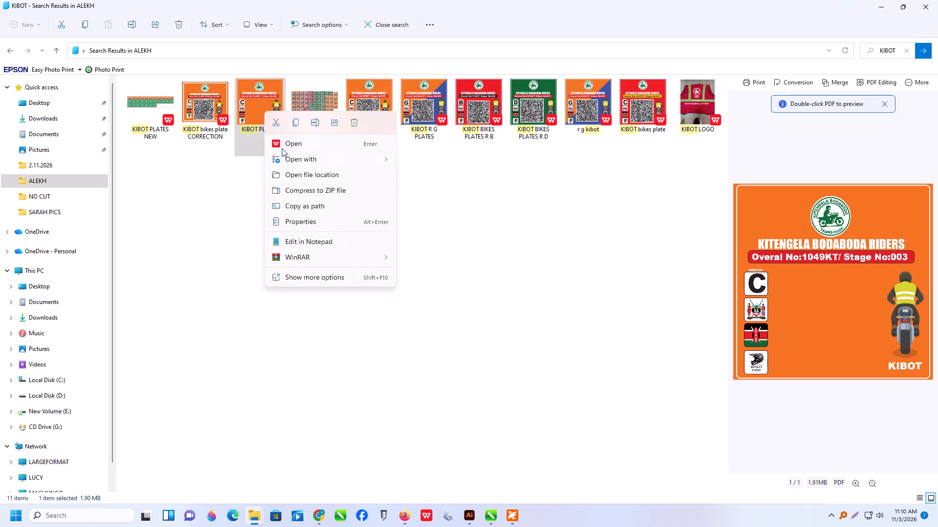
click(291, 167)
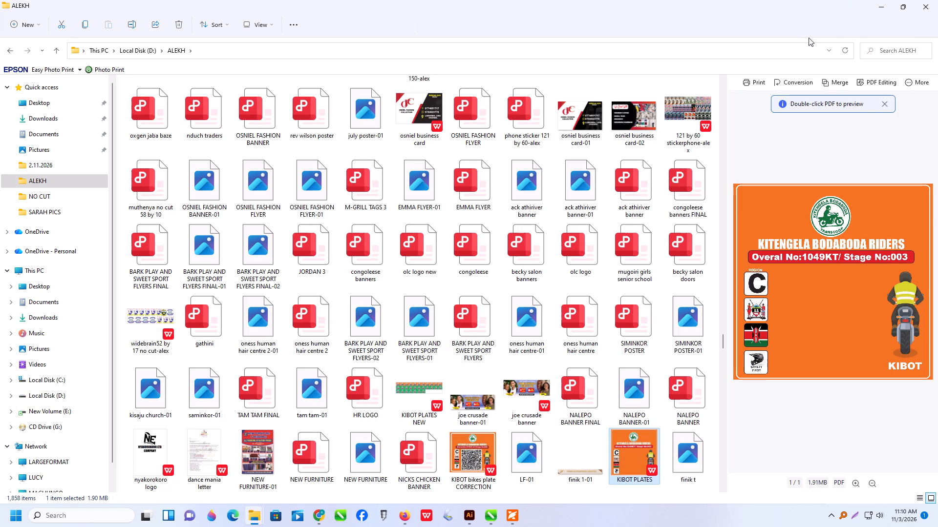
right_click(640, 456)
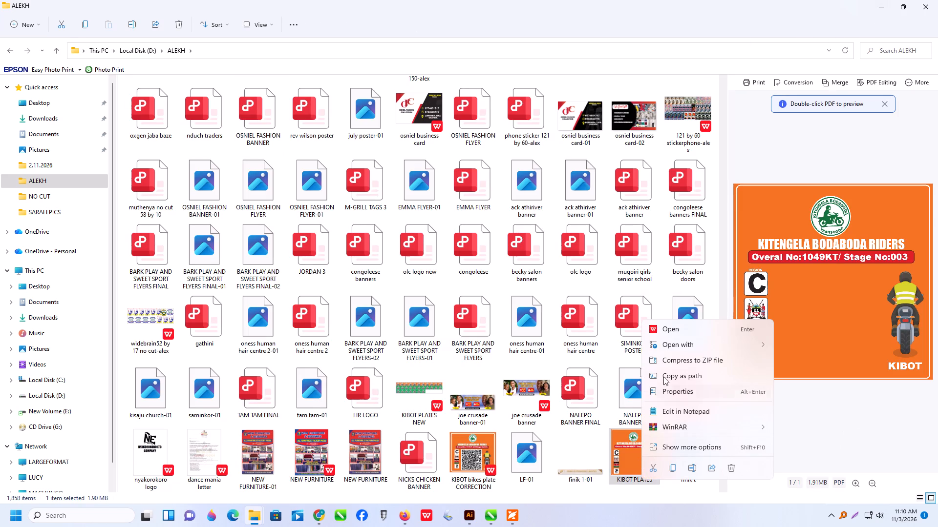
click(671, 346)
click(789, 216)
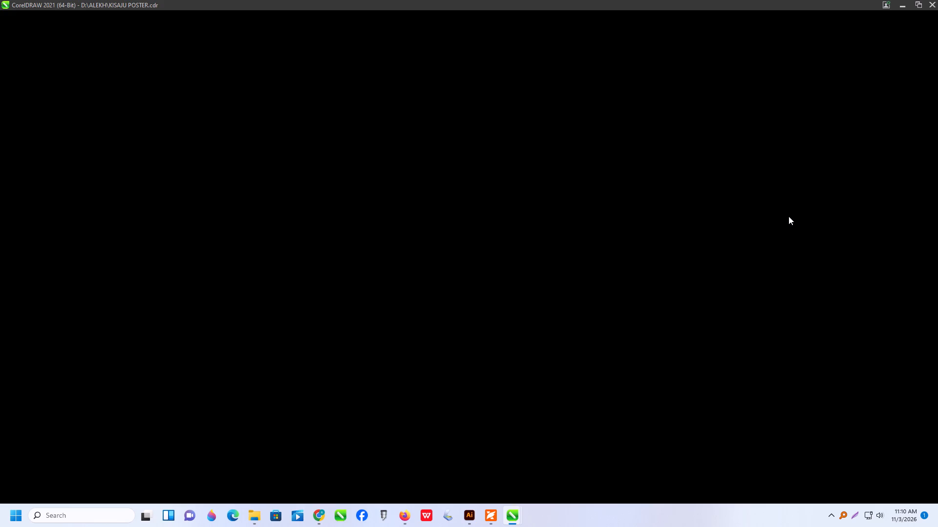
click(482, 292)
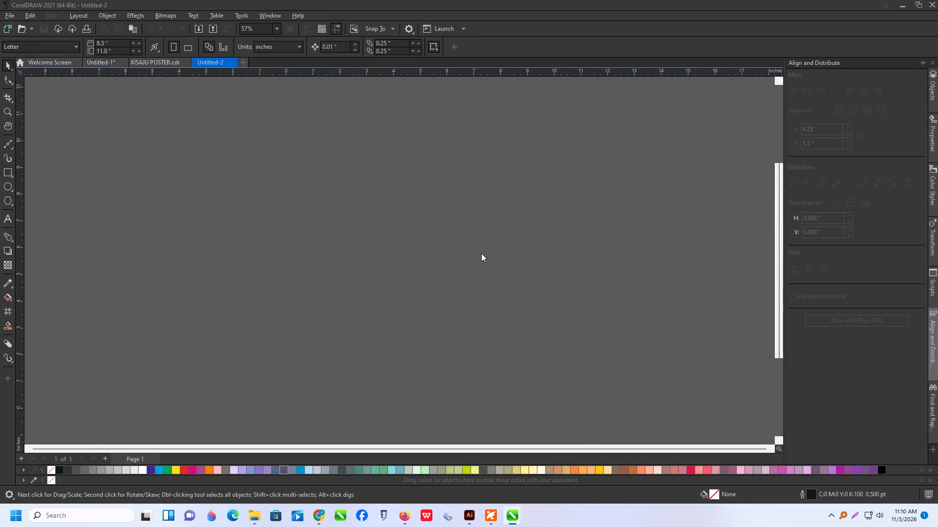
click(538, 310)
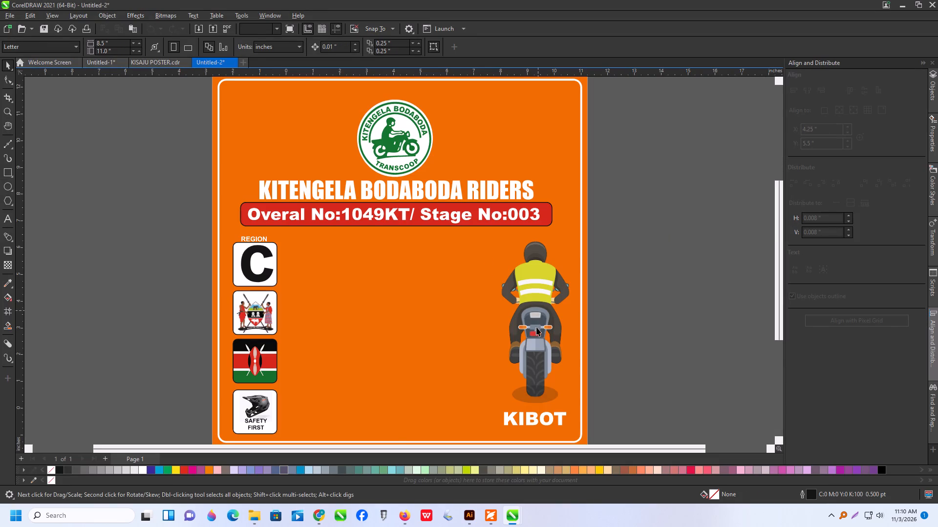
Move the white frame aside, pull the motorcycle rider bitmap off the orange plate, and cut it.
drag(537, 328, 509, 328)
click(538, 330)
drag(535, 332, 405, 329)
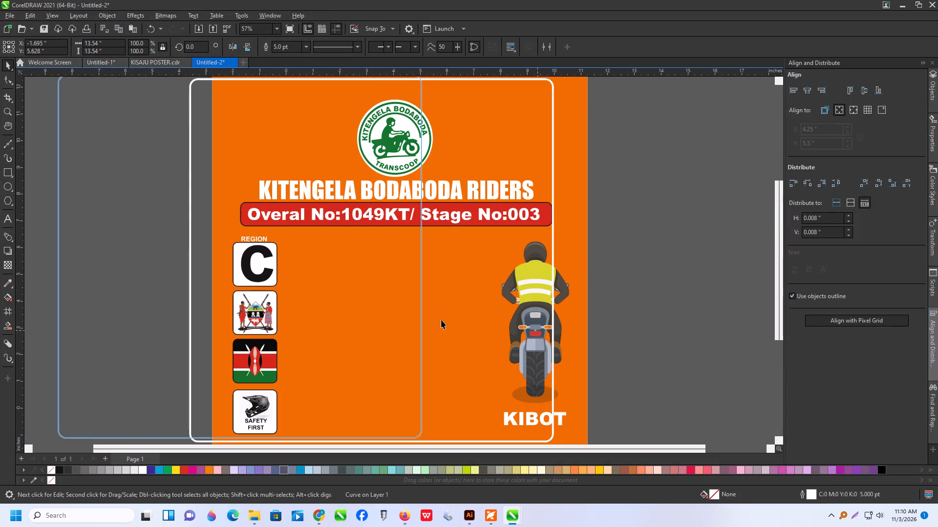
drag(531, 342, 682, 344)
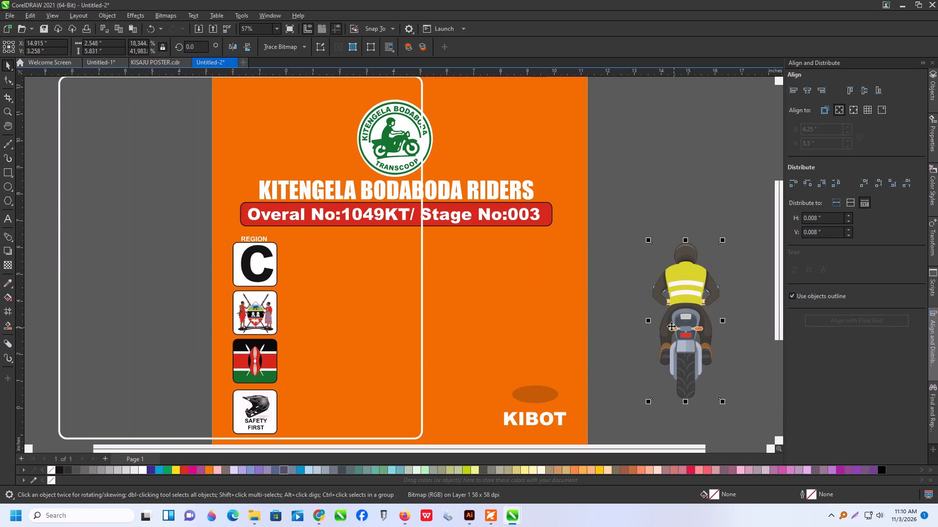
scroll(725, 328, up, 12)
scroll(649, 306, down, 9)
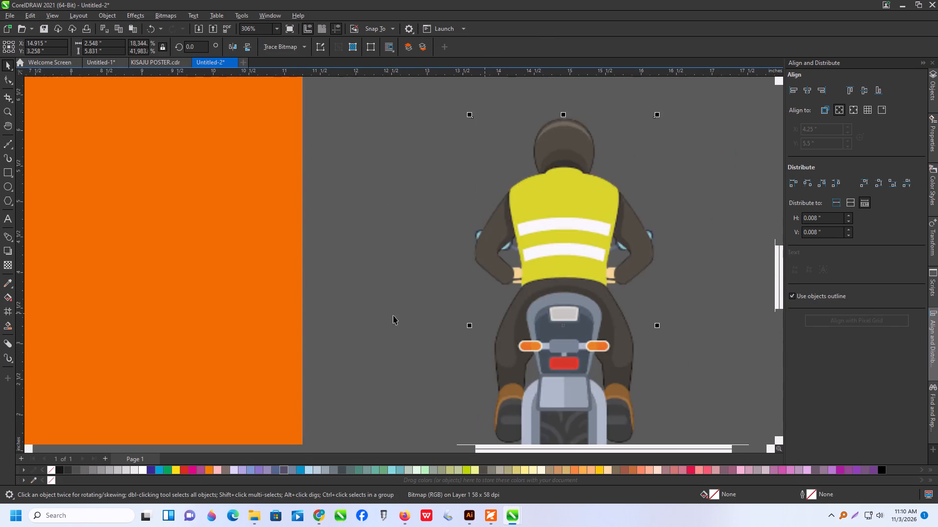
key(ctrl+x)
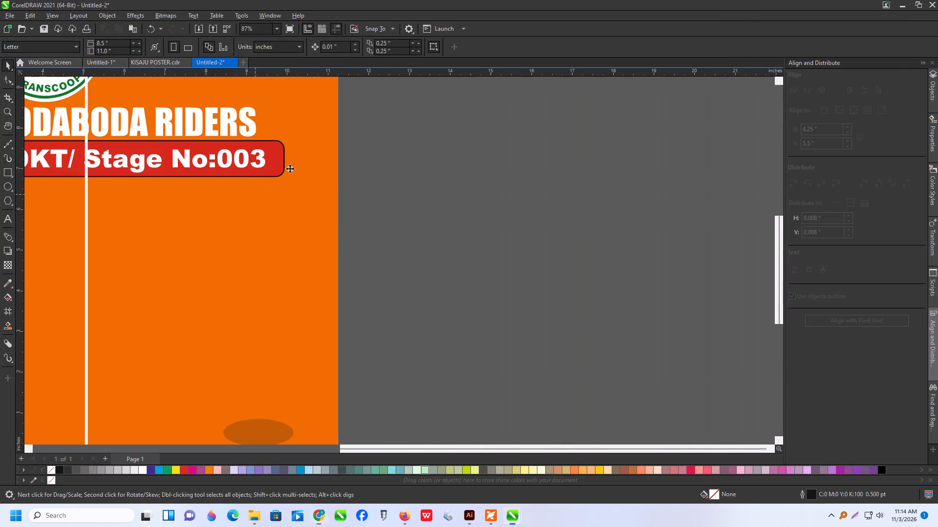
click(897, 1)
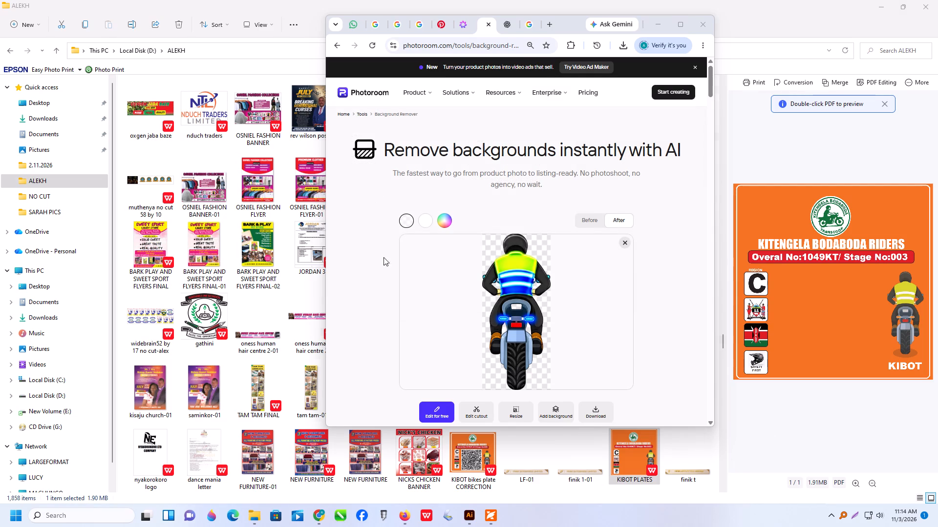
Download the rider cutout and show the downloaded file in the Downloads folder.
click(597, 419)
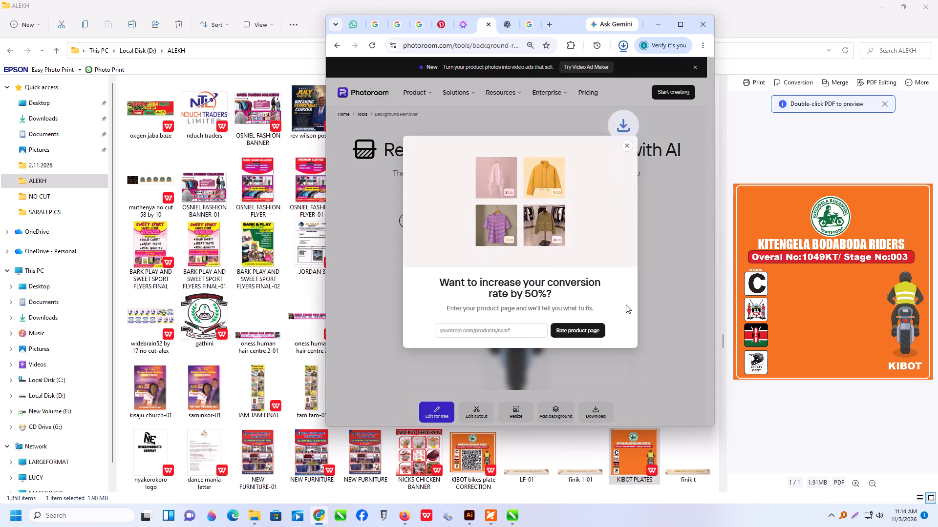
click(596, 70)
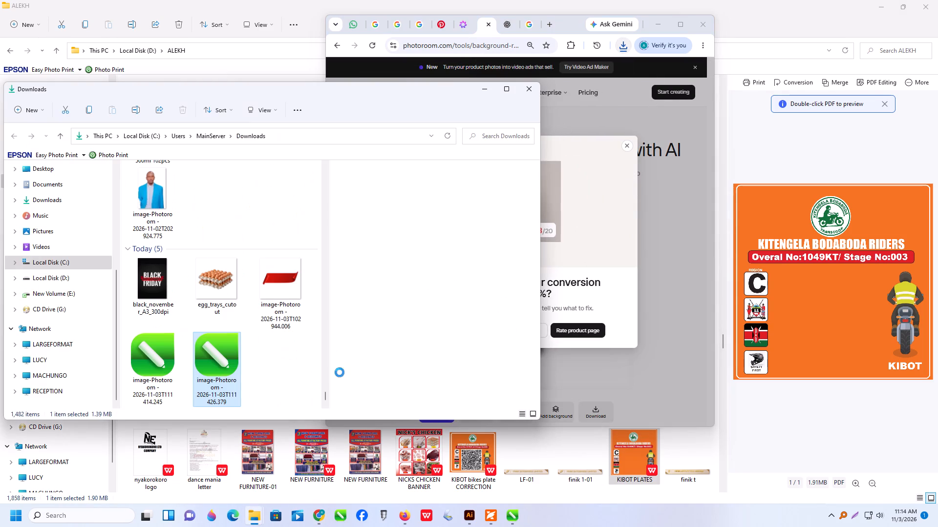
Switch to Illustrator and place the rider cutout and the Kitengela Bodaboda logo cutout from Downloads into the KIBOT bikes plate CORRECTION document.
click(661, 22)
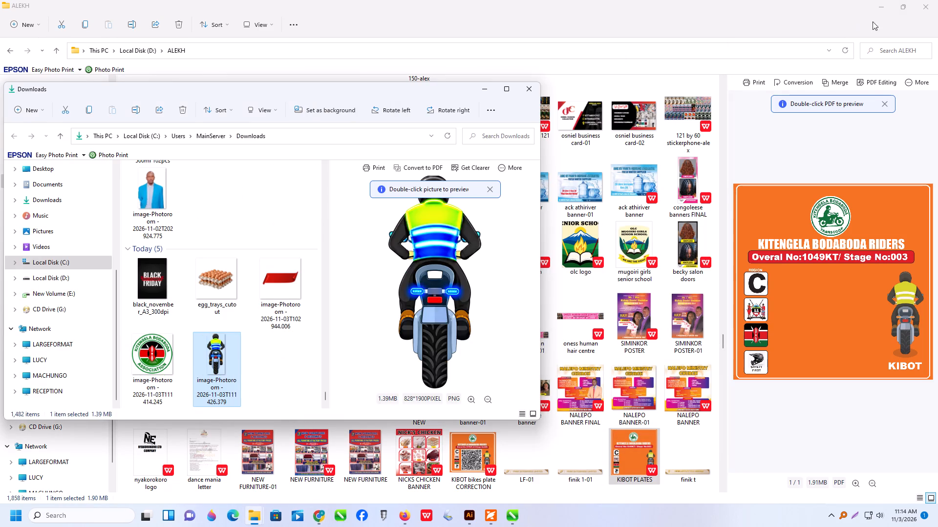
click(883, 7)
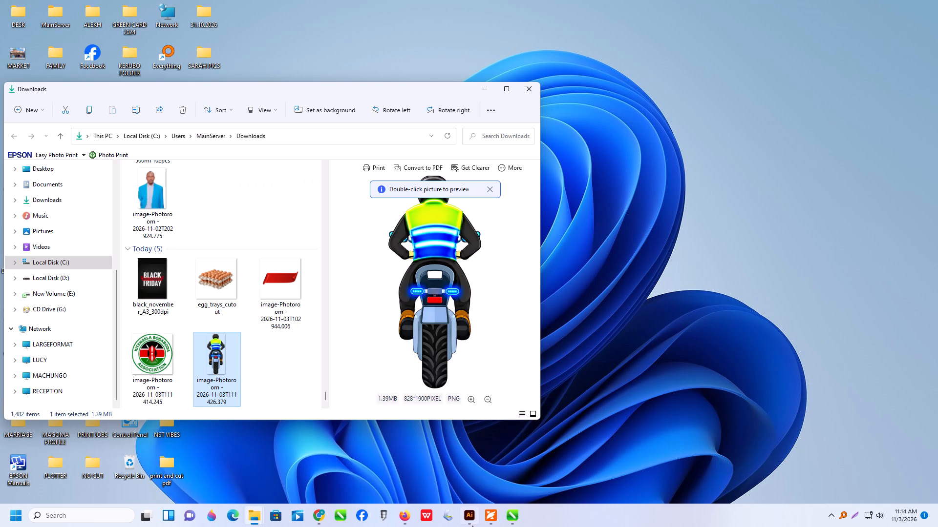
click(469, 518)
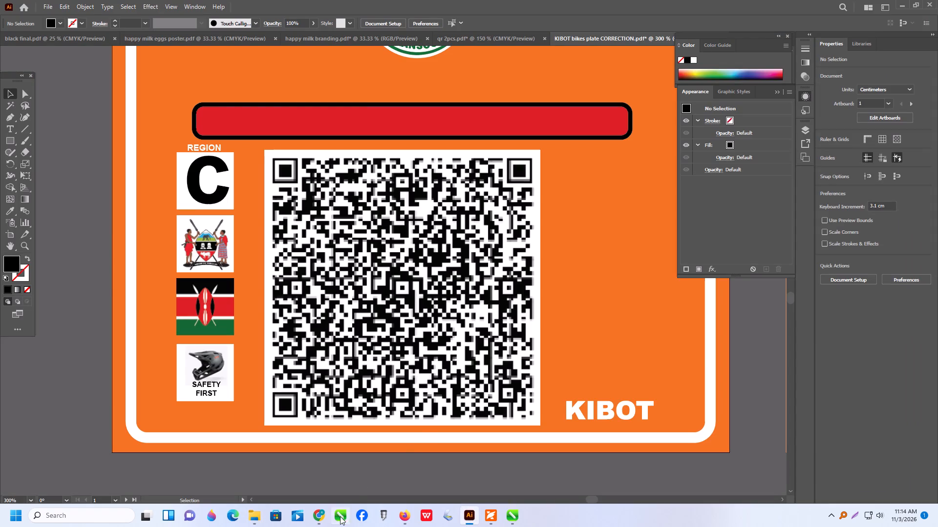
click(306, 485)
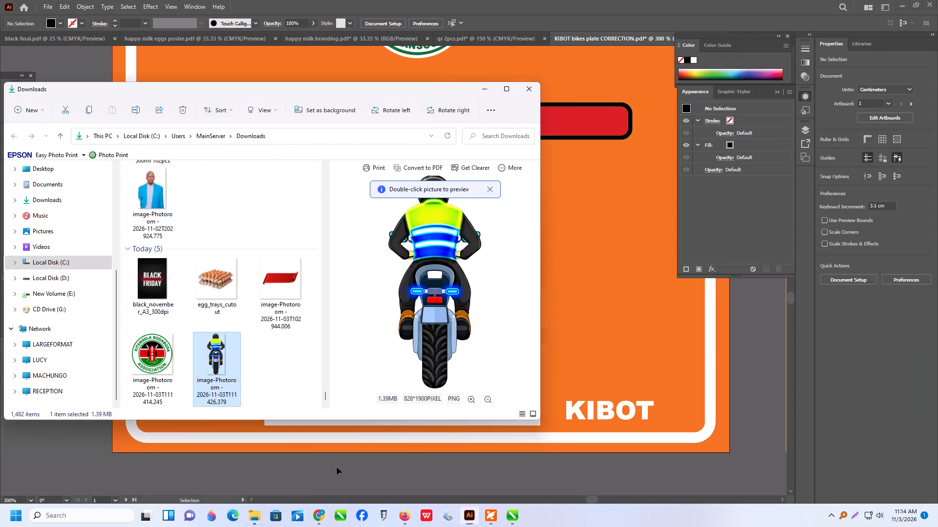
drag(217, 371, 491, 392)
drag(491, 392, 599, 334)
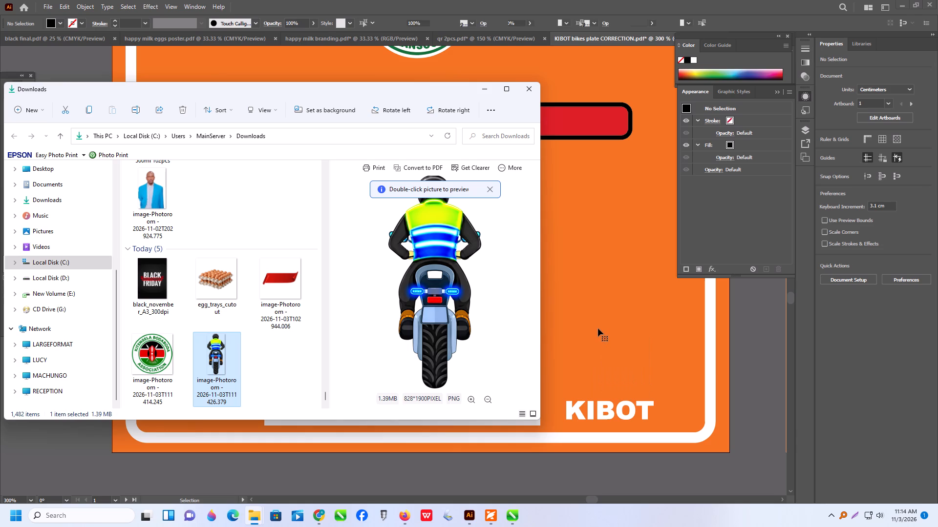
drag(147, 359, 711, 420)
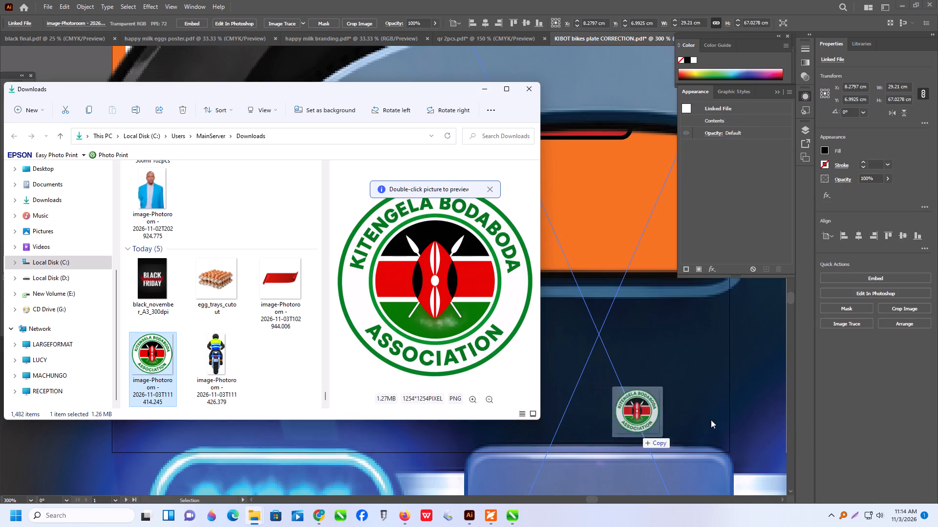
drag(711, 420, 725, 410)
click(662, 408)
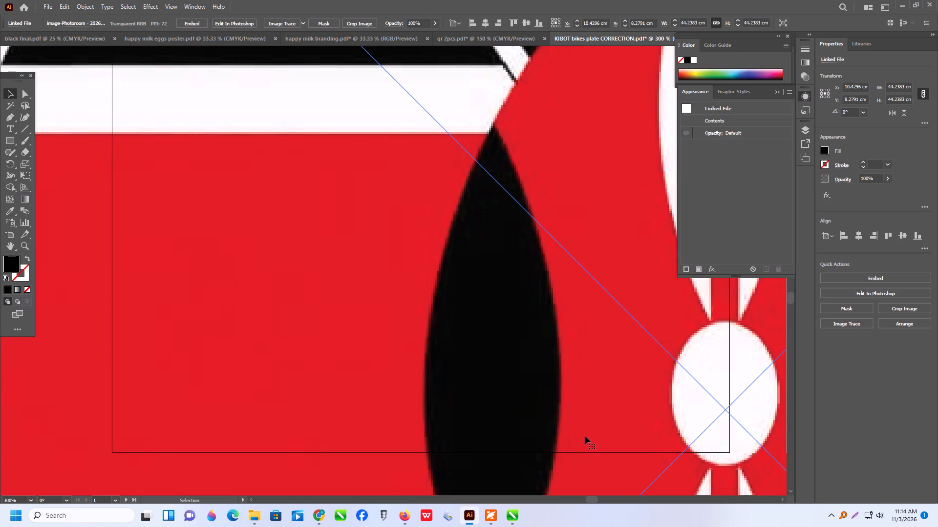
Move the placed logo and rider together from the KIBOT bikes plate CORRECTION document into the qr 2pcs document.
alt+scroll(588, 437, down, 5)
alt+scroll(517, 418, down, 2)
drag(591, 421, 311, 363)
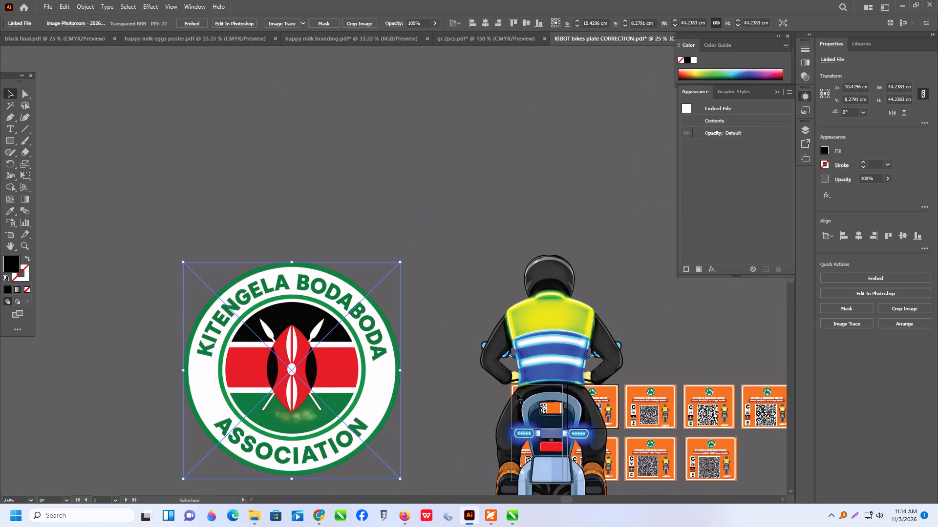
scroll(587, 404, down, 4)
drag(544, 410, 441, 384)
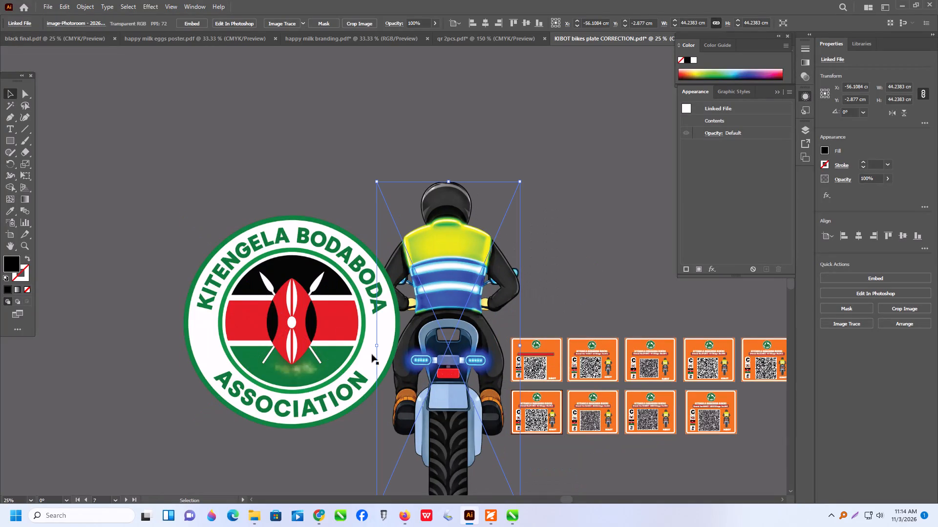
shift+click(256, 323)
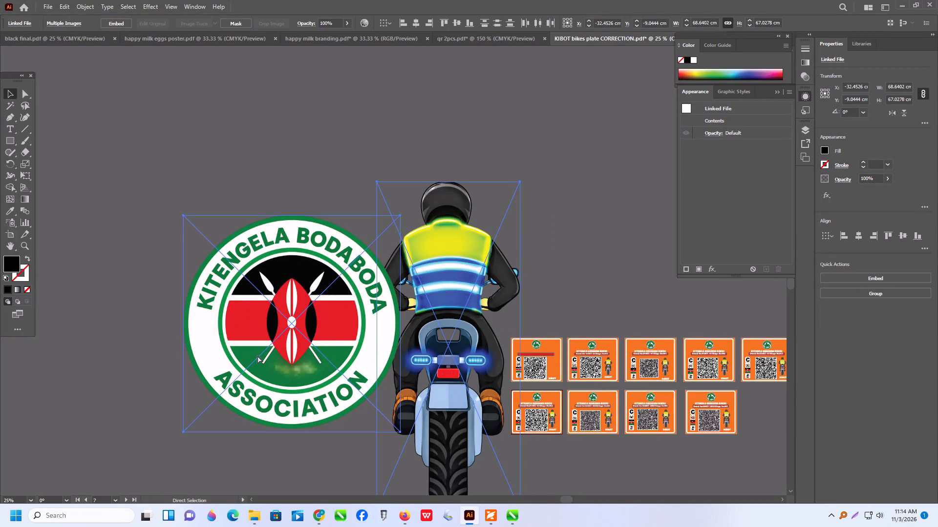
key(ctrl+x)
click(492, 40)
scroll(330, 158, down, 5)
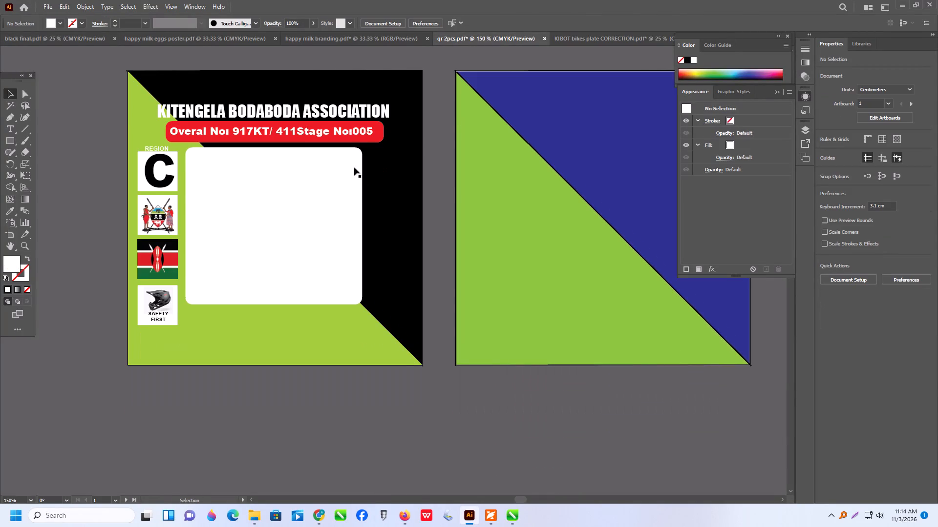
key(ctrl+v)
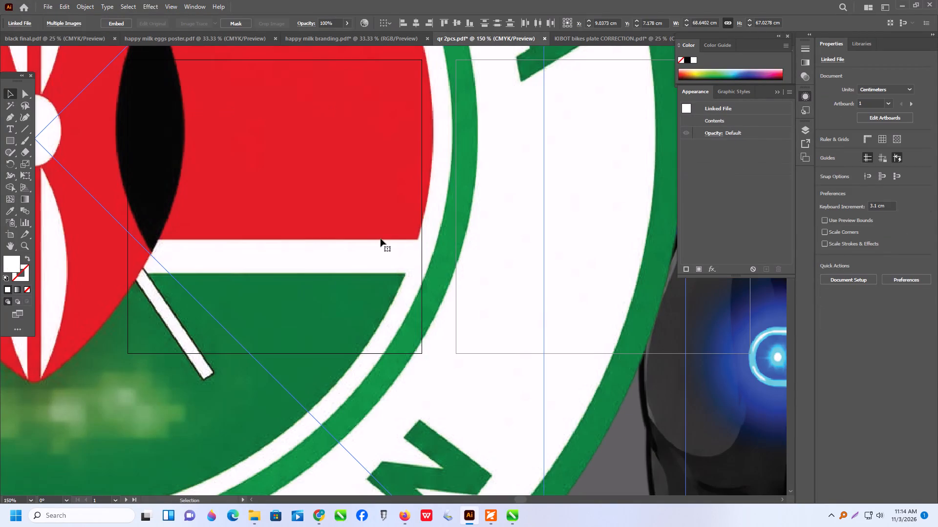
Move the logo and rider off the artboards and scale them down together to about 19.7 by 19.2 cm.
alt+scroll(381, 239, down, 6)
drag(432, 265, 545, 284)
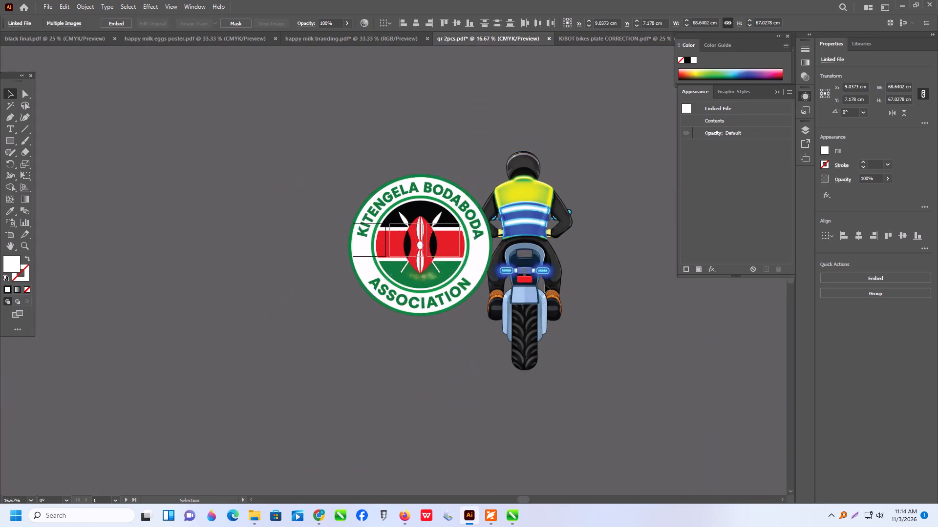
drag(545, 284, 569, 289)
shift+drag(637, 384, 477, 259)
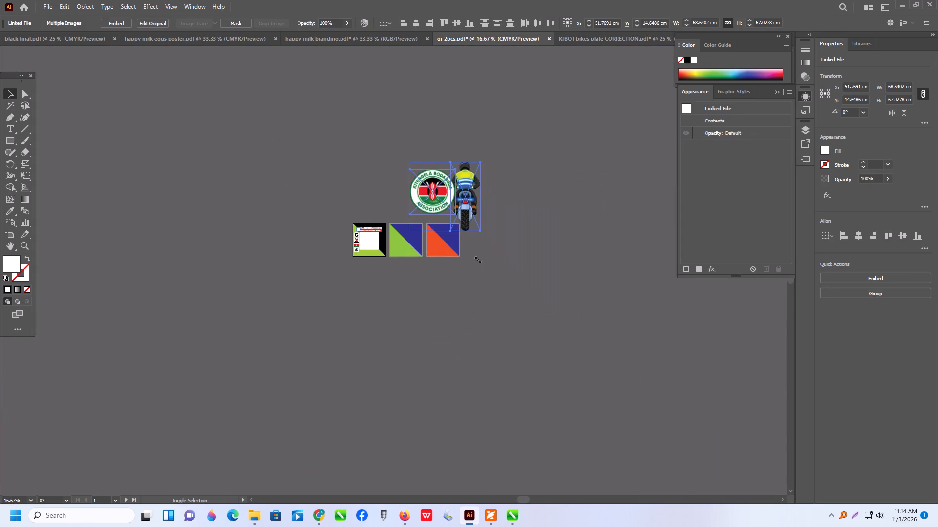
shift+drag(477, 259, 473, 255)
Separate the logo from the rider, shrink it to about 2.17 cm wide and place it at the first plate's top edge.
scroll(408, 206, up, 3)
scroll(390, 274, up, 2)
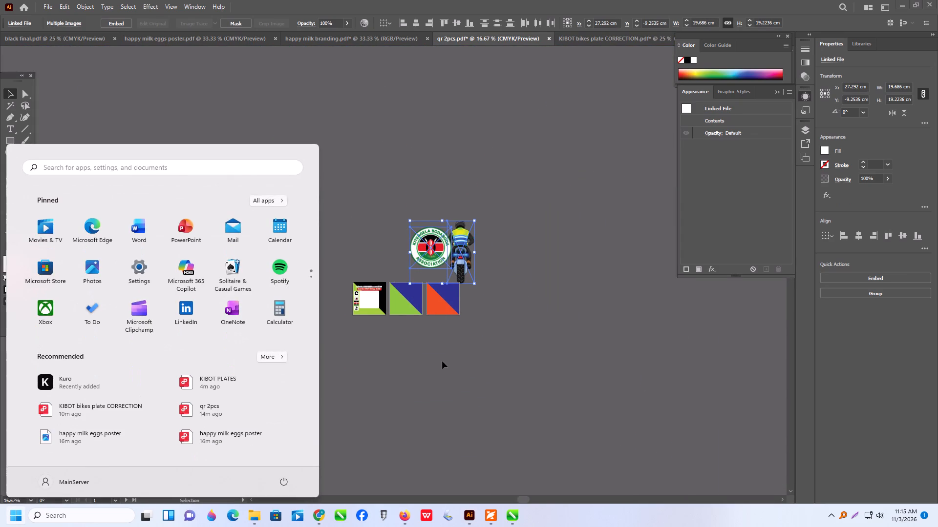
alt+scroll(439, 361, up, 2)
drag(436, 344, 438, 339)
alt+scroll(382, 127, up, 2)
drag(439, 149, 254, 200)
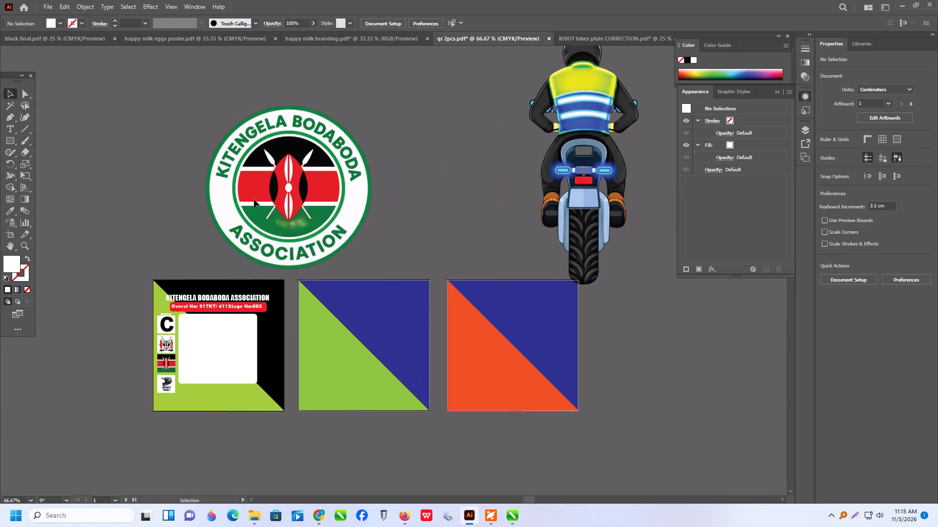
drag(254, 200, 221, 239)
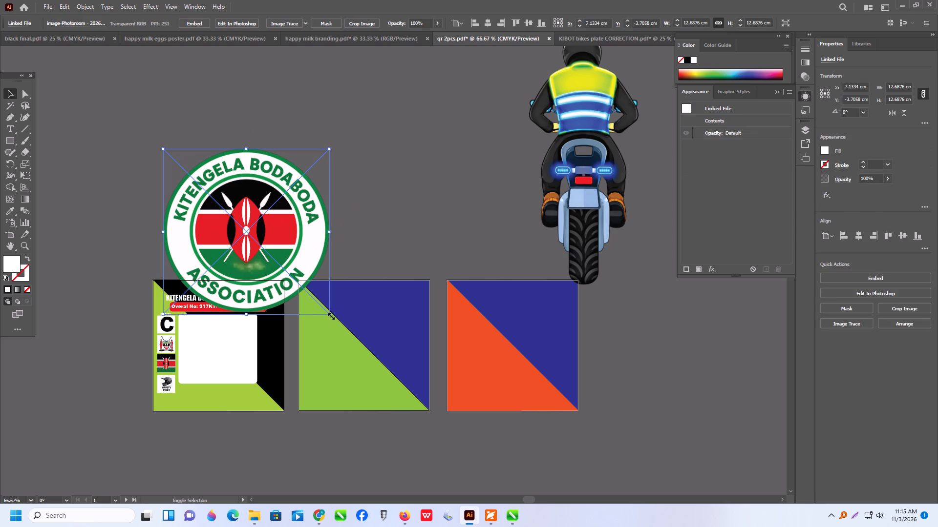
shift+drag(331, 315, 192, 217)
drag(179, 166, 227, 280)
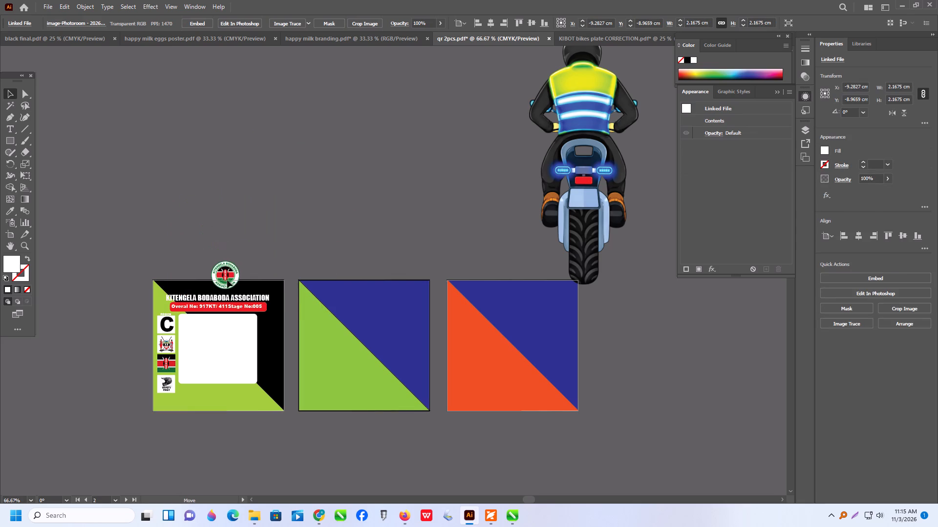
drag(227, 280, 226, 283)
Scale the first plate's association title and red number banner together to about 6.68 by 1.14 cm and reposition them above the white QR box.
alt+scroll(210, 304, up, 3)
click(220, 309)
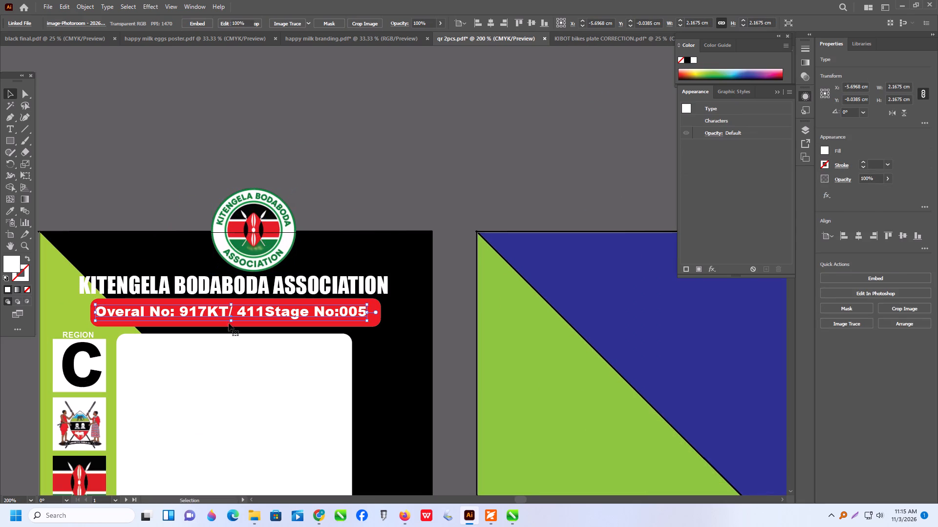
shift+click(203, 324)
shift+click(205, 285)
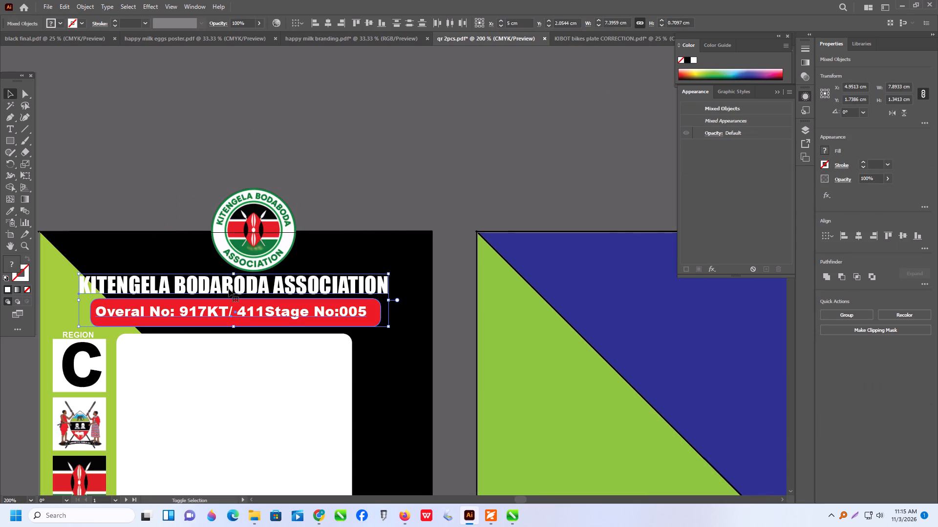
drag(229, 289, 225, 294)
shift+drag(384, 329, 344, 327)
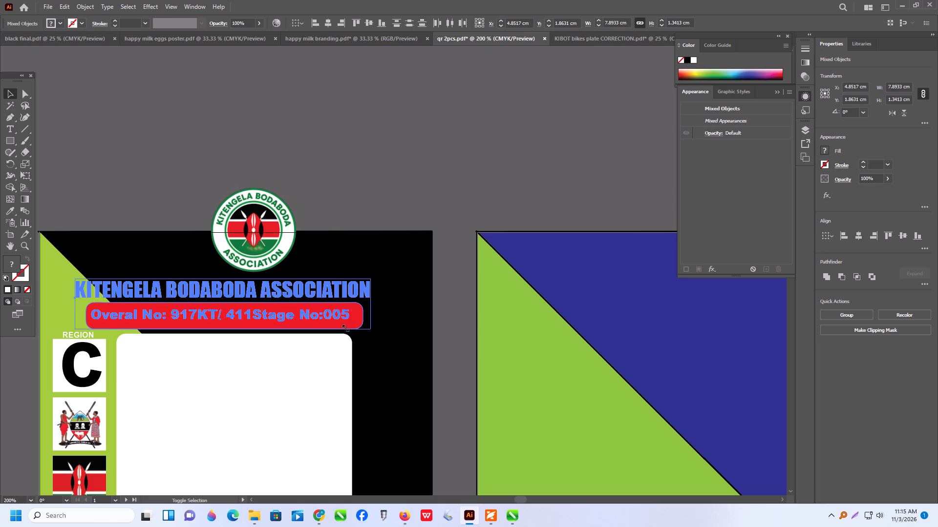
shift+drag(344, 327, 338, 326)
drag(271, 317, 298, 322)
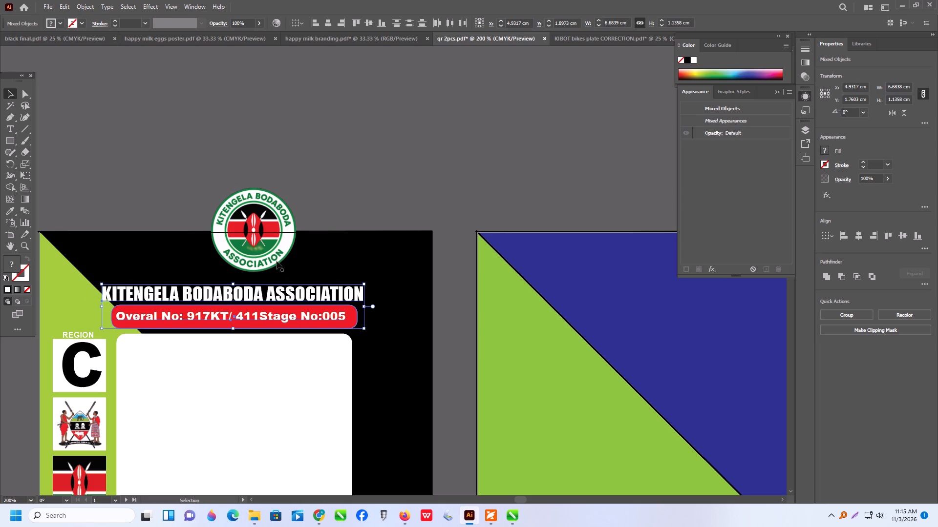
Move the round logo inside the plate, shrink it to about 1.13 cm and centre it above the association title.
drag(270, 251, 268, 263)
shift+drag(297, 197, 283, 236)
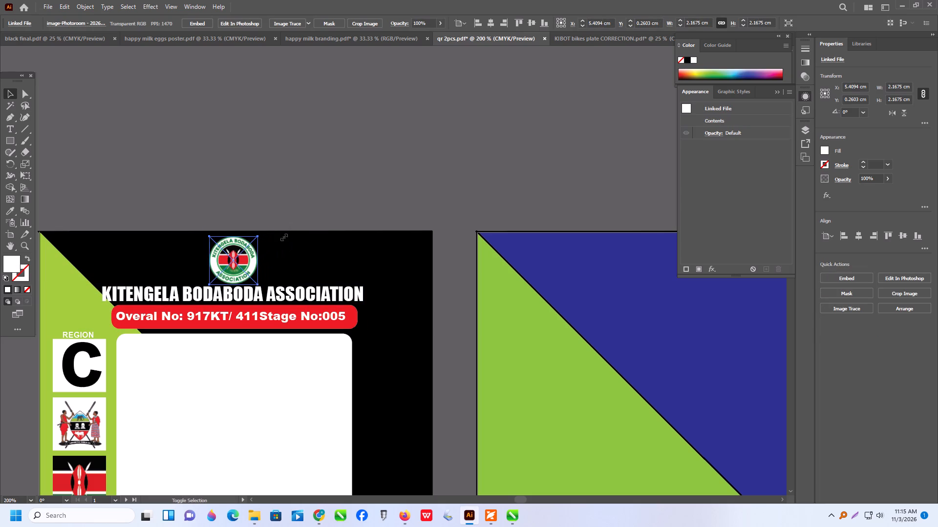
shift+drag(283, 236, 280, 241)
drag(237, 267, 245, 266)
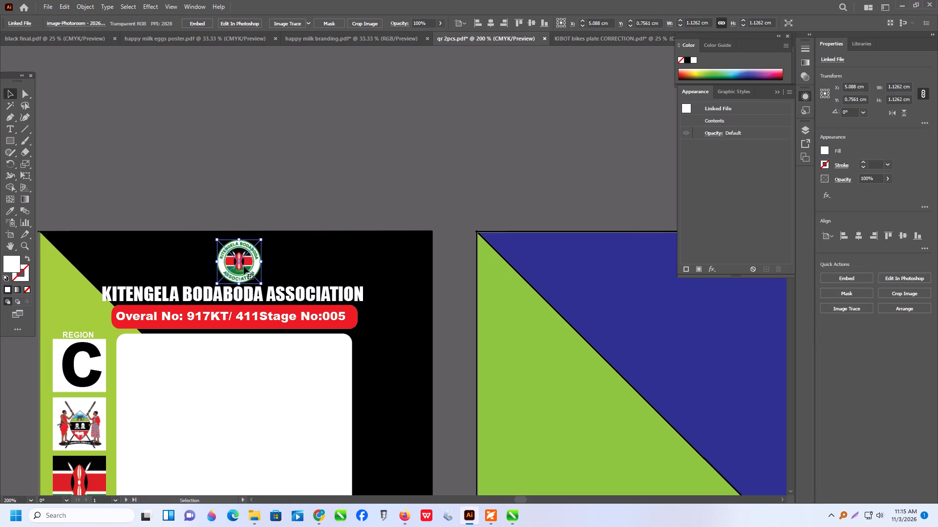
alt+scroll(235, 259, up, 2)
scroll(255, 250, down, 4)
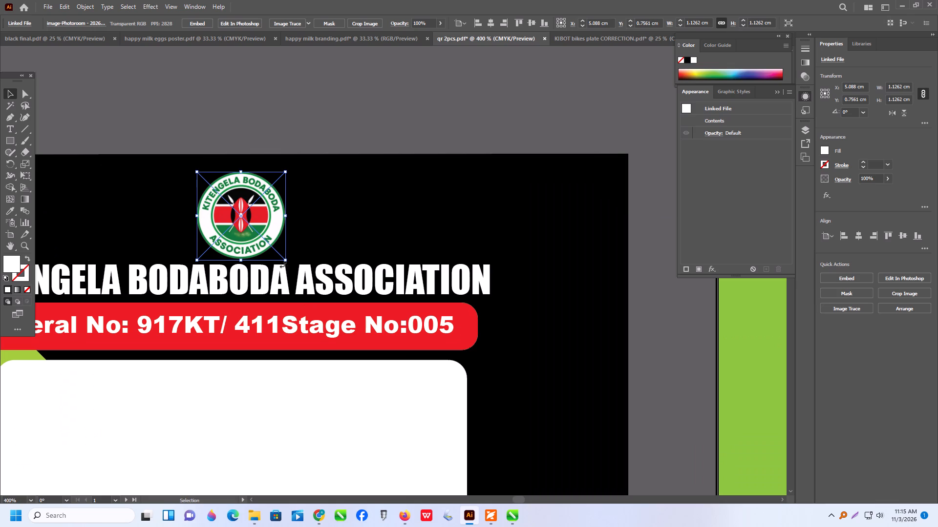
Shrink the rider to about 2.03 by 4.65 cm and place it on the black area beside the first plate's white QR box.
scroll(321, 272, down, 6)
alt+scroll(299, 274, down, 1)
scroll(308, 268, down, 6)
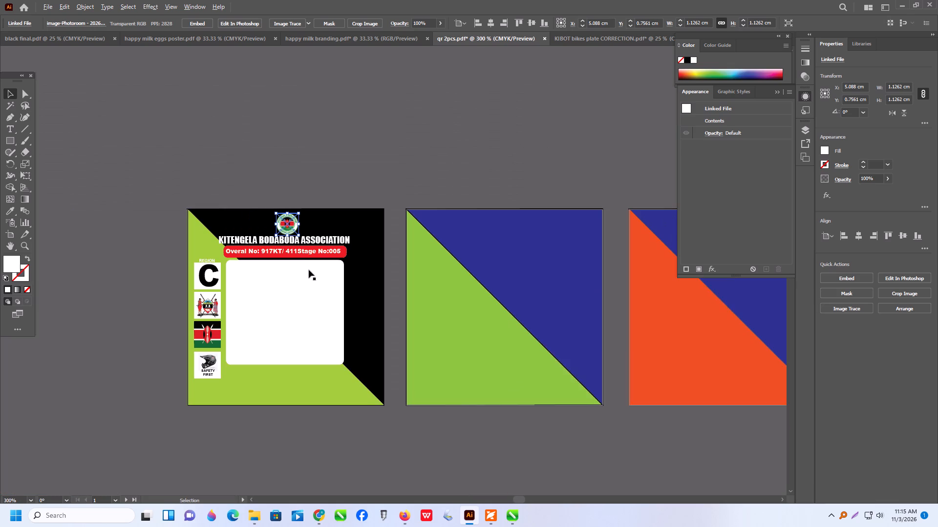
scroll(309, 270, down, 4)
alt+click(300, 285)
alt+scroll(289, 304, down, 3)
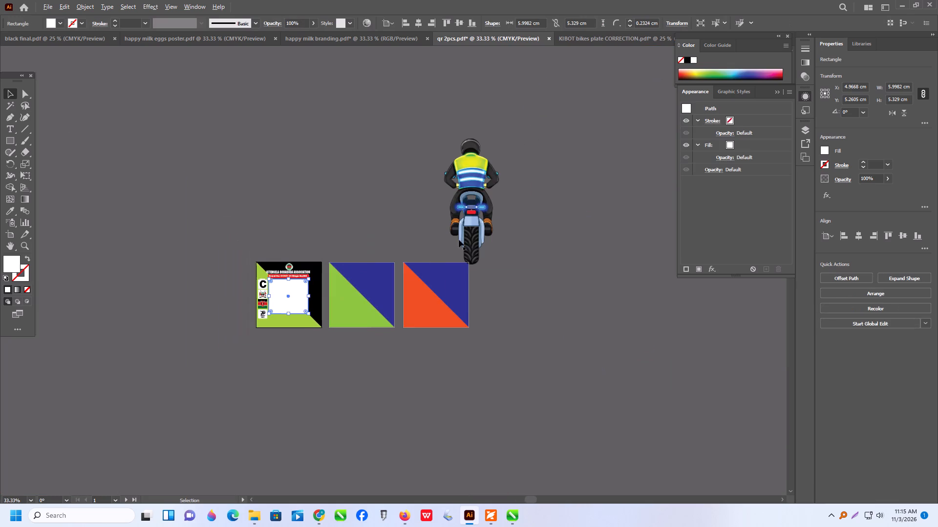
drag(475, 200, 323, 324)
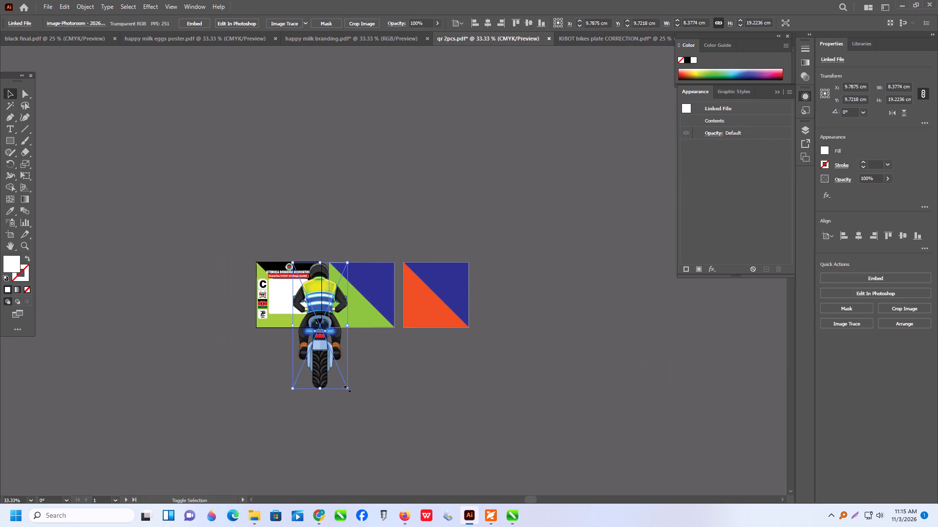
shift+drag(346, 388, 306, 330)
alt+scroll(300, 290, up, 2)
drag(301, 283, 329, 325)
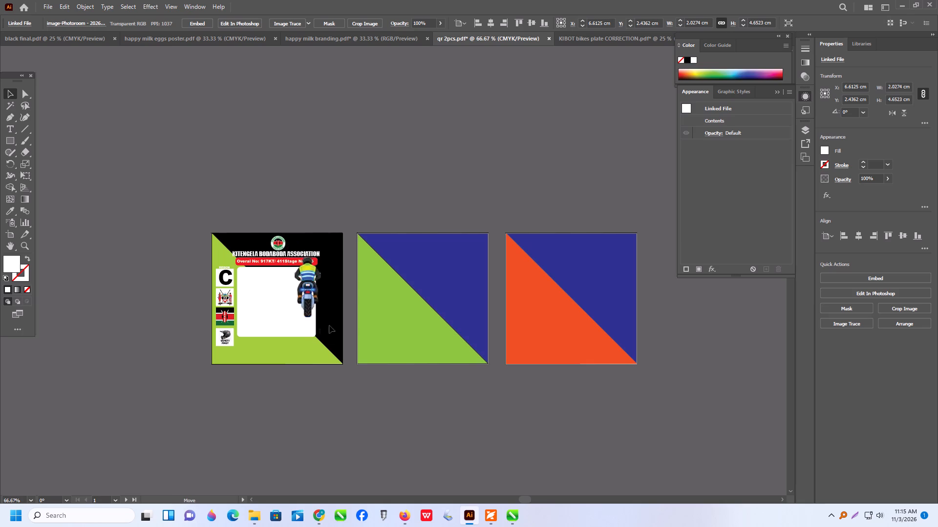
drag(329, 325, 332, 325)
Lower the rider toward the plate's bottom-right corner, slightly overlapping the white box's edge, and delete the extra rider copy.
alt+scroll(325, 326, up, 5)
alt+drag(337, 312, 339, 368)
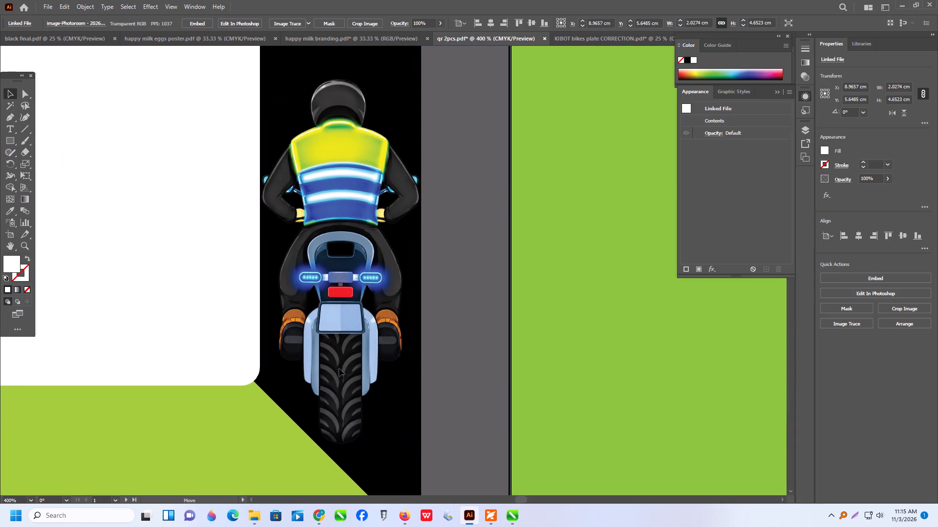
alt+drag(339, 368, 338, 367)
drag(337, 364, 342, 403)
scroll(341, 373, down, 8)
alt+scroll(341, 354, up, 2)
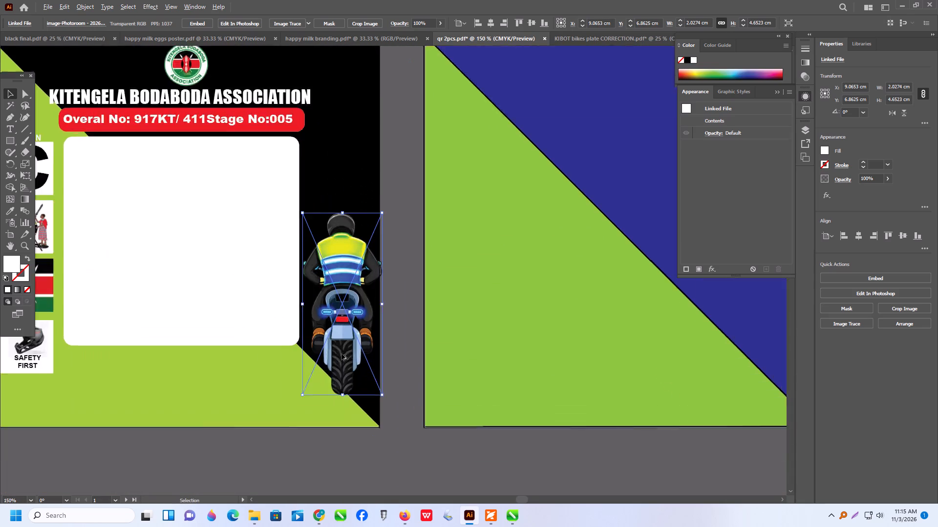
drag(341, 352, 333, 351)
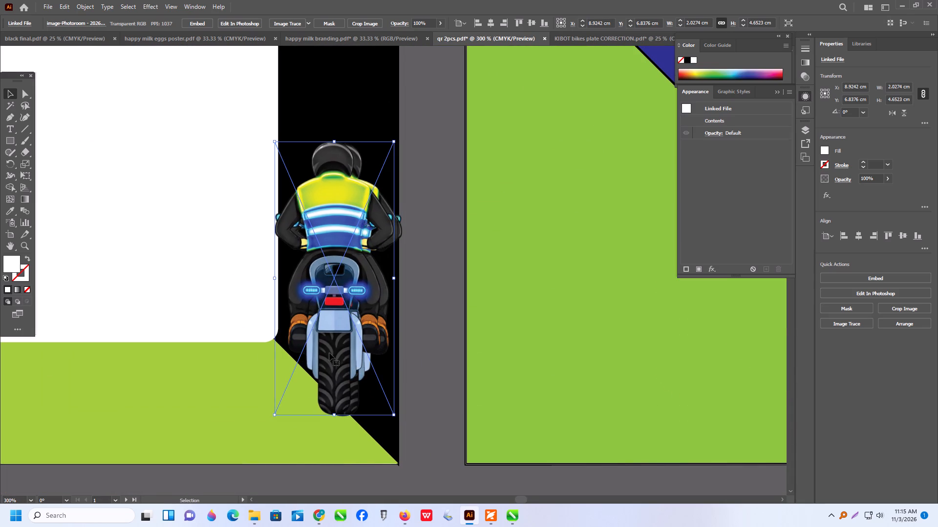
key(Delete)
drag(370, 333, 354, 337)
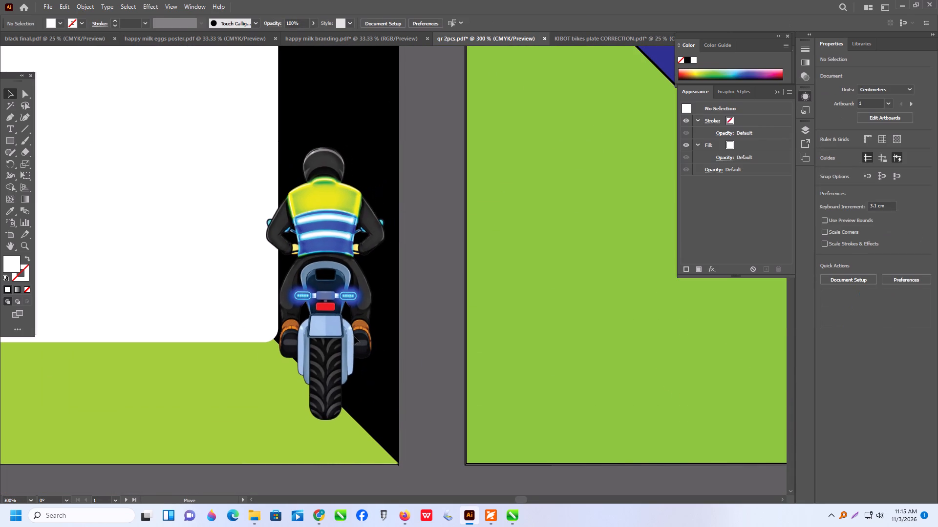
drag(354, 337, 355, 337)
scroll(401, 341, down, 7)
key(alt+space)
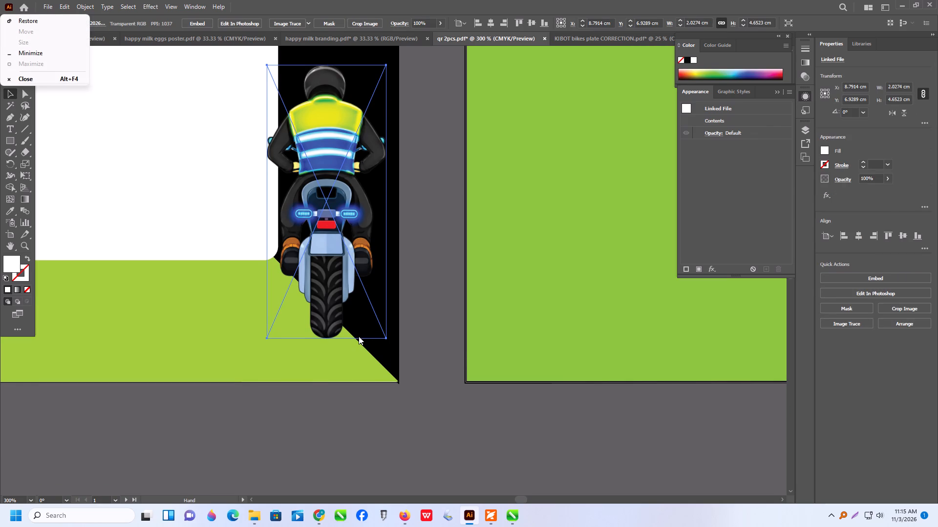
Delete the duplicate white QR box stacked on the first plate, leaving a single white box.
alt+scroll(360, 339, down, 3)
click(392, 404)
alt+scroll(417, 352, down, 3)
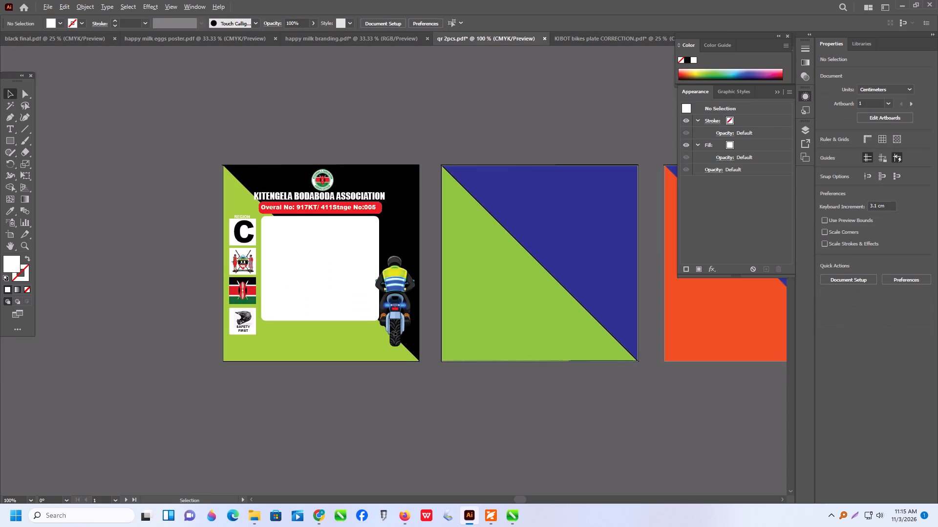
alt+scroll(386, 325, up, 2)
alt+drag(304, 281, 301, 294)
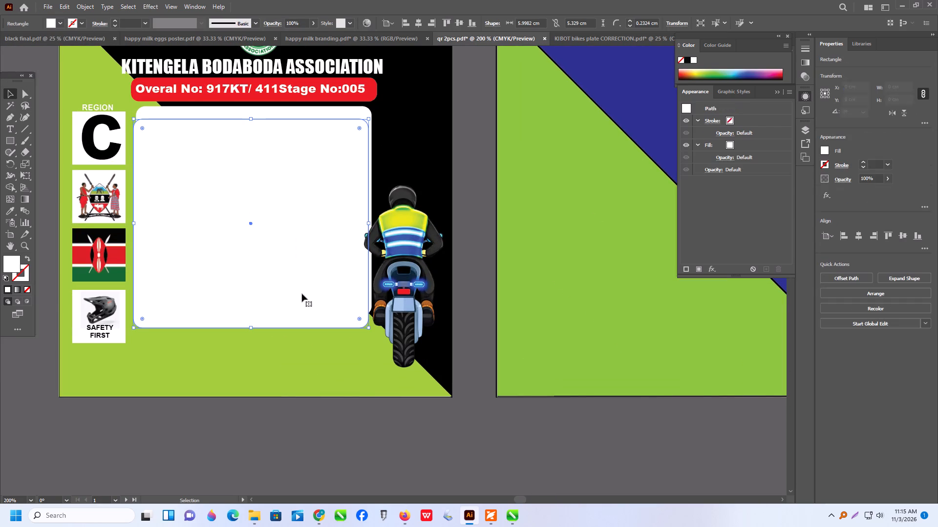
key(Delete)
Nudge the remaining white QR box below the red number banner and narrow it to about 5.57 cm.
drag(288, 260, 283, 265)
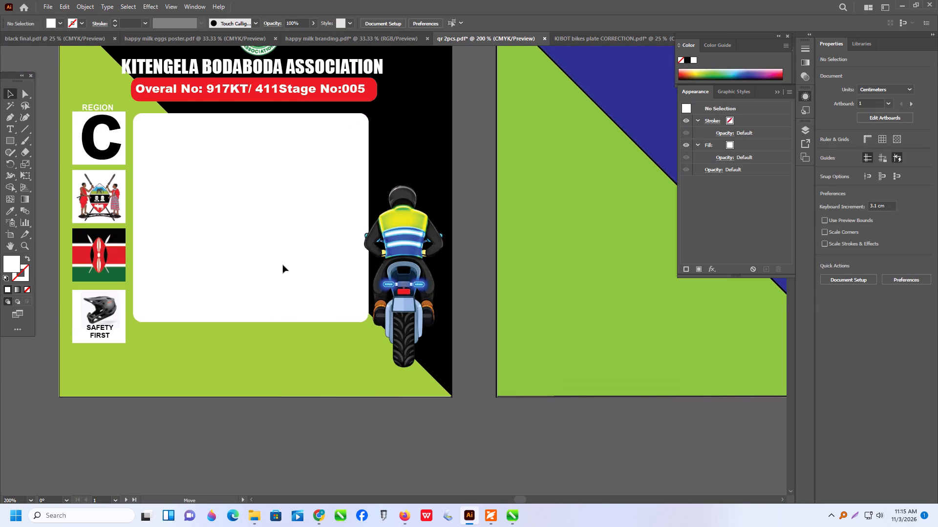
drag(283, 265, 283, 263)
drag(365, 216, 357, 216)
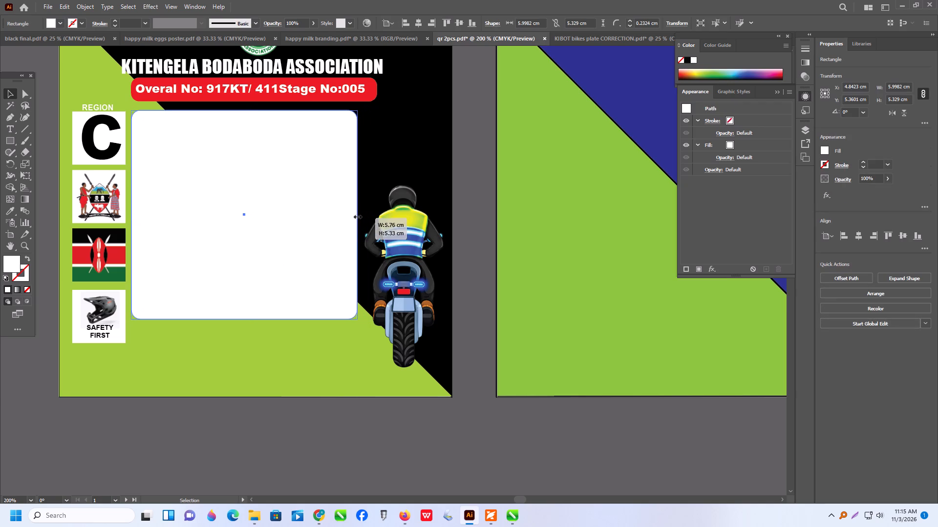
drag(357, 216, 350, 216)
Move the rider against the white box's edge, clear of the box, and enlarge it to about 2.20 by 4.97 cm.
drag(407, 282, 399, 273)
drag(354, 359, 349, 371)
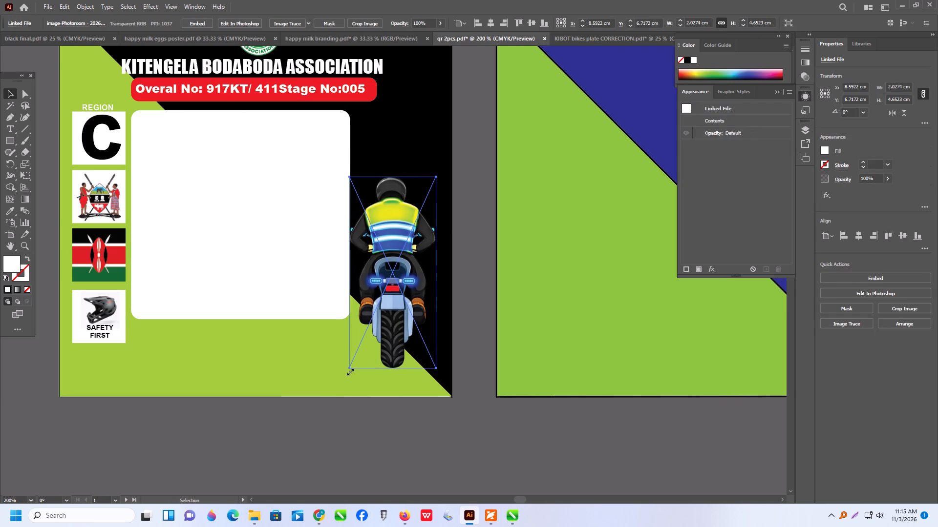
drag(349, 371, 349, 370)
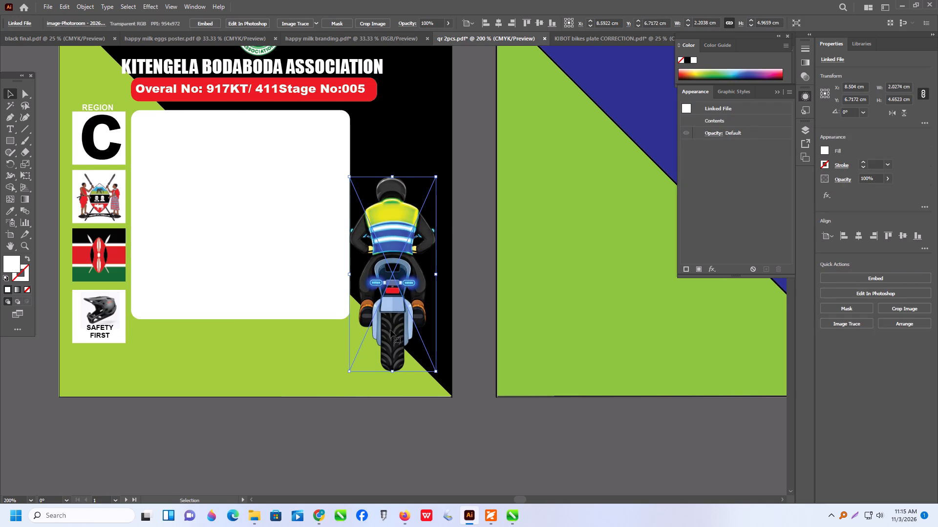
Narrow the white QR box to about 5.08 cm and centre it horizontally and vertically on the artboard.
scroll(389, 320, down, 3)
click(287, 245)
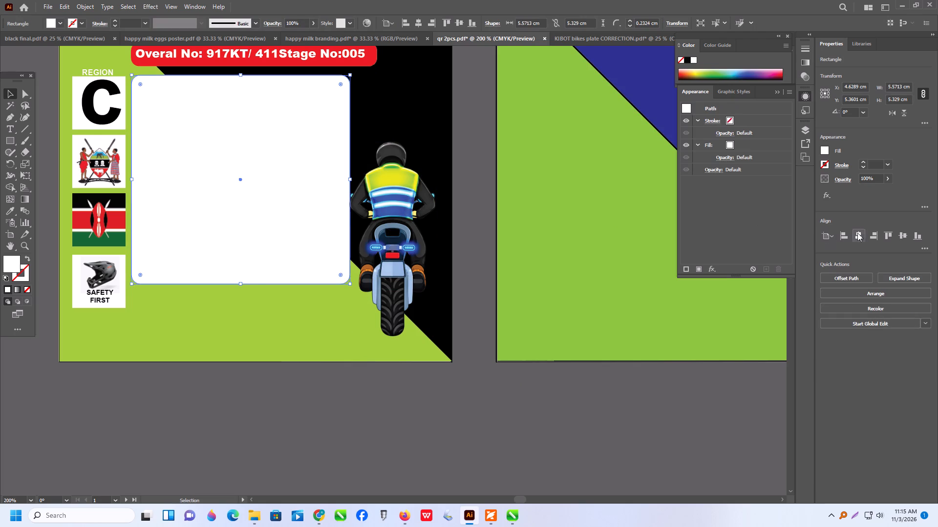
click(857, 233)
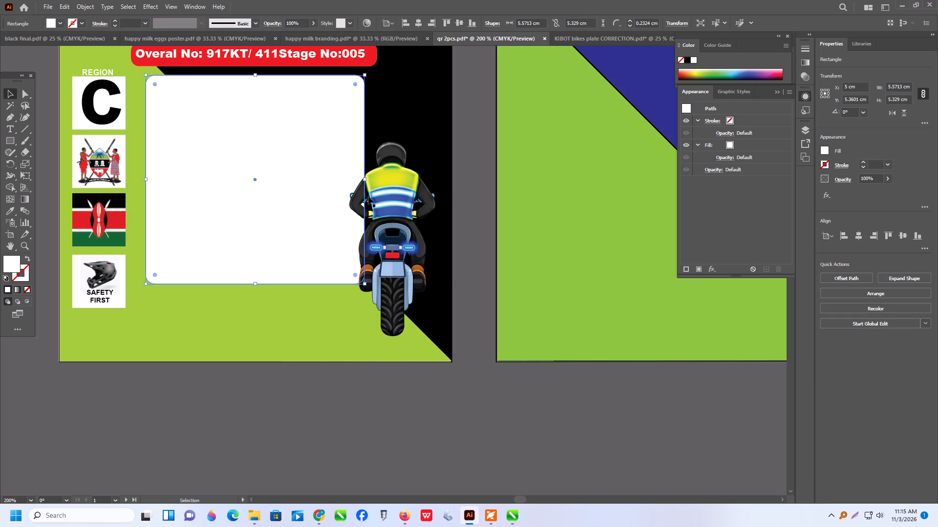
drag(365, 180, 357, 179)
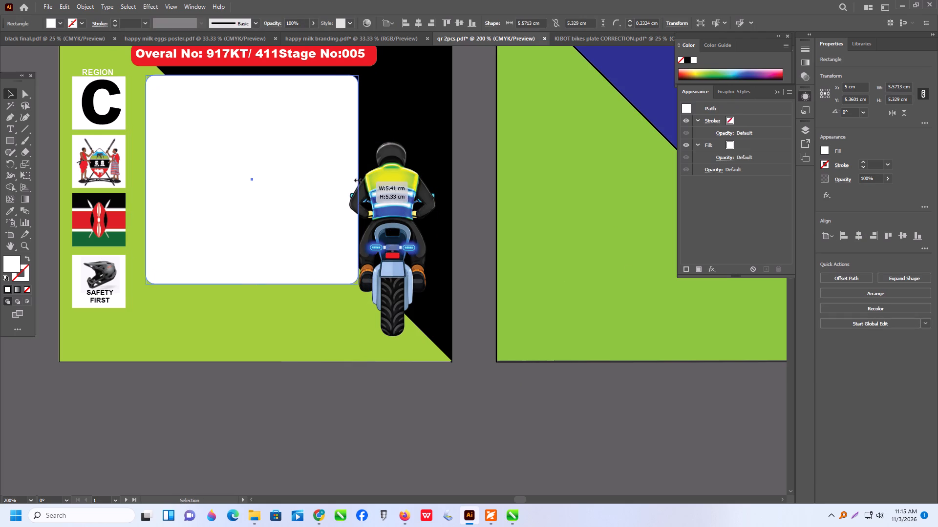
drag(357, 179, 345, 178)
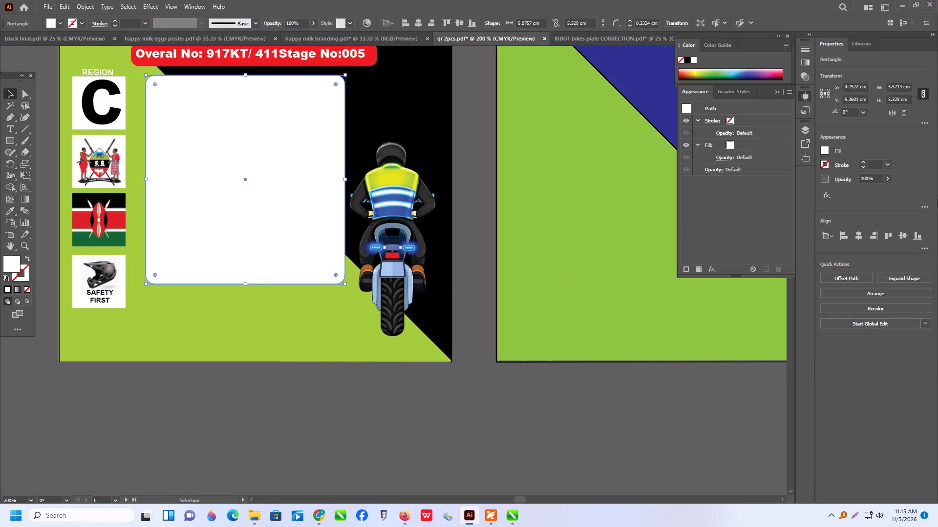
click(856, 239)
click(898, 236)
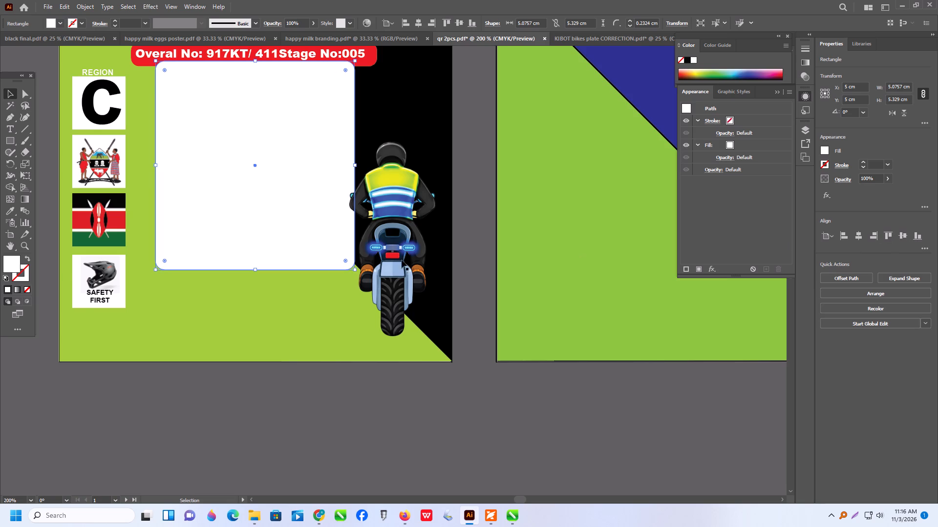
Move the white QR box below the red banner and widen it toward the icon column to about 5.40 cm.
scroll(340, 262, up, 3)
drag(290, 243, 273, 260)
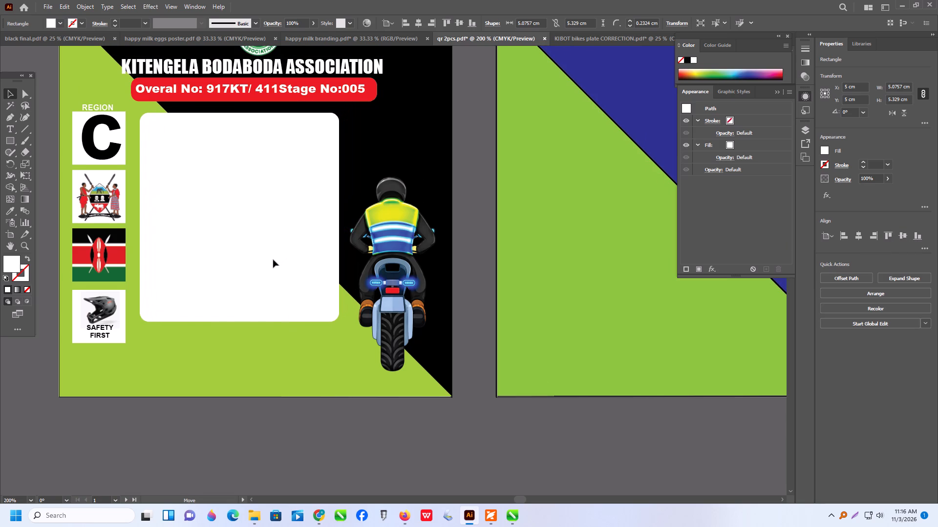
drag(273, 260, 278, 265)
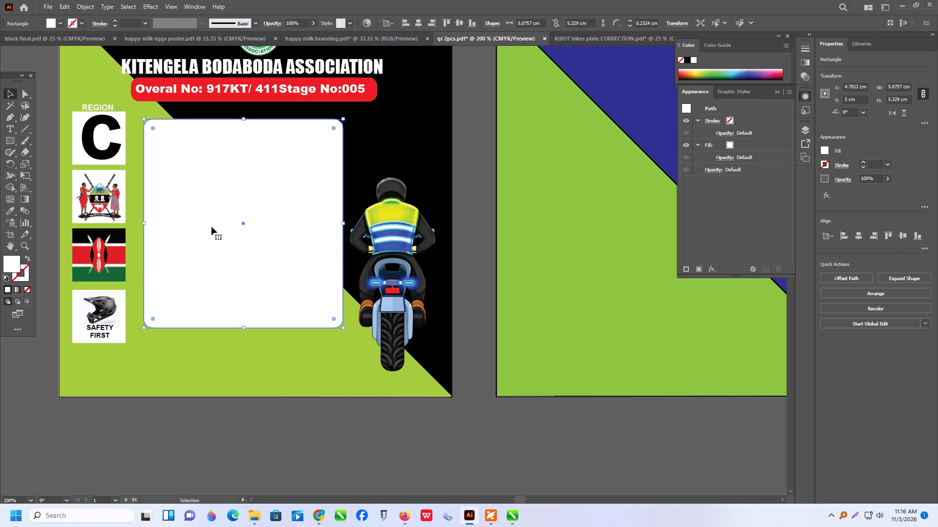
drag(143, 223, 131, 223)
Narrow the rider to about 2.12 cm and raise it slightly, leaving space between its wheel and the plate's bottom edge.
click(388, 282)
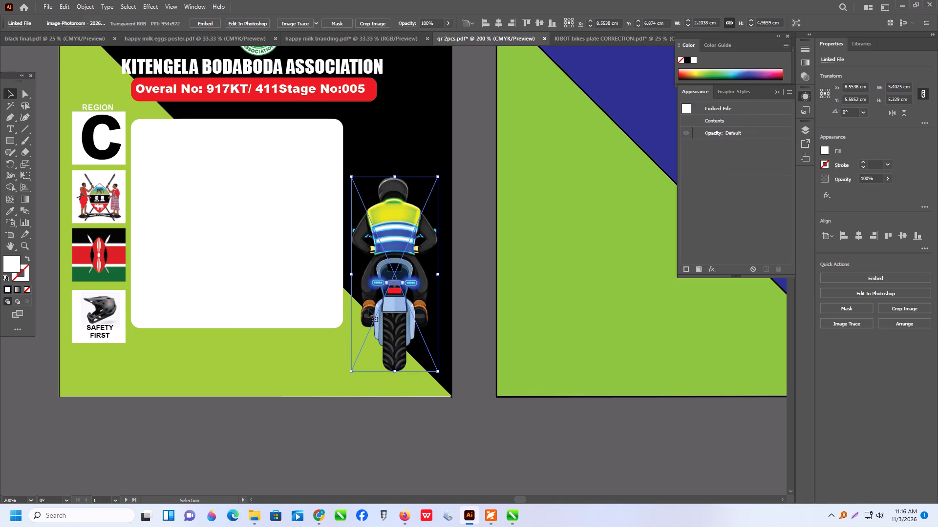
drag(351, 275, 356, 277)
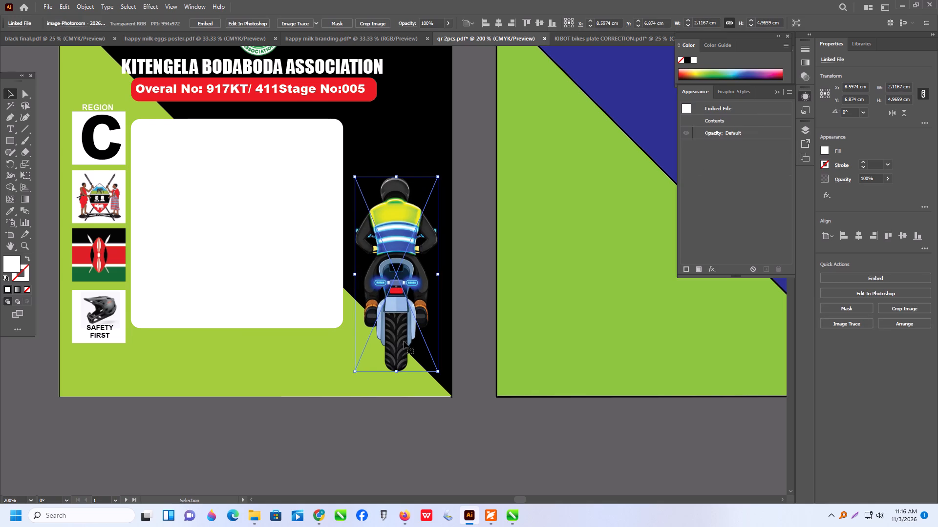
drag(404, 341, 404, 331)
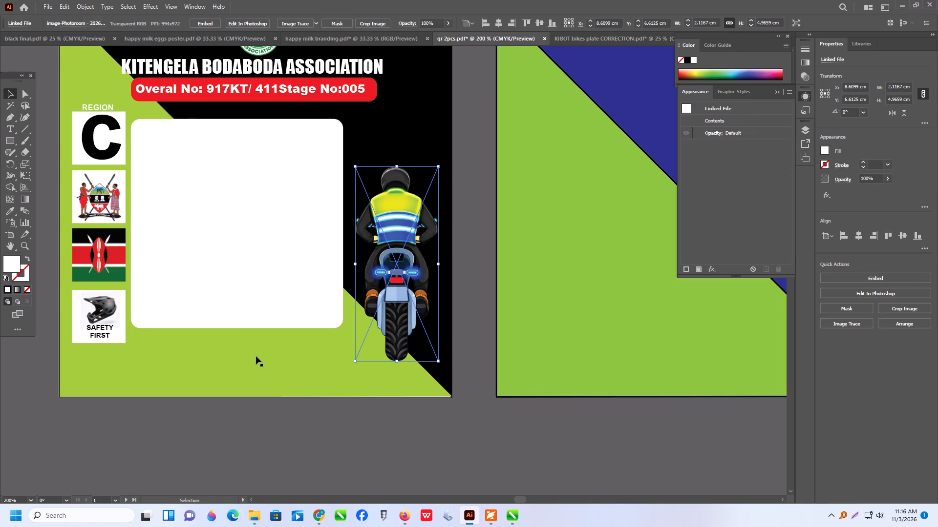
alt+scroll(383, 398, up, 1)
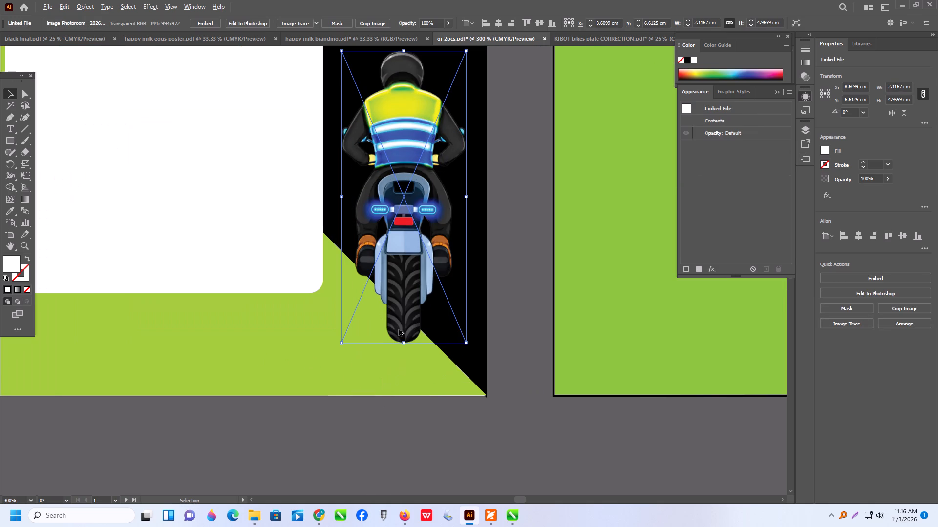
click(399, 324)
alt+scroll(474, 376, down, 4)
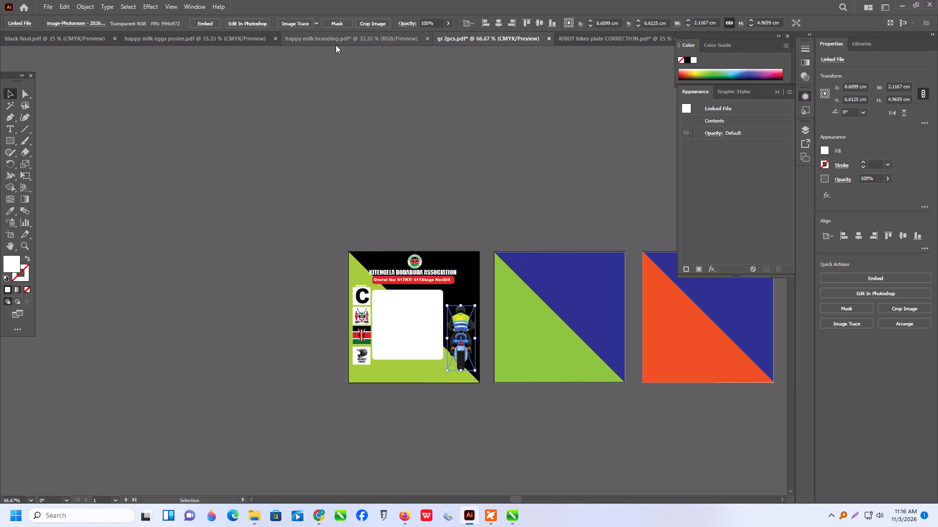
Examine the KIBOT lettering in the corner of the first orange plate in the KIBOT bikes plate CORRECTION document.
click(576, 40)
alt+scroll(555, 389, up, 1)
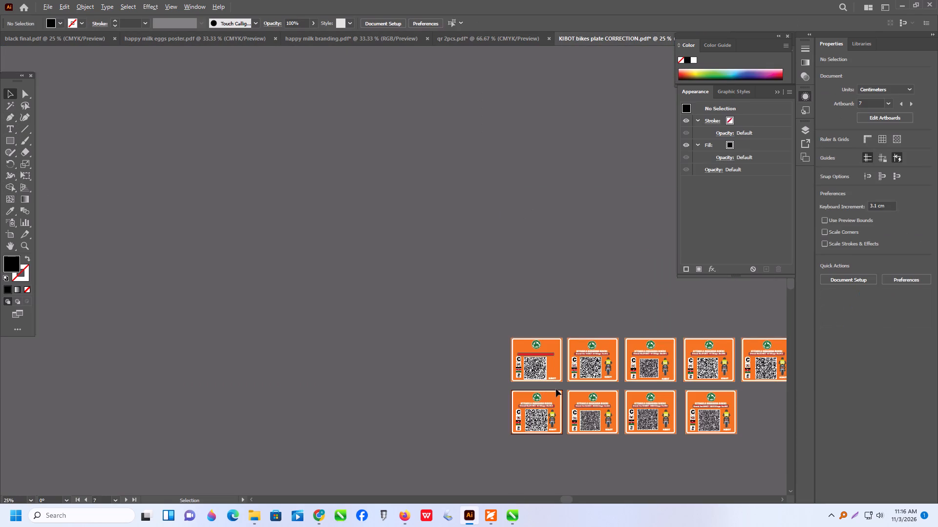
scroll(557, 389, up, 3)
alt+scroll(551, 434, up, 2)
click(542, 422)
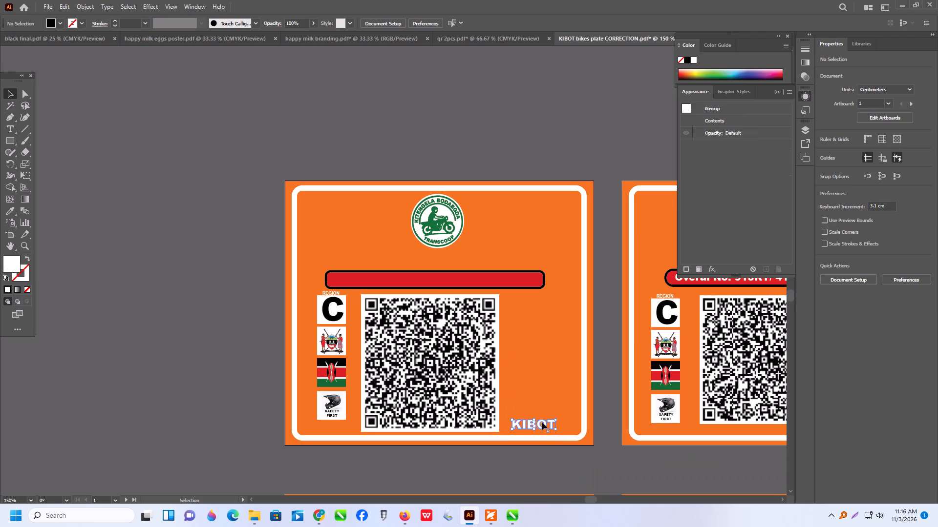
click(465, 42)
Add the text "KBA" just below the rider's rear wheel on the first plate in qr 2pcs.
scroll(281, 175, down, 2)
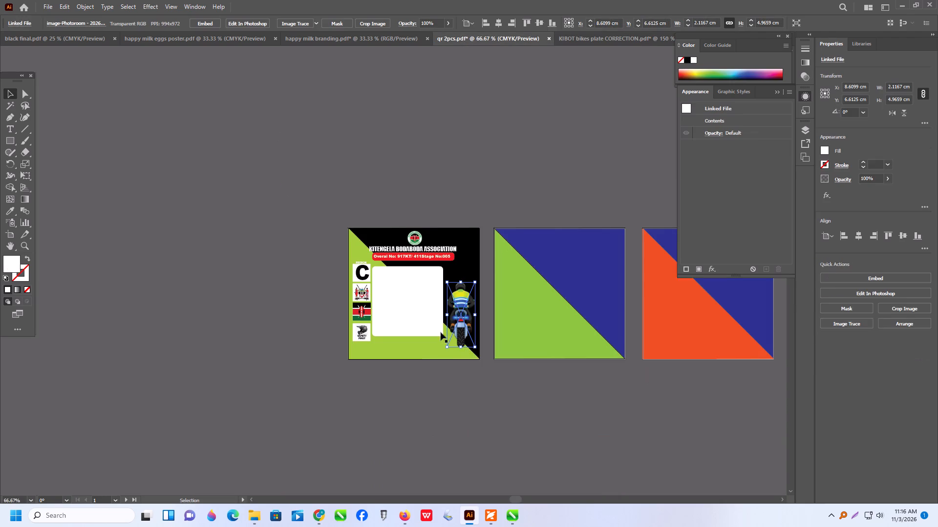
alt+scroll(443, 334, up, 2)
click(12, 127)
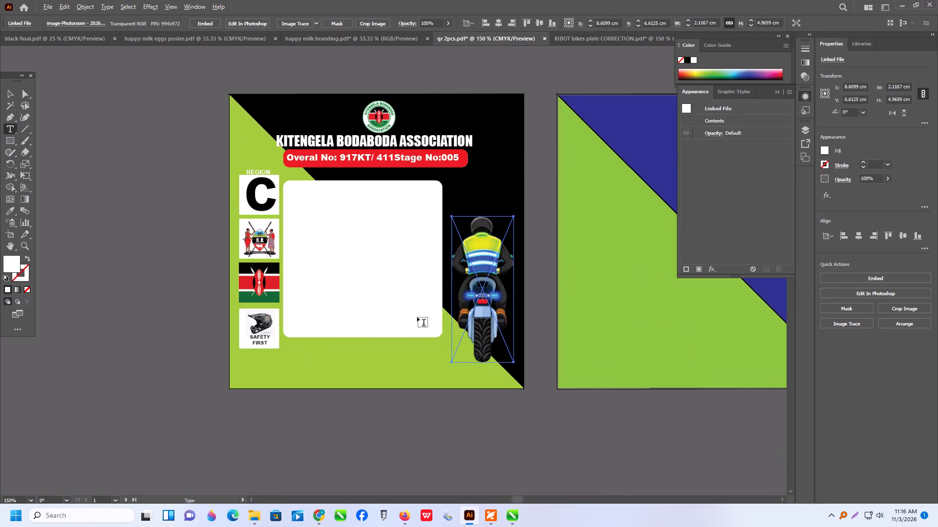
alt+scroll(445, 351, up, 2)
click(476, 394)
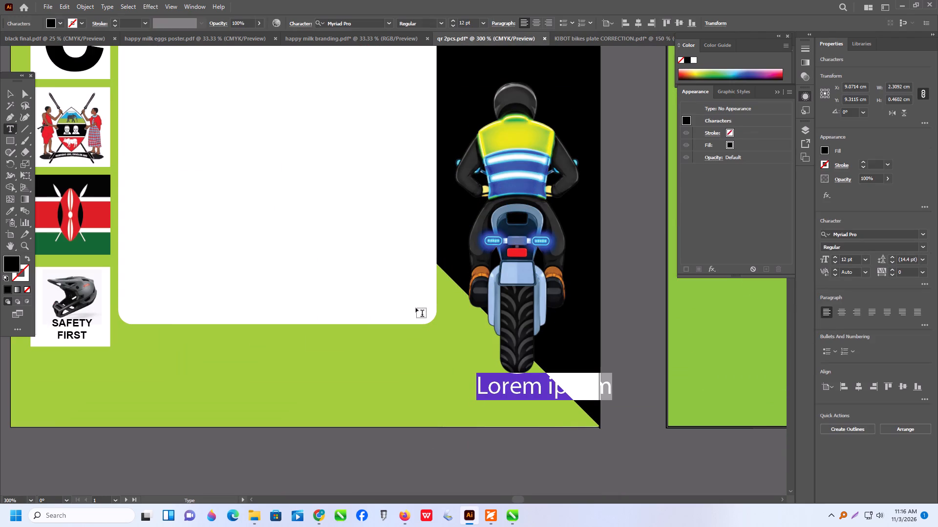
text(KBA)
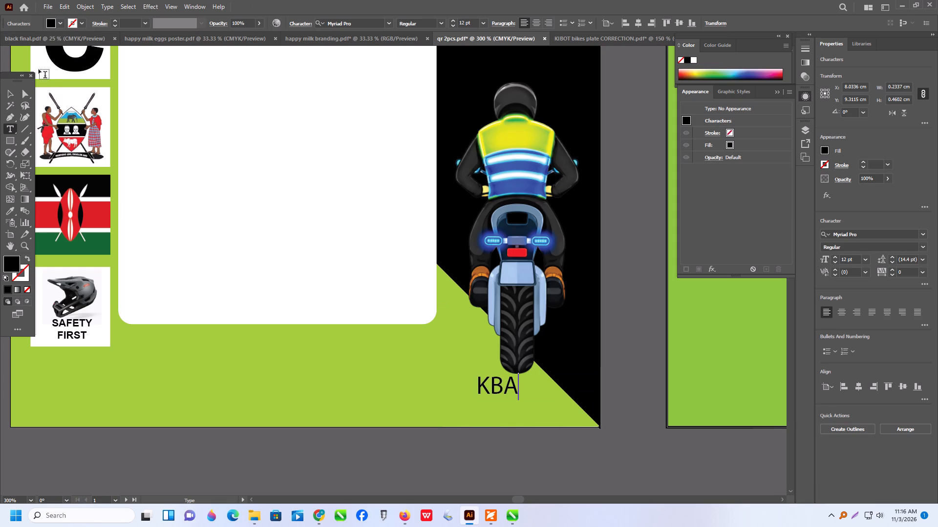
click(4, 89)
Copy the association title's white Impact styling onto the KBA text with the Eyedropper.
drag(9, 212, 10, 207)
click(85, 57)
scroll(155, 246, down, 3)
scroll(163, 271, up, 10)
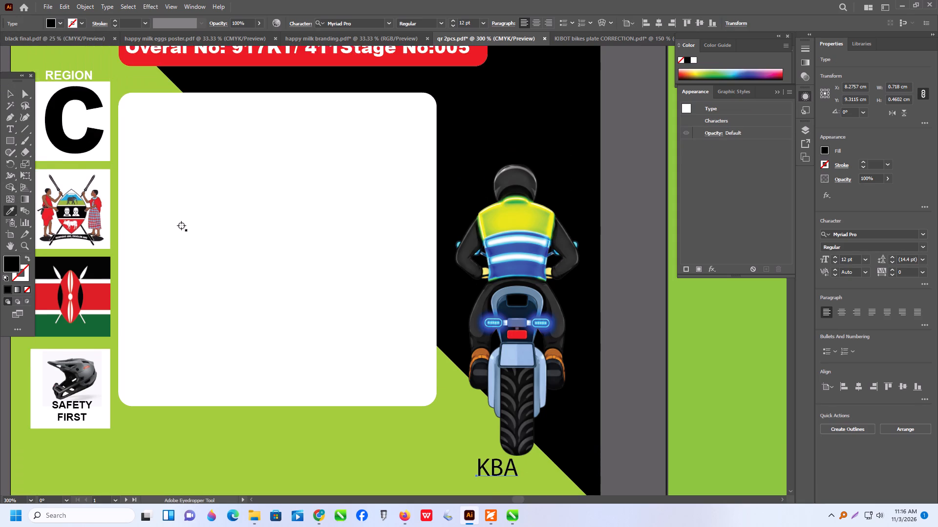
scroll(181, 225, up, 4)
click(244, 62)
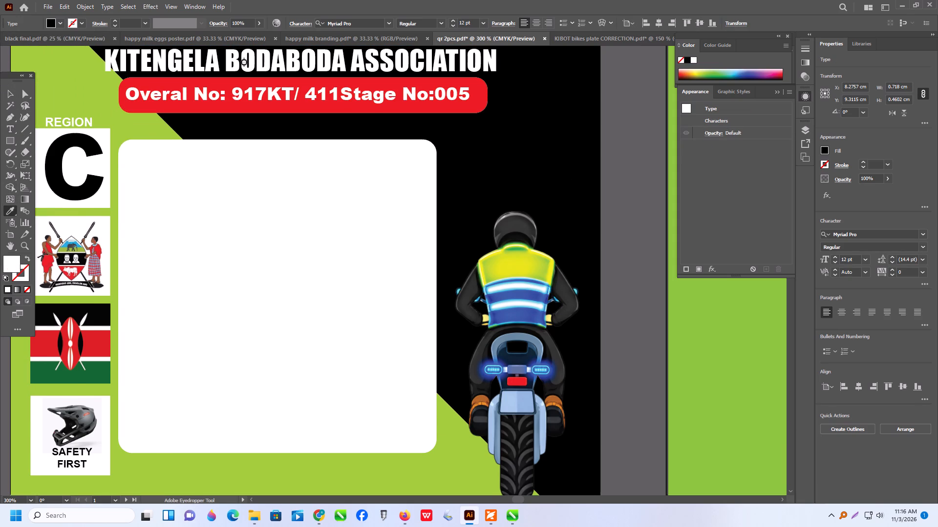
scroll(247, 68, down, 8)
Enlarge the KBA text to about 1.20 cm wide and position it directly beneath the rider's wheel.
click(10, 95)
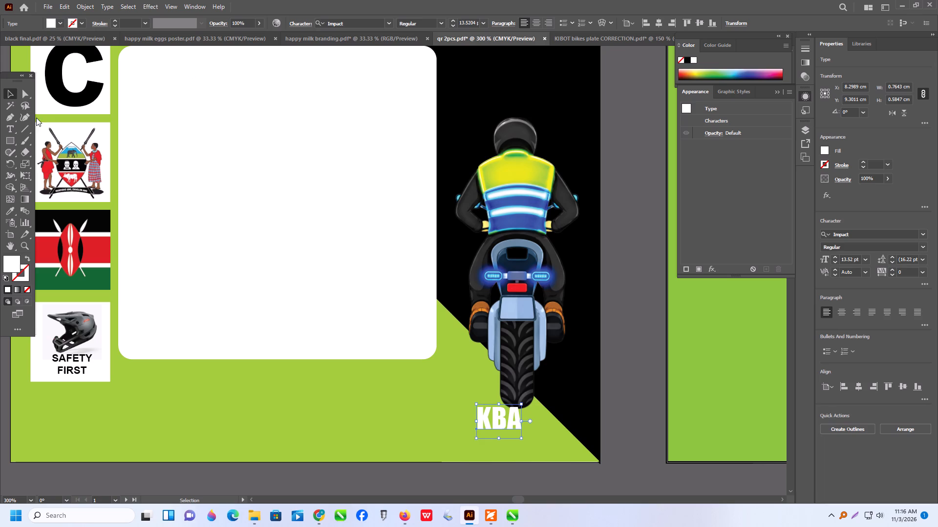
shift+drag(520, 440, 534, 464)
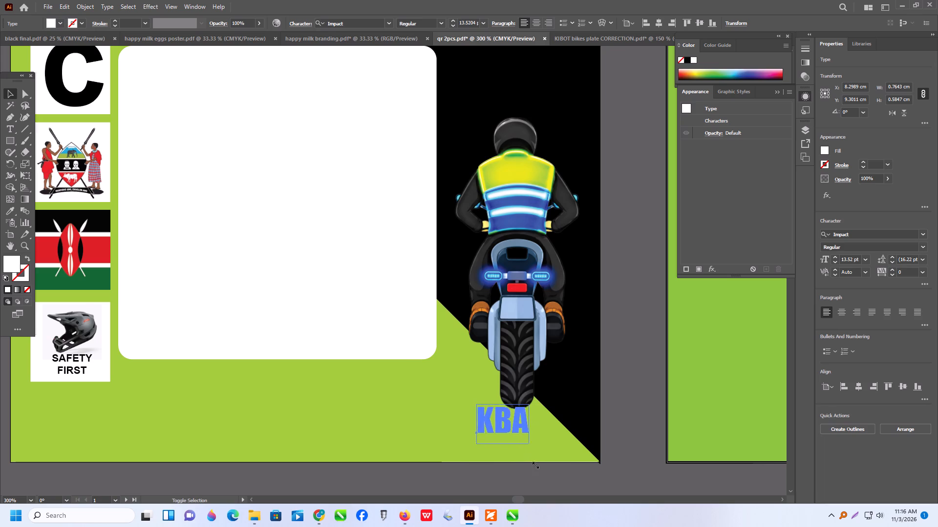
shift+drag(534, 464, 540, 467)
drag(530, 430, 538, 438)
drag(548, 436, 555, 438)
click(530, 443)
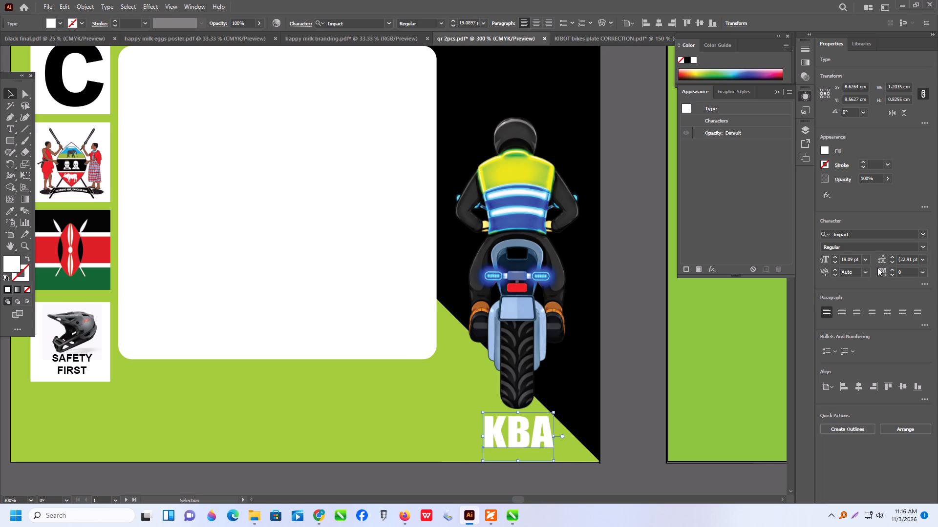
Set the KBA text to 19 pt size, 60 pt leading and 37 tracking.
scroll(848, 260, up, 4)
scroll(848, 260, down, 4)
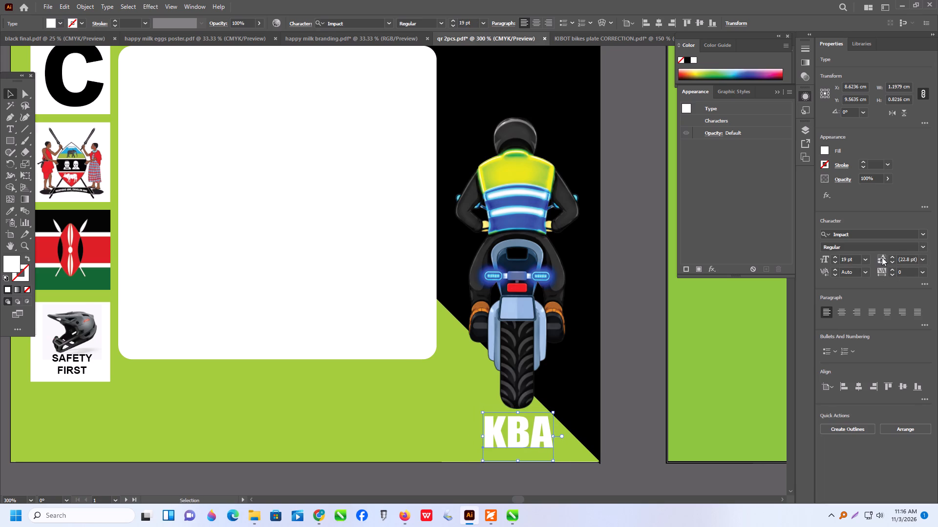
scroll(912, 260, up, 17)
scroll(909, 258, up, 20)
scroll(909, 258, up, 15)
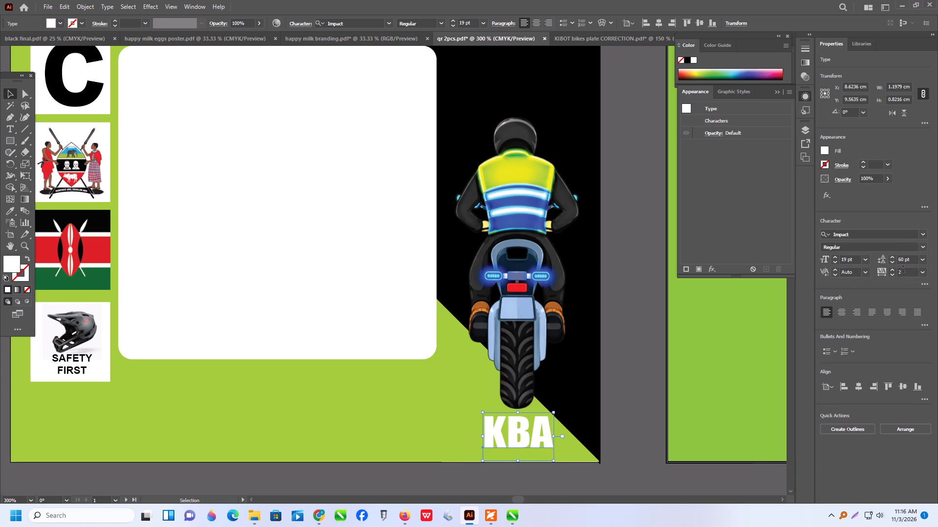
scroll(903, 270, up, 20)
scroll(903, 270, up, 4)
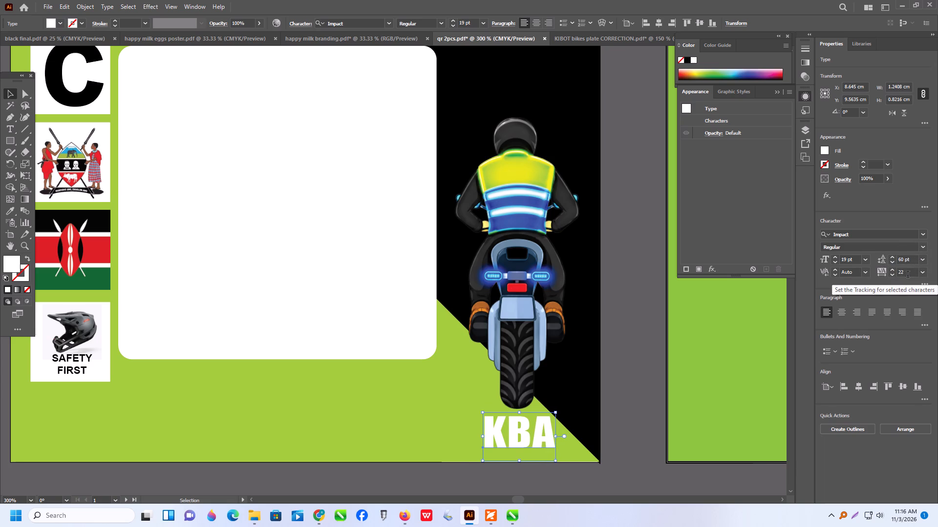
scroll(908, 275, up, 16)
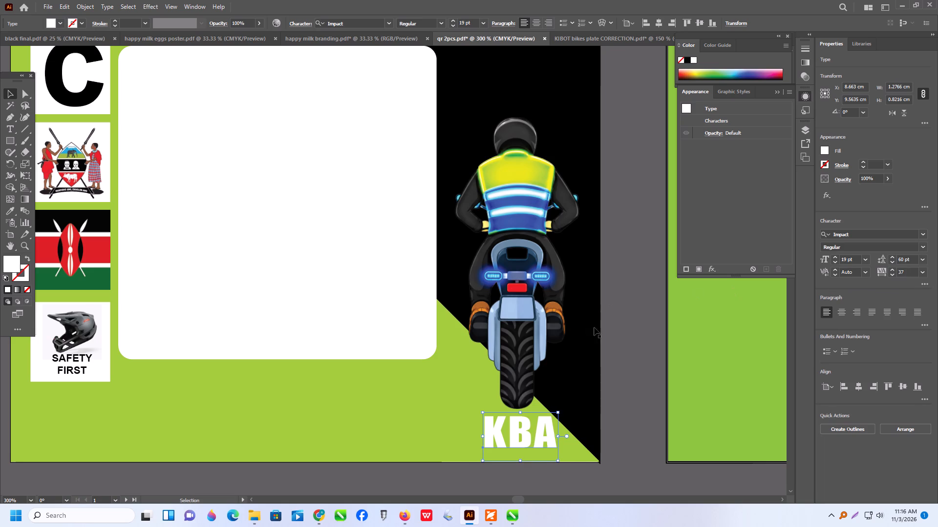
click(606, 323)
Enlarge the KBA text beneath the rider to about 1.42 cm wide.
alt+scroll(498, 354, down, 3)
scroll(481, 359, down, 2)
alt+scroll(488, 356, up, 1)
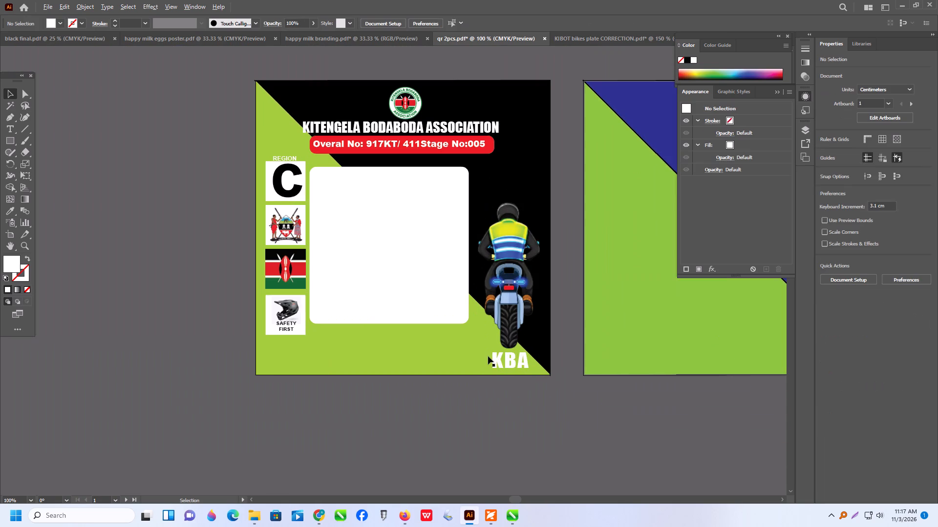
click(508, 362)
shift+click(509, 310)
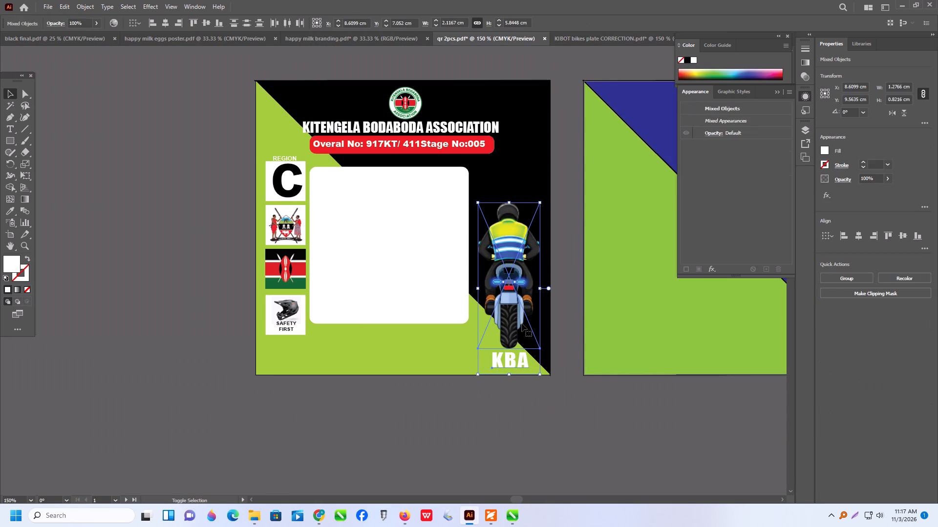
click(573, 385)
click(511, 367)
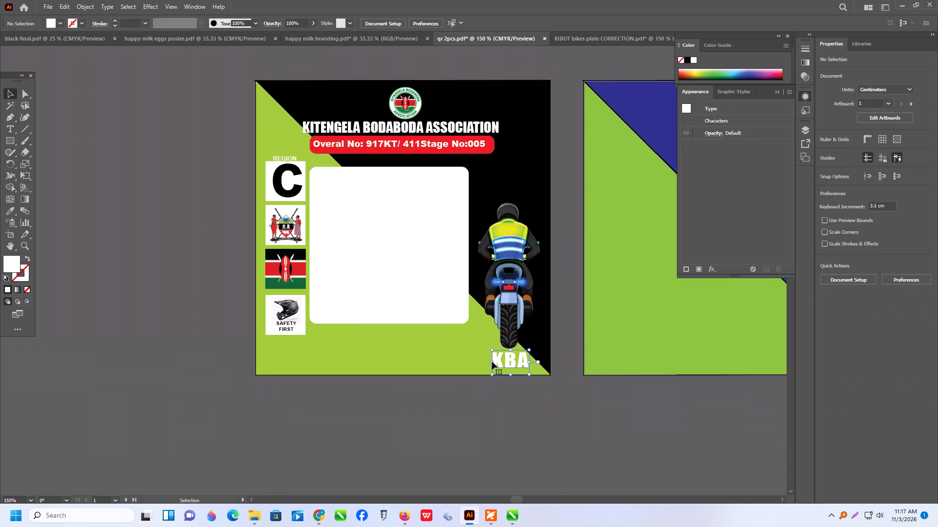
shift+click(491, 361)
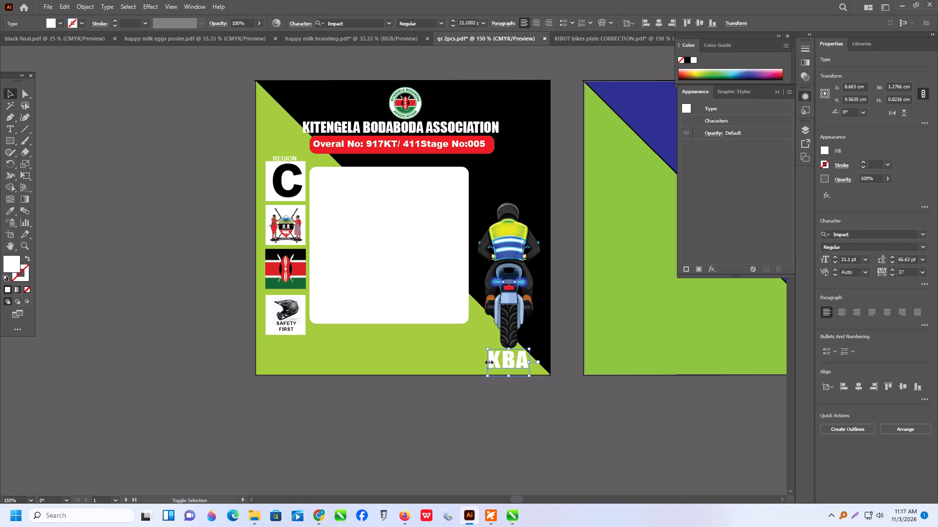
Raise the rider to about Y 6.11 cm and bring the KBA text up beneath its wheel at about Y 9.28 cm.
drag(502, 304, 503, 289)
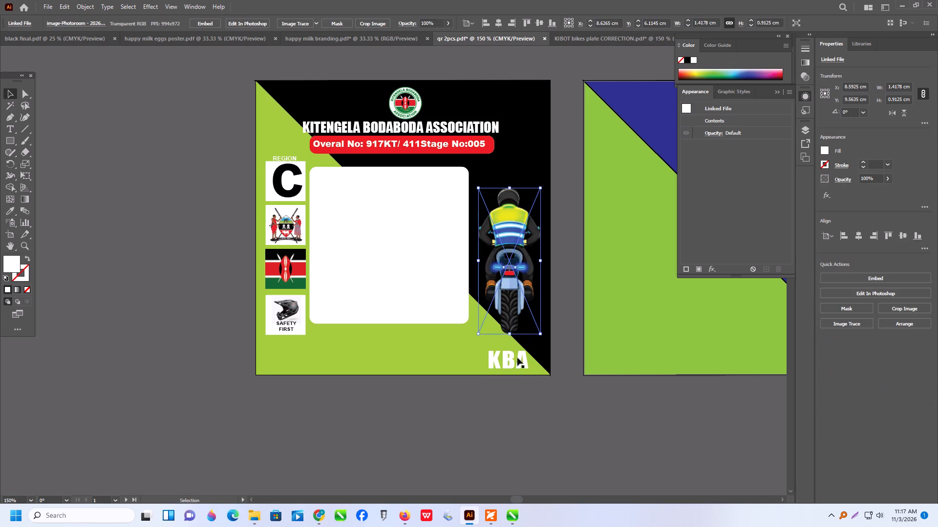
drag(517, 368, 515, 360)
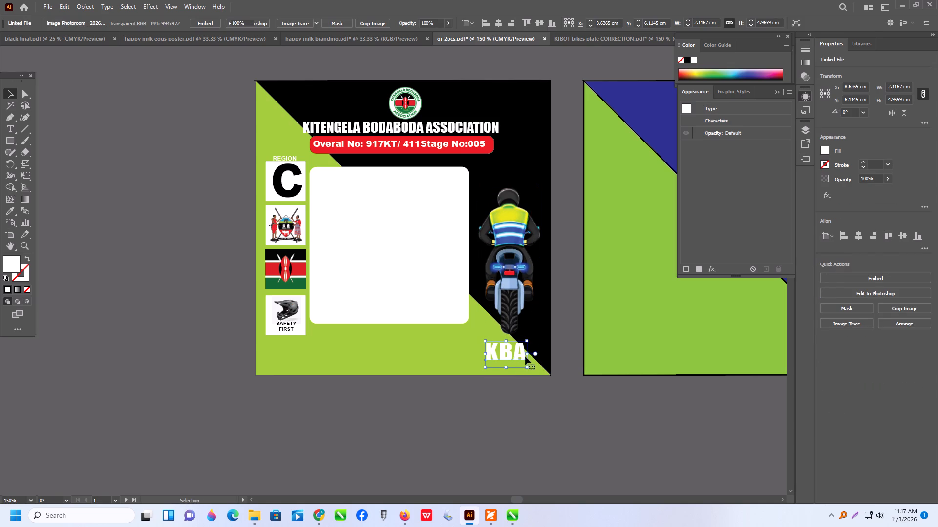
click(525, 353)
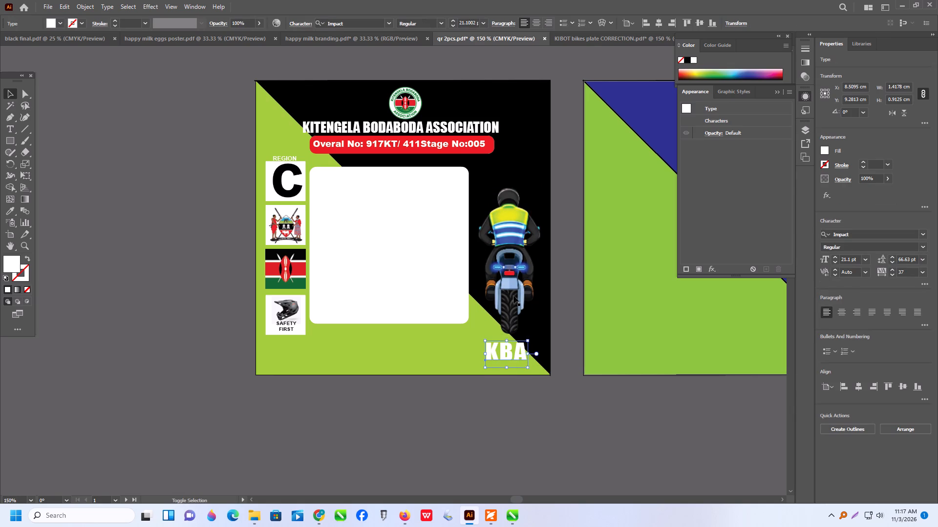
shift+click(513, 294)
click(628, 421)
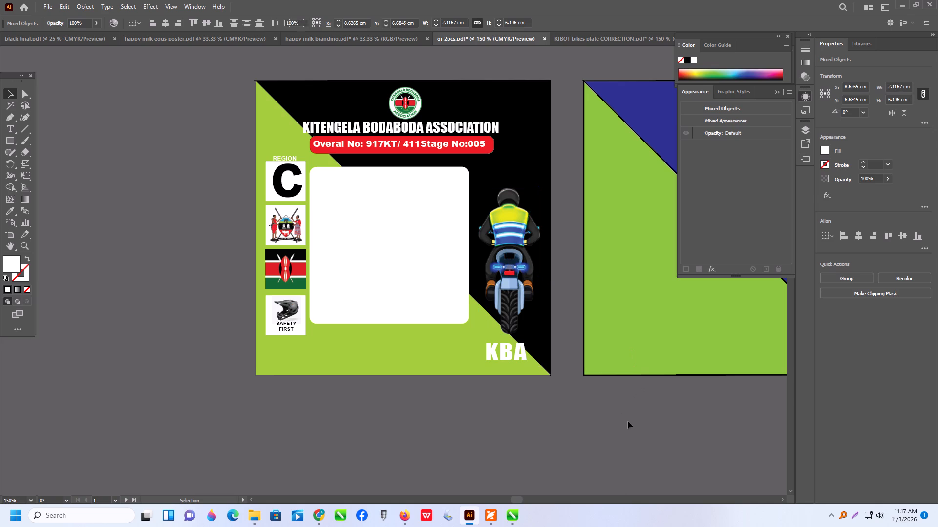
Examine the layout of the first orange plate in the KIBOT bikes plate CORRECTION document.
scroll(625, 421, down, 1)
alt+scroll(580, 417, down, 1)
click(447, 286)
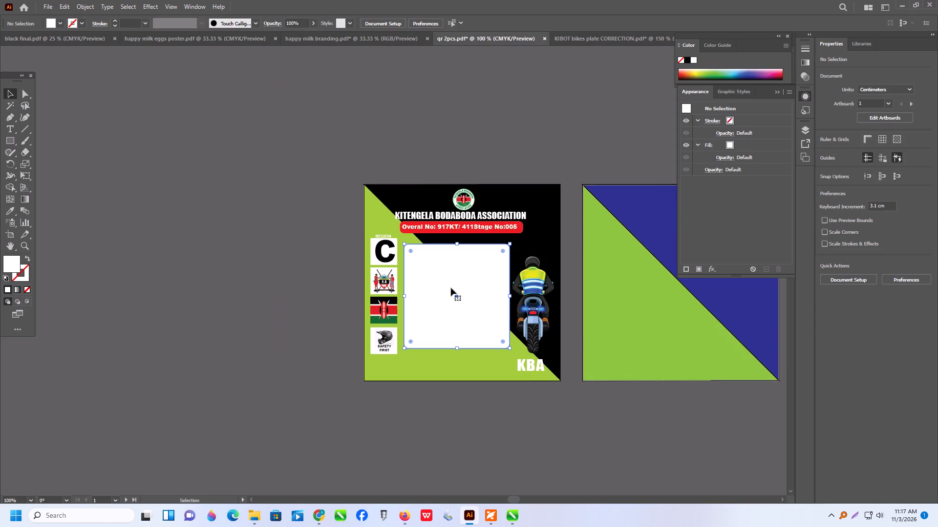
scroll(455, 291, down, 4)
alt+scroll(490, 347, down, 3)
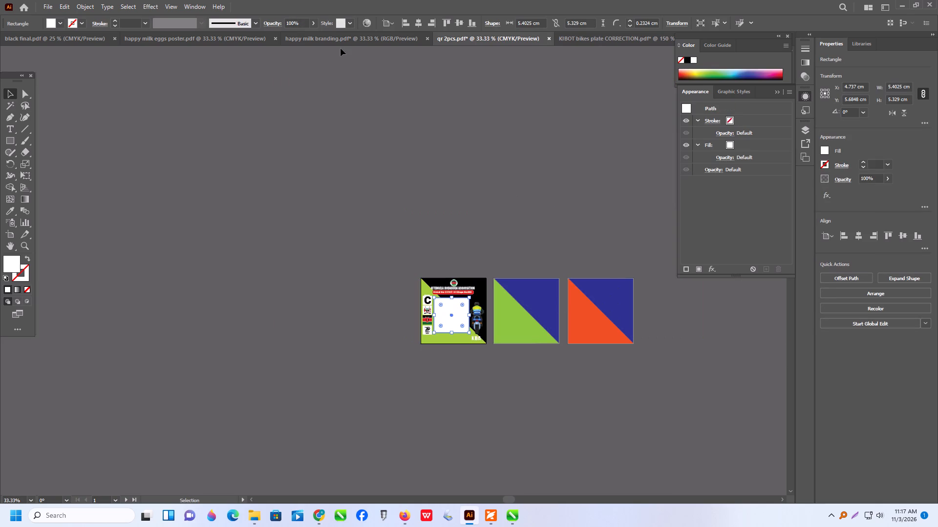
click(601, 40)
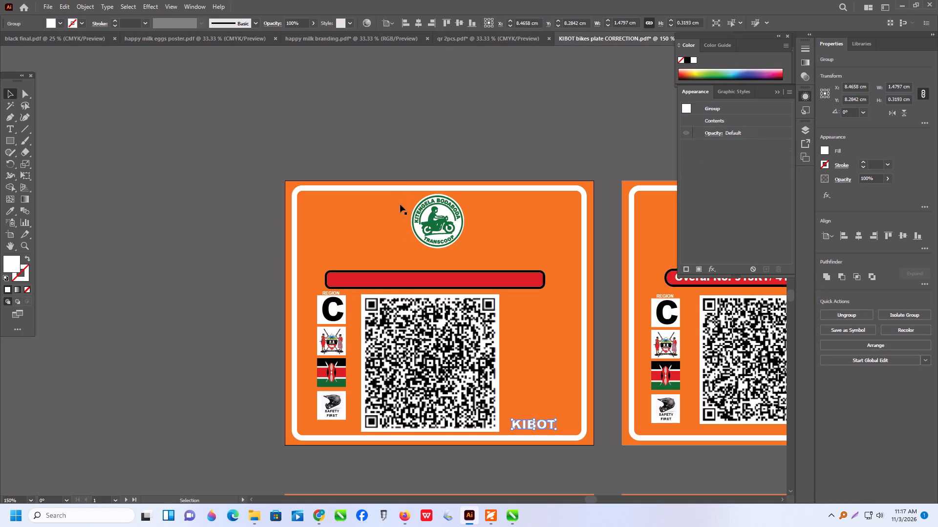
scroll(401, 297, down, 2)
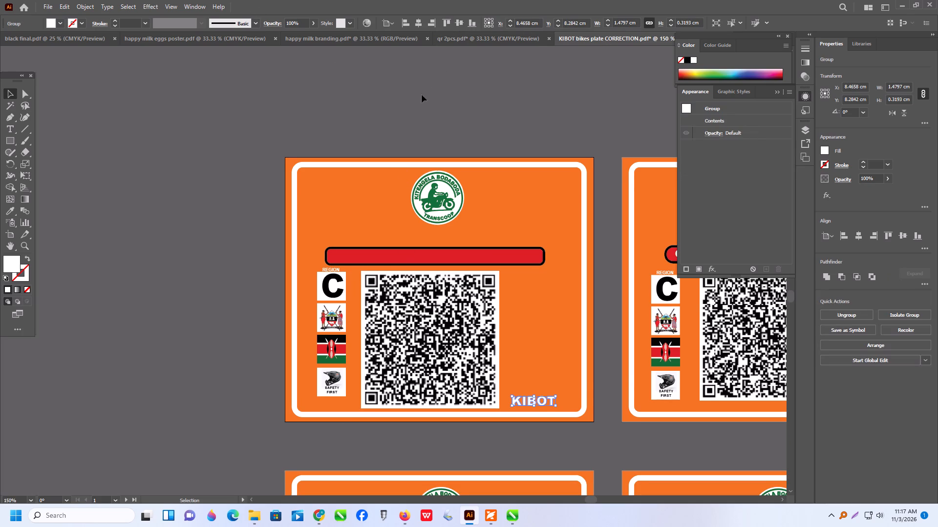
Extend the white QR box on the first plate in qr 2pcs downward and lower its top edge, making it about 5.35 cm high.
click(496, 40)
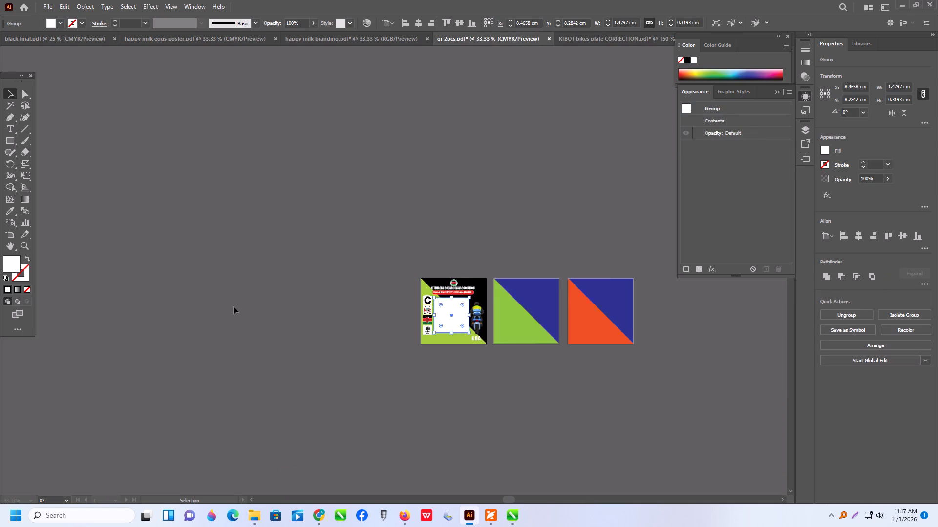
key(space)
key(space)
key(space)
key(space)
key(space)
key(space)
key(space)
key(space)
key(space)
key(space)
key(space)
key(space)
key(space)
key(space)
key(space)
key(space)
scroll(471, 333, up, 3)
alt+scroll(510, 437, up, 3)
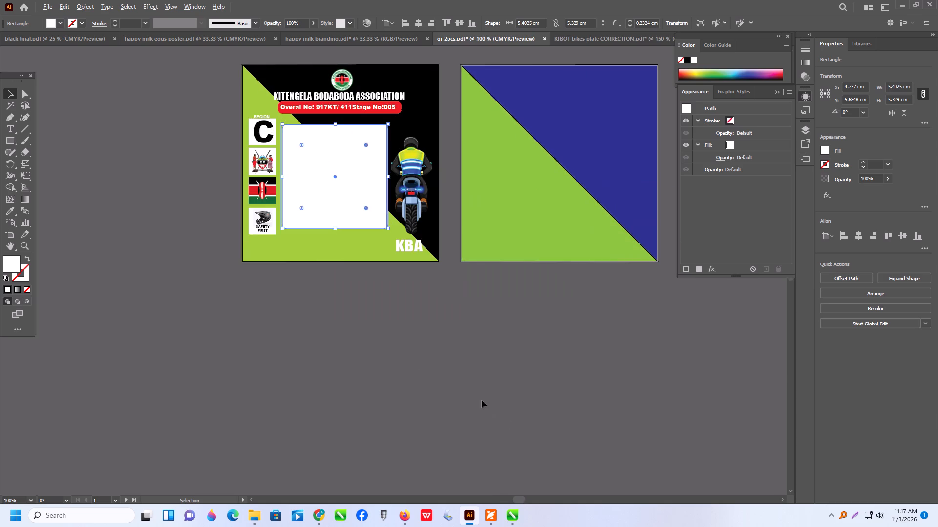
alt+scroll(354, 251, up, 1)
drag(324, 218, 327, 238)
scroll(322, 217, up, 4)
drag(326, 108, 325, 119)
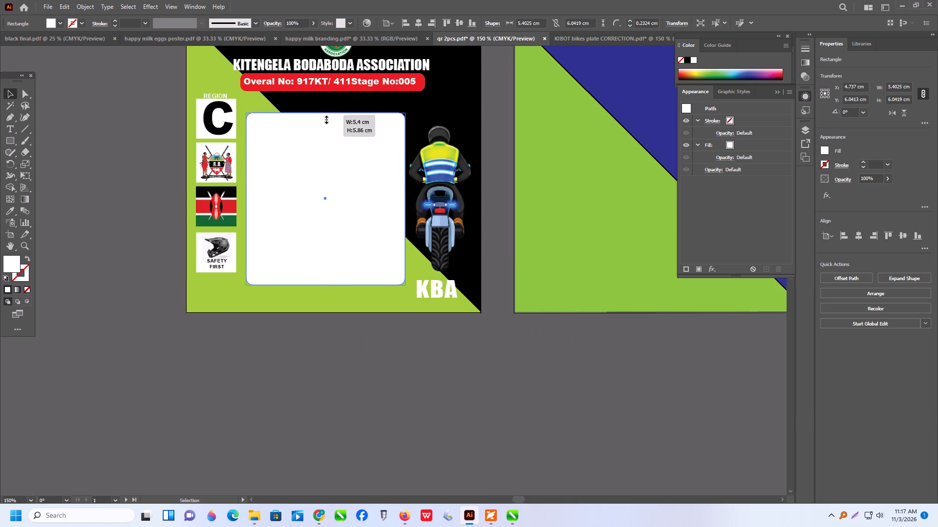
drag(325, 119, 325, 128)
scroll(298, 137, up, 3)
alt+scroll(313, 115, up, 1)
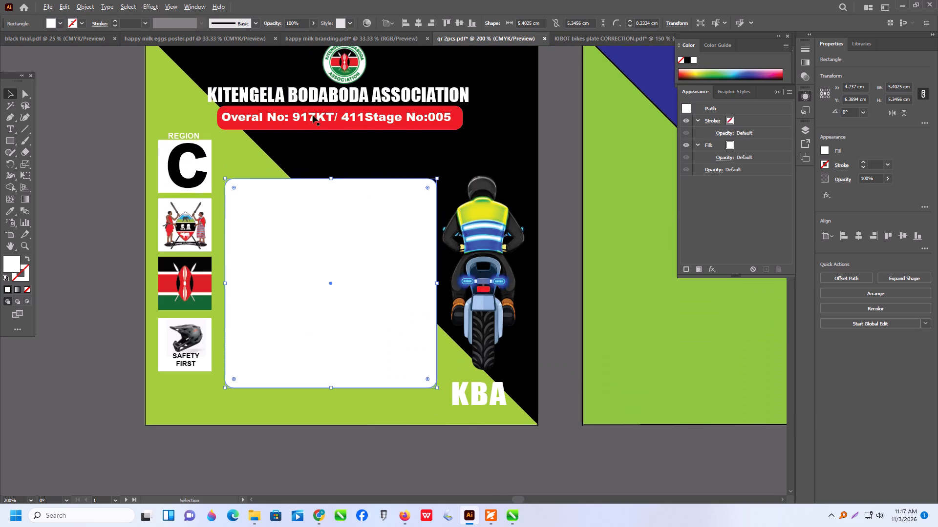
Group the red banner with its "Overal No: 917KT/ 411Stage No:005" text.
click(313, 115)
shift+click(243, 128)
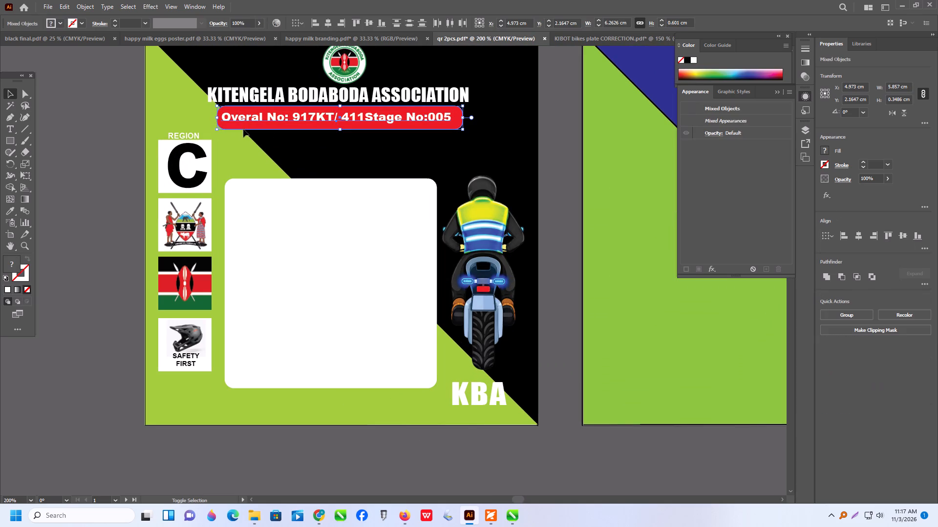
ctrl+click(226, 112)
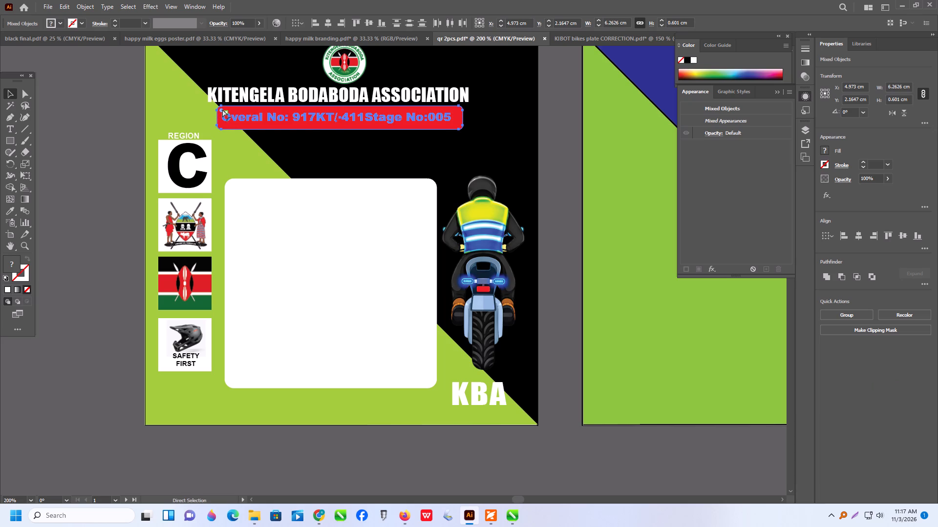
key(ctrl+g)
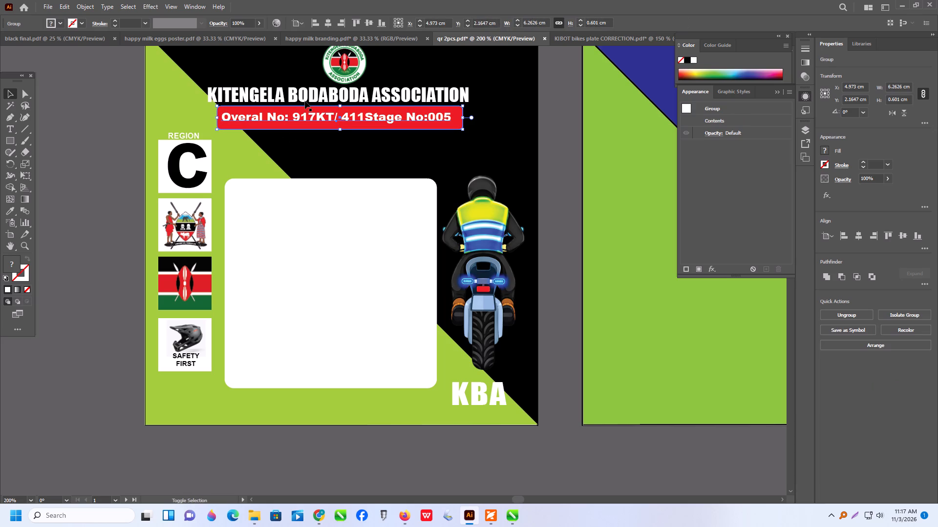
Lower the association title with its number banner, and move the white QR box down close to the plate's bottom edge.
shift+click(311, 100)
drag(337, 108, 337, 130)
drag(329, 213, 330, 234)
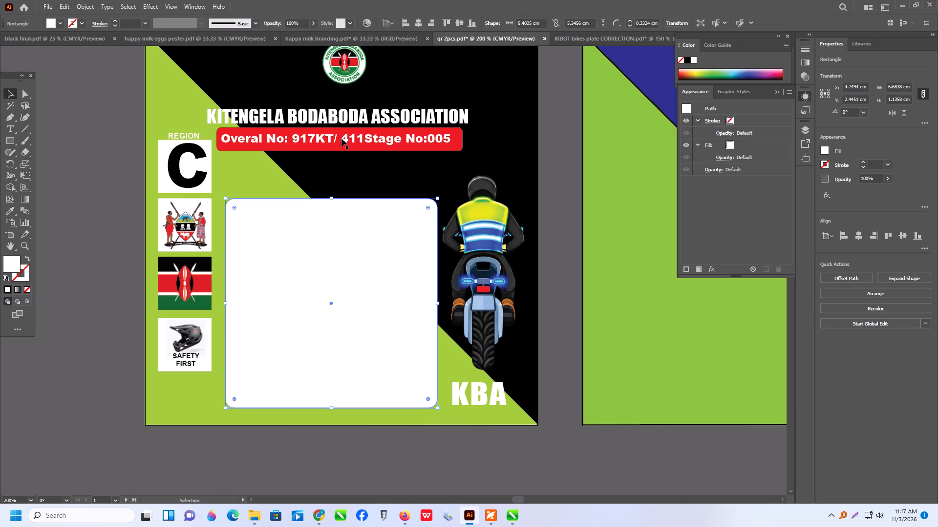
Align the association title's horizontal centre to the number banner as key object and group the two together.
click(347, 122)
shift+click(353, 142)
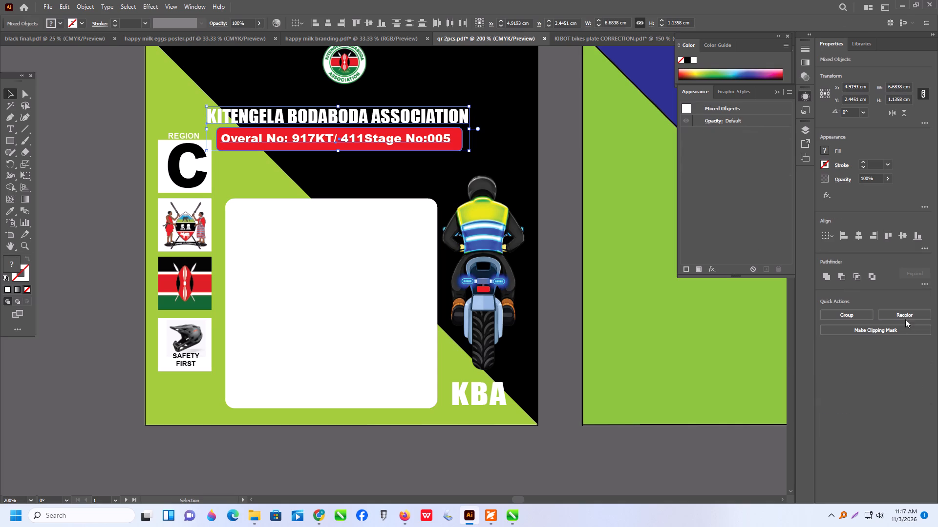
click(832, 233)
click(848, 258)
click(862, 232)
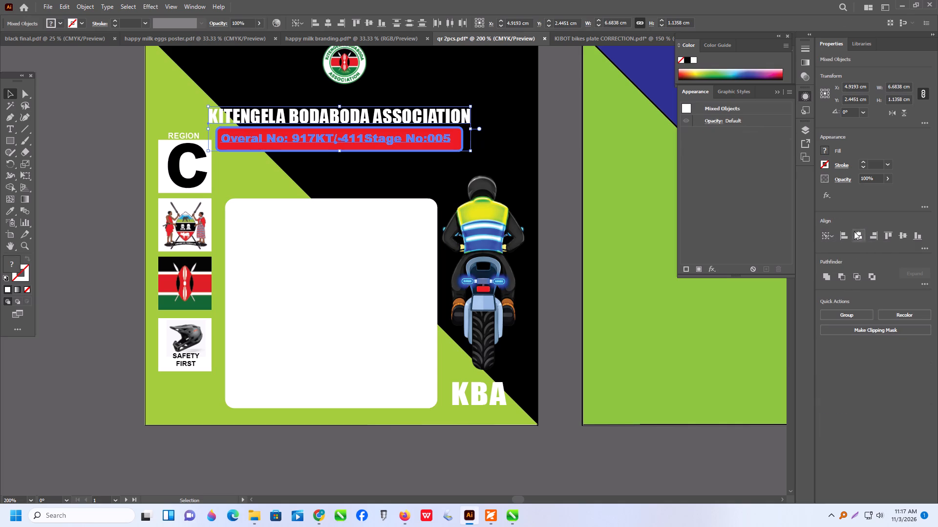
key(ctrl+g)
Lower the grouped title and banner to about Y 2.64 cm.
drag(411, 146, 412, 149)
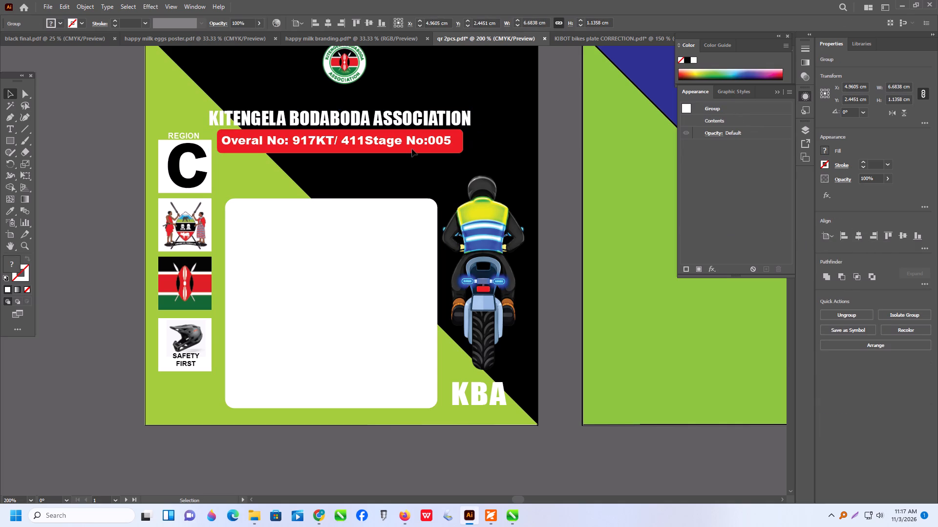
drag(412, 149, 412, 154)
Enlarge the round association logo to about 1.74 cm and place it centrally above the title at about X 4.97, Y 1.16 cm.
scroll(351, 112, up, 4)
drag(349, 112, 345, 119)
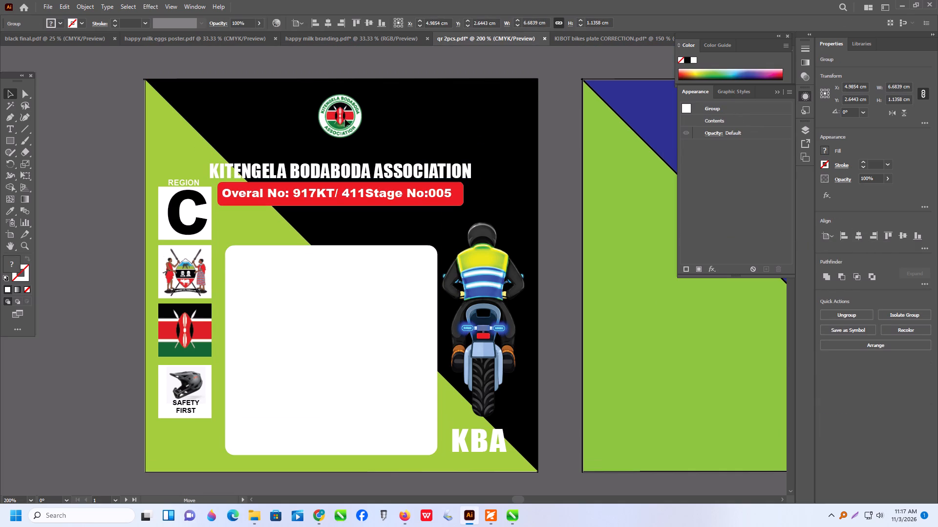
drag(345, 119, 344, 120)
shift+drag(361, 138, 386, 169)
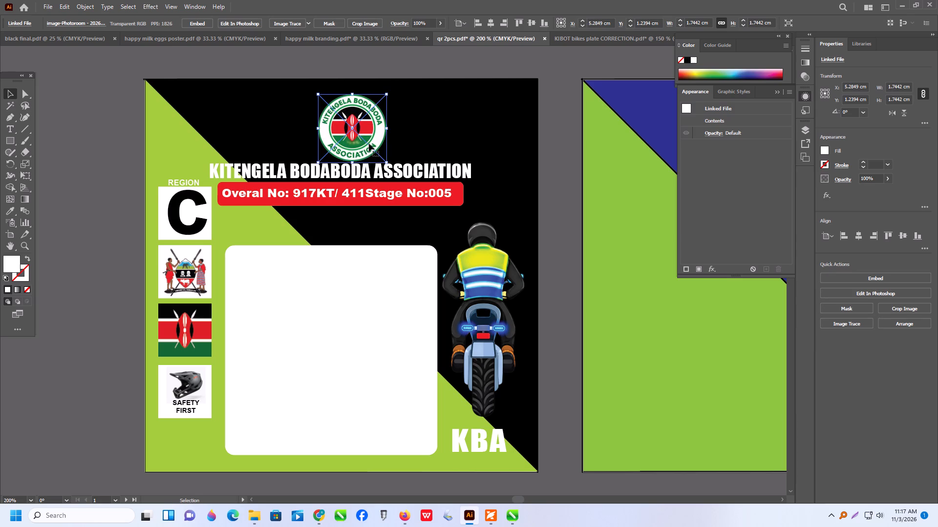
drag(369, 143, 357, 141)
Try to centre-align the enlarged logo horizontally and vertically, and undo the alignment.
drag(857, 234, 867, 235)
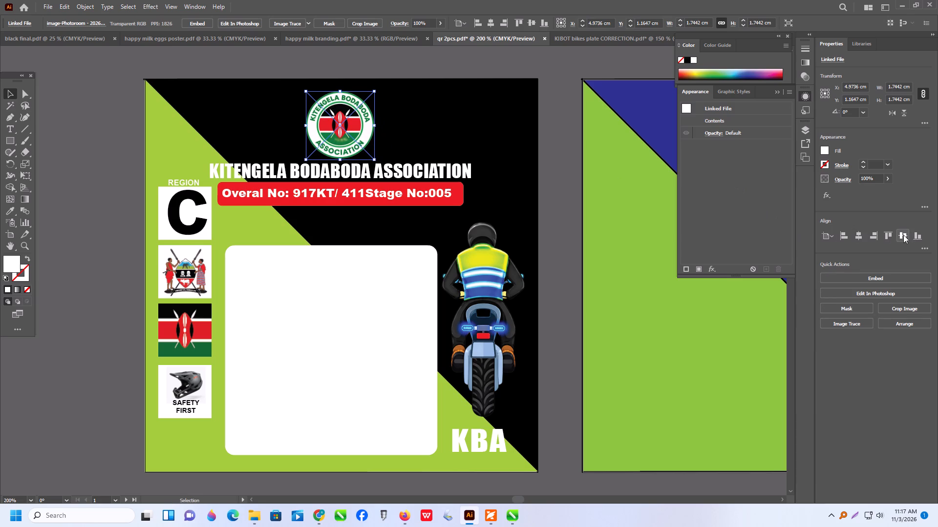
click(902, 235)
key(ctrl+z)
Move the REGION, emblem, flag and SAFETY FIRST column down beside the QR box, to about X 1.13, Y 6.26 cm.
scroll(320, 242, down, 4)
click(174, 238)
drag(177, 220, 177, 248)
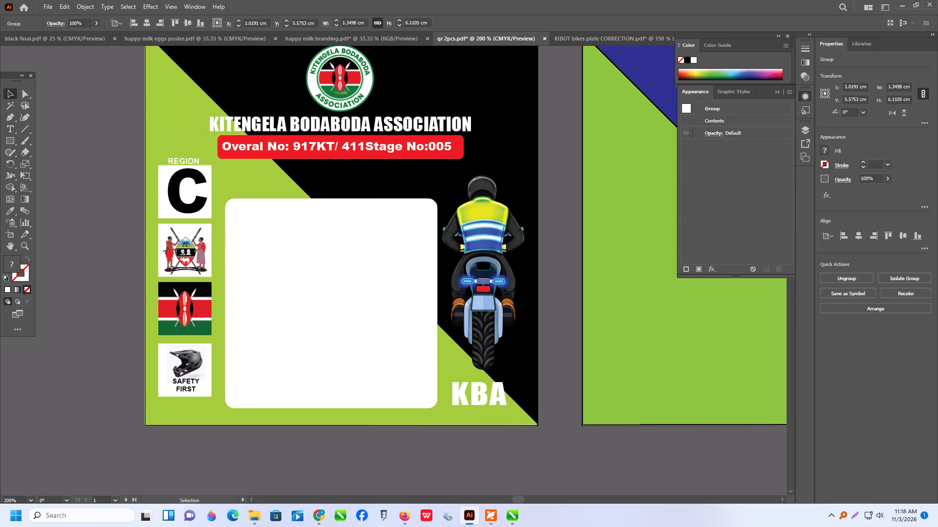
drag(177, 248, 181, 247)
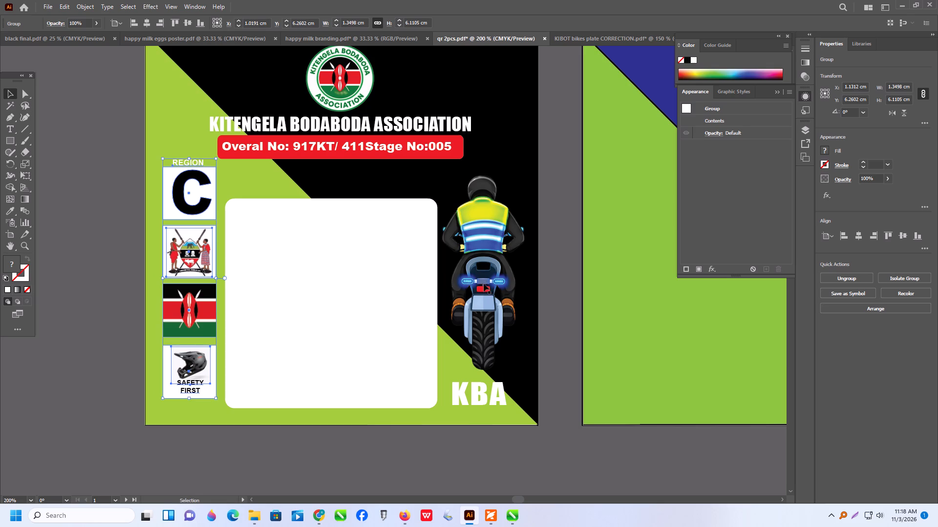
Shift the rider and KBA label together slightly away from the QR box, to about X 8.78, Y 6.68 cm.
drag(484, 284, 488, 283)
key(ctrl+z)
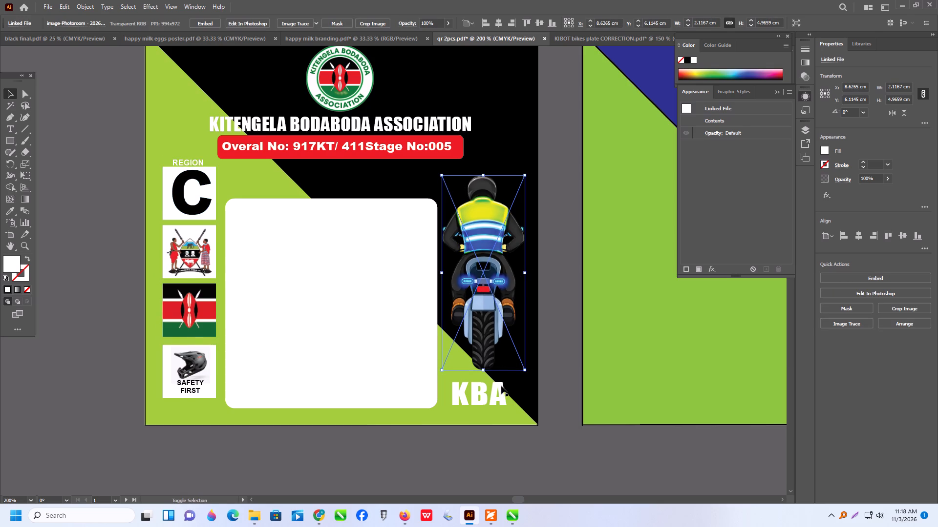
shift+click(480, 397)
drag(482, 398, 488, 398)
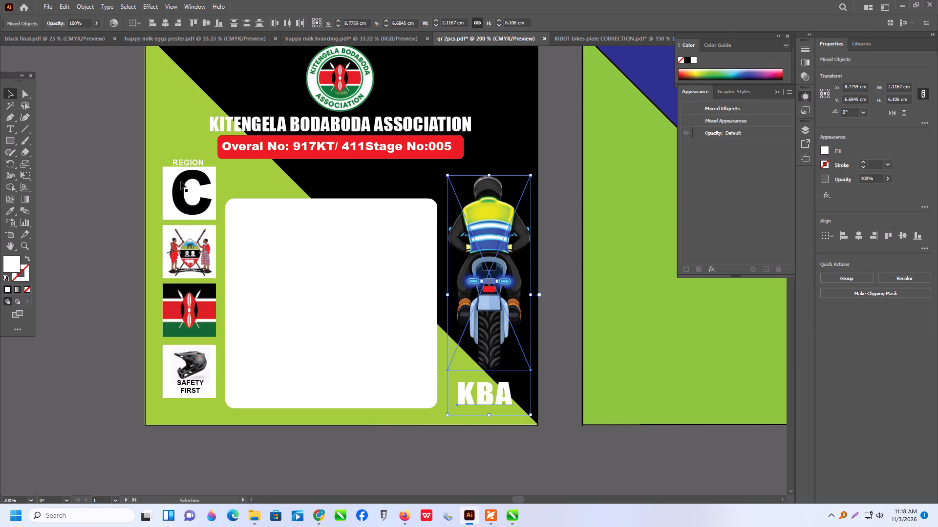
Ungroup the REGION, emblem, flag and SAFETY FIRST column.
click(181, 182)
right_click(181, 182)
click(223, 311)
click(138, 284)
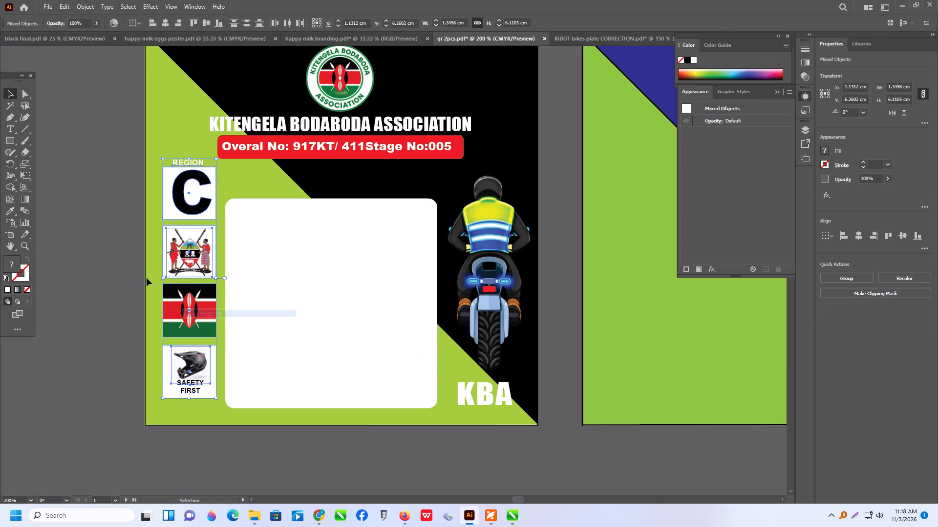
Ungroup the letter tile under REGION and delete the letter C, keeping its white square.
click(207, 208)
click(204, 207)
drag(187, 207, 148, 217)
key(ctrl+z)
right_click(181, 203)
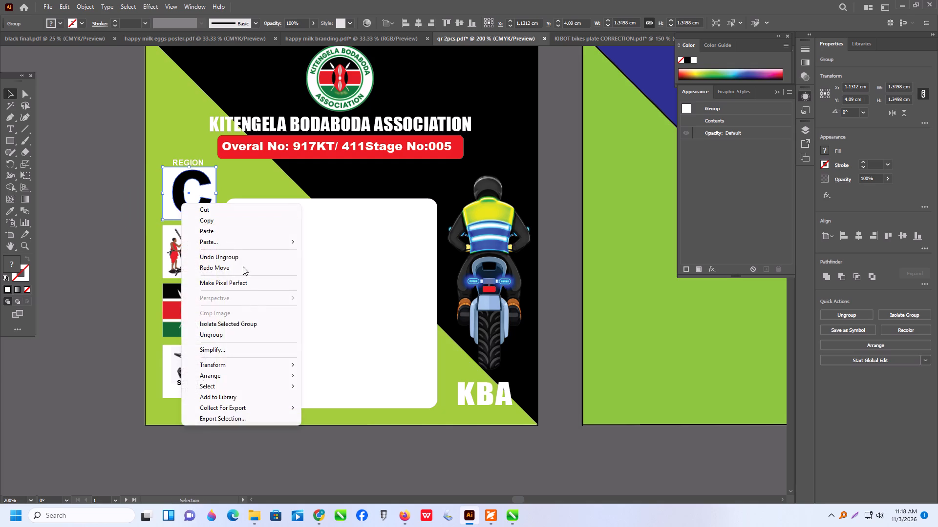
click(224, 332)
click(149, 287)
click(190, 195)
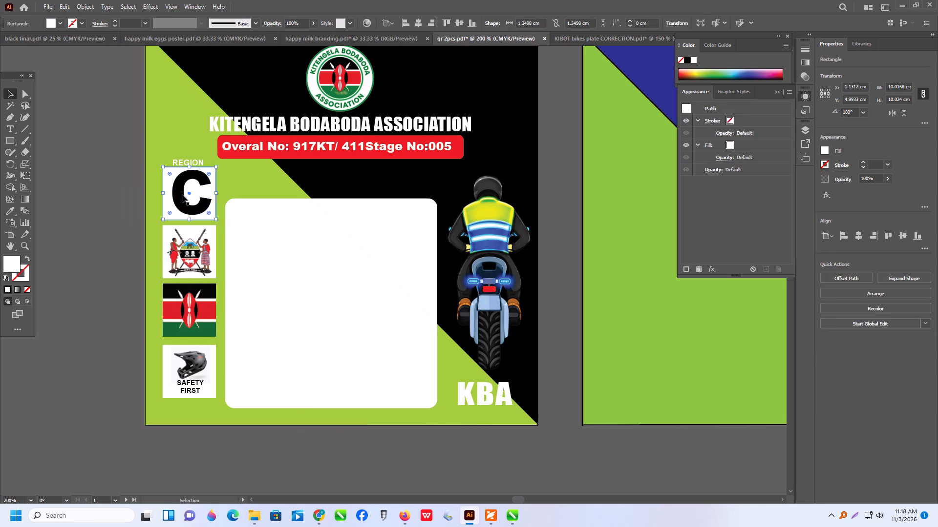
click(182, 195)
click(182, 206)
key(Delete)
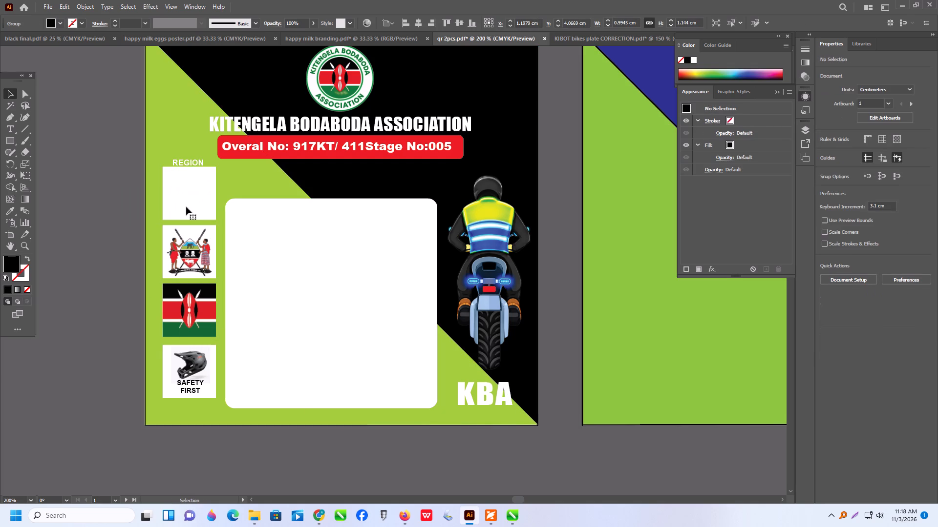
Add the letter E as 19 pt Impact text and place it on the blank white square under REGION.
click(11, 129)
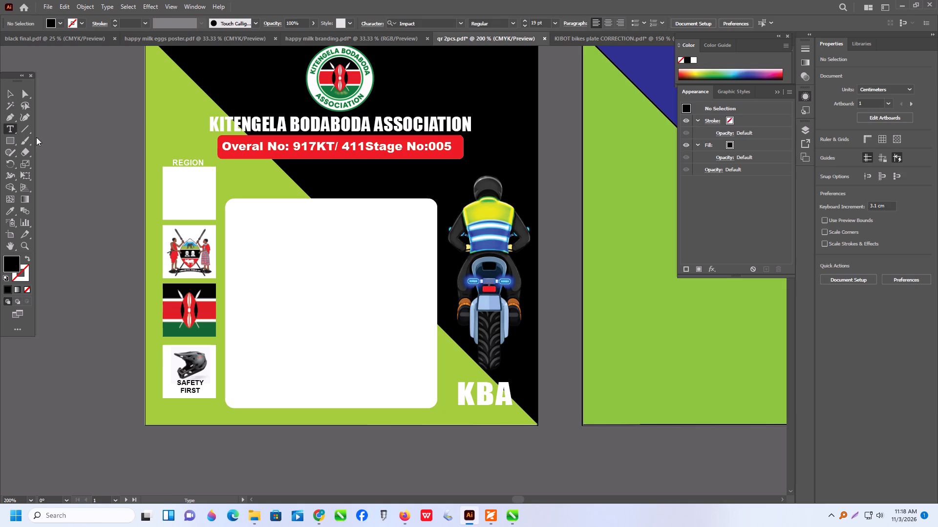
click(76, 152)
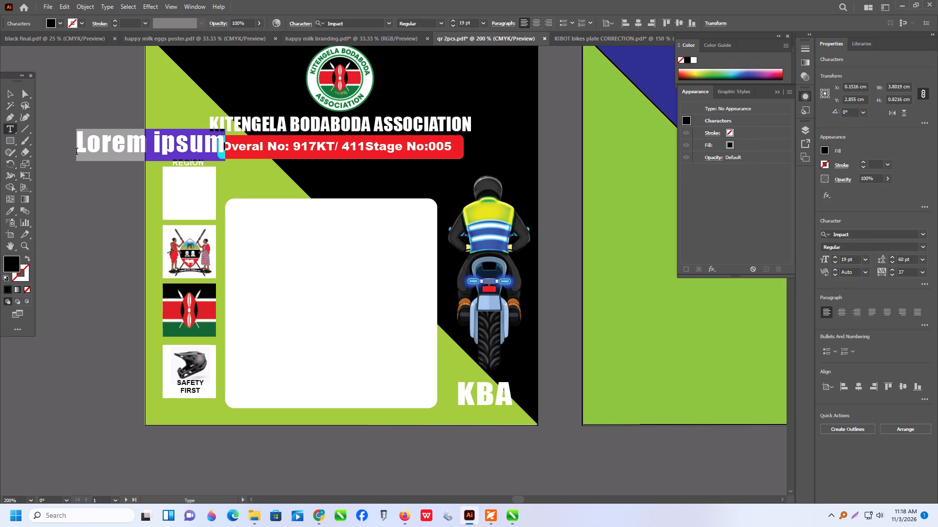
key(e)
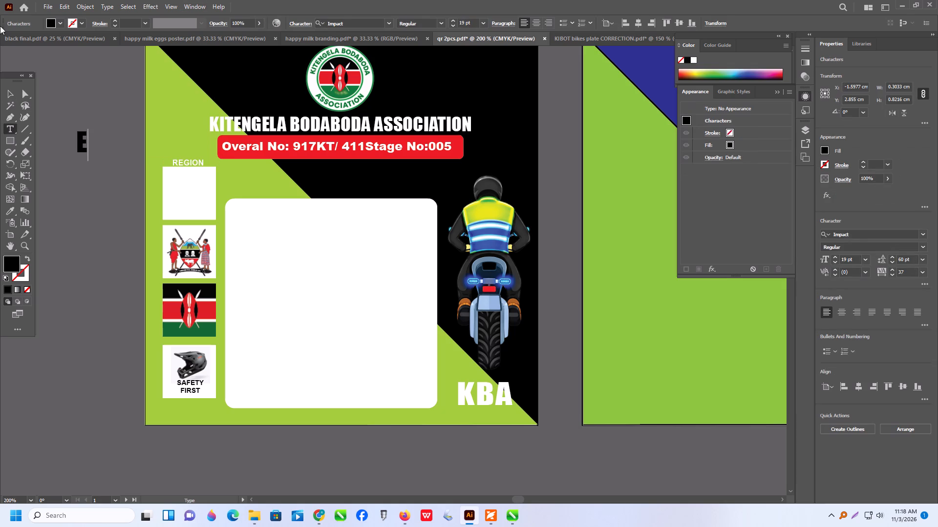
click(13, 93)
drag(83, 148, 185, 193)
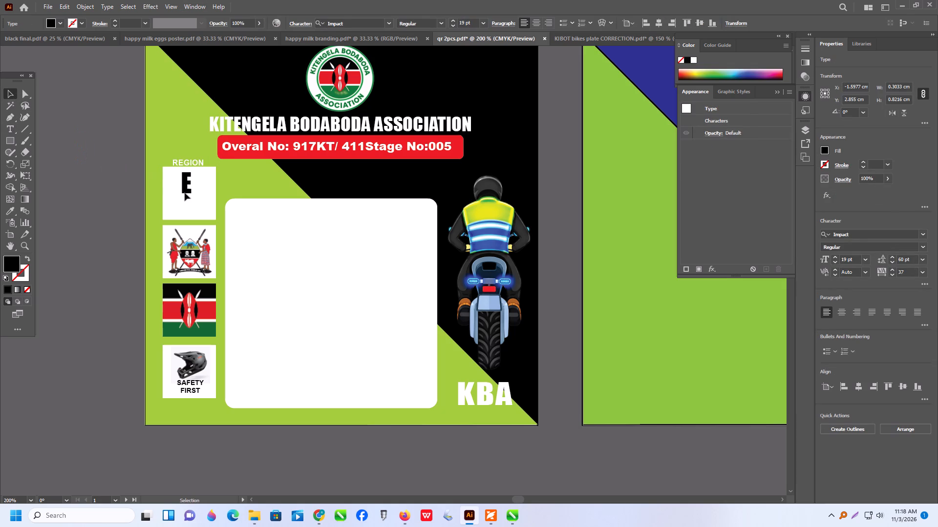
drag(185, 193, 187, 193)
Enlarge the letter E to about 32.6 pt and centre it in its white square, at about X 1.11, Y 4.18 cm.
shift+drag(195, 207, 199, 221)
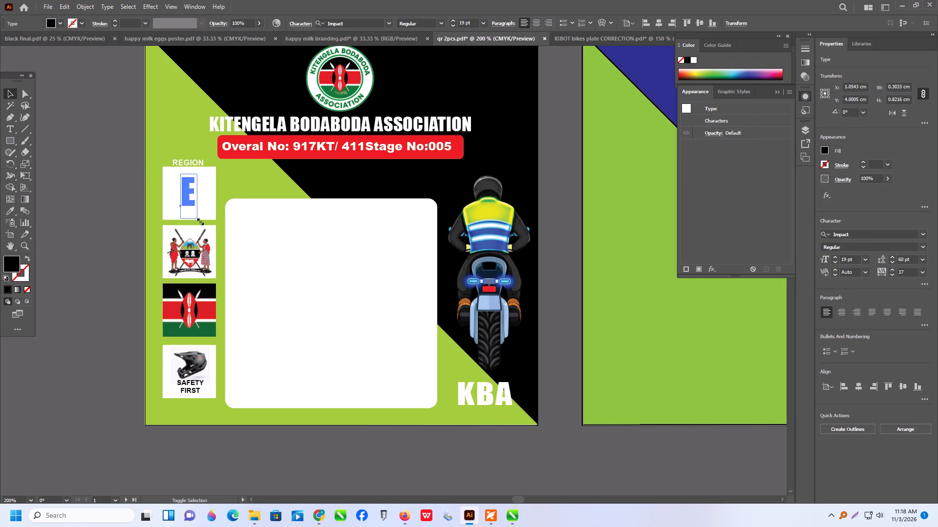
shift+drag(199, 221, 202, 228)
drag(199, 200, 206, 202)
drag(189, 203, 186, 199)
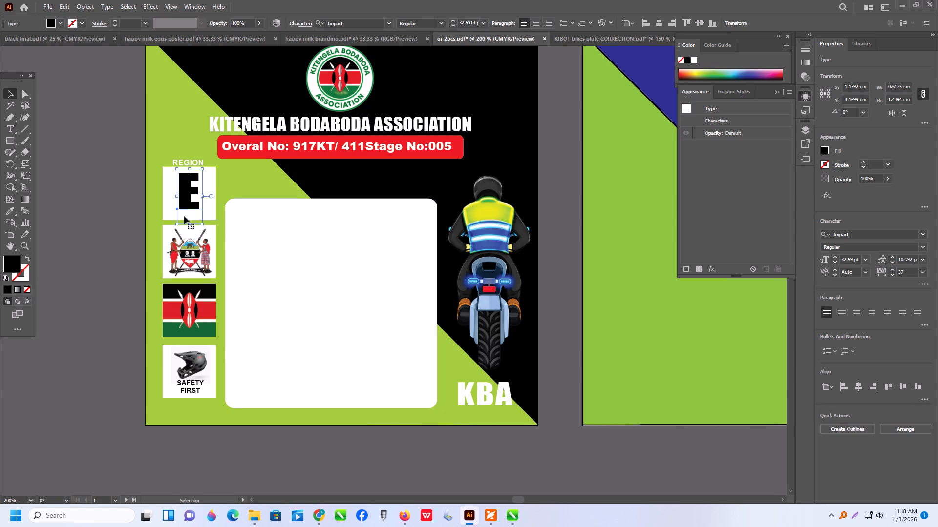
key(ctrl+z)
key(ctrl+z)
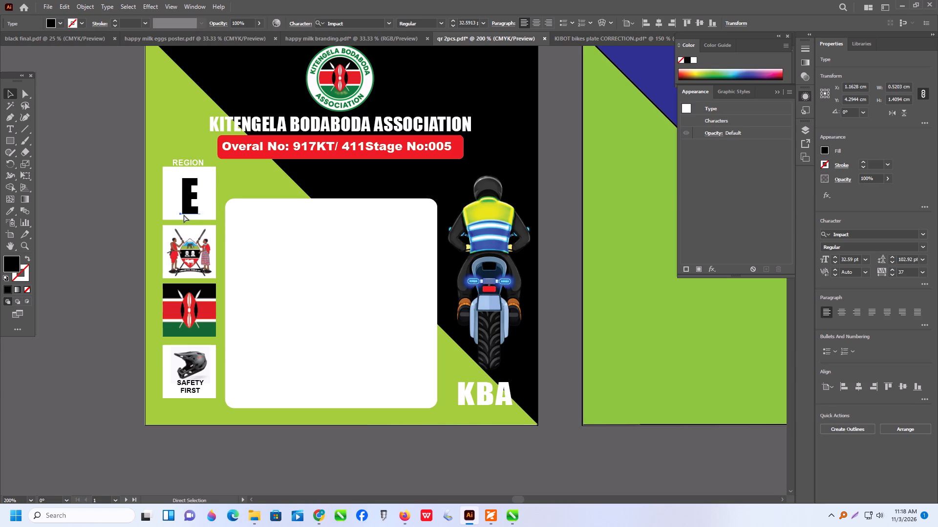
drag(188, 202, 186, 197)
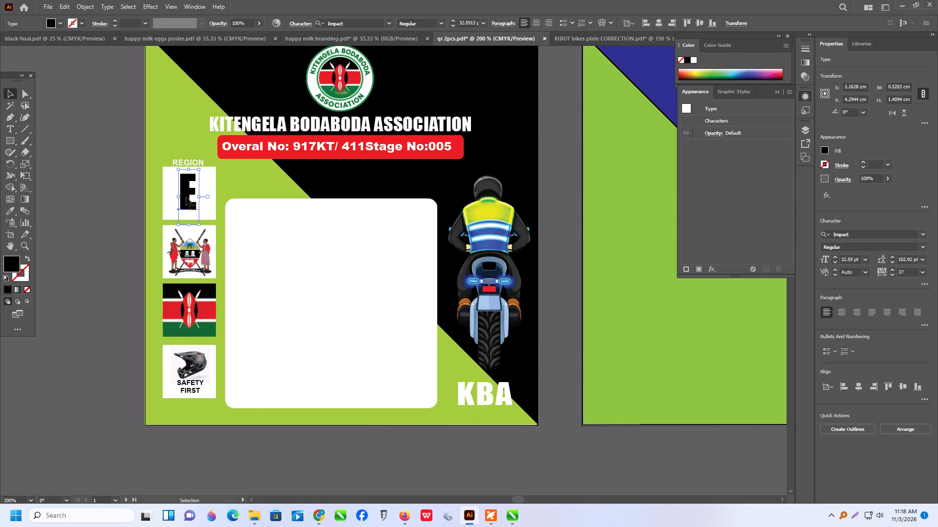
Convert the E to outlines and enlarge it to about 0.50 × 1.11 cm, centred in the square at about X 1.16, Y 4.13 cm.
right_click(182, 200)
click(237, 332)
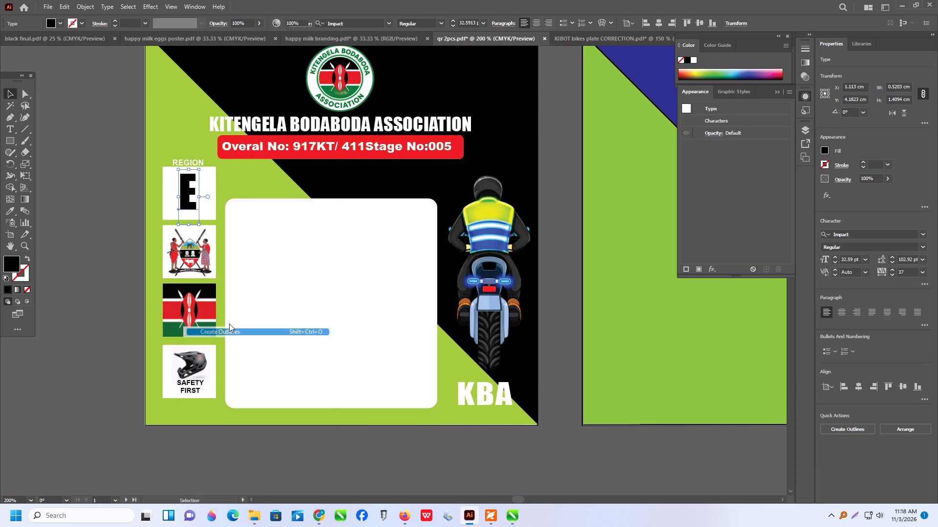
shift+drag(179, 208, 175, 216)
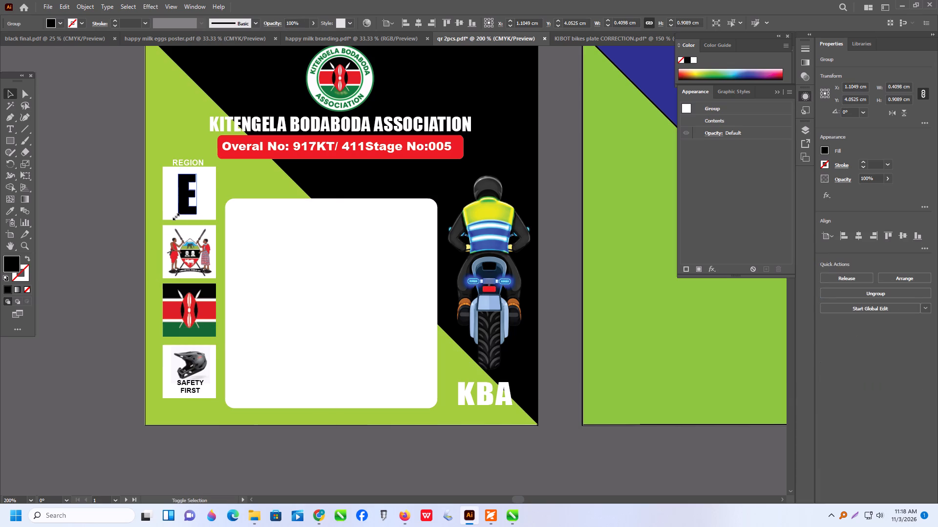
shift+drag(175, 216, 173, 218)
click(185, 206)
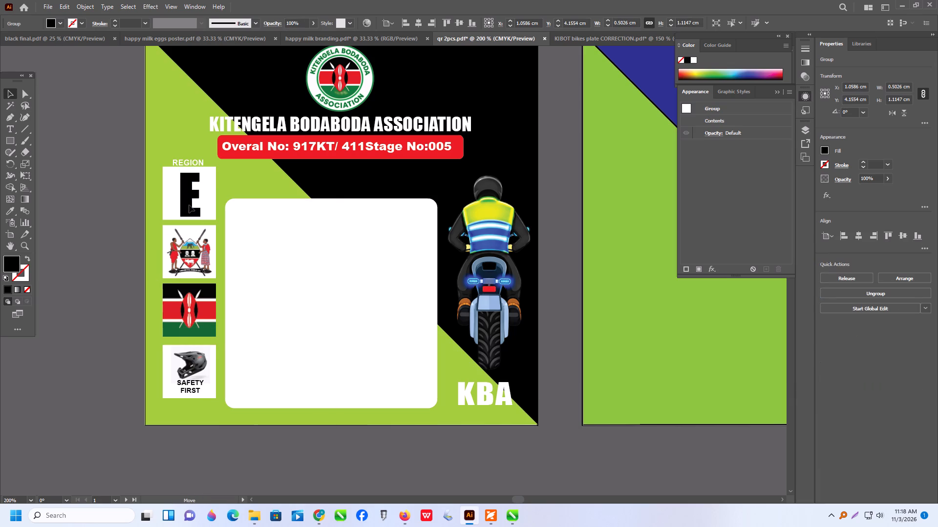
Recolour the REGION label above the E tile to black.
scroll(178, 210, down, 4)
alt+scroll(195, 124, up, 2)
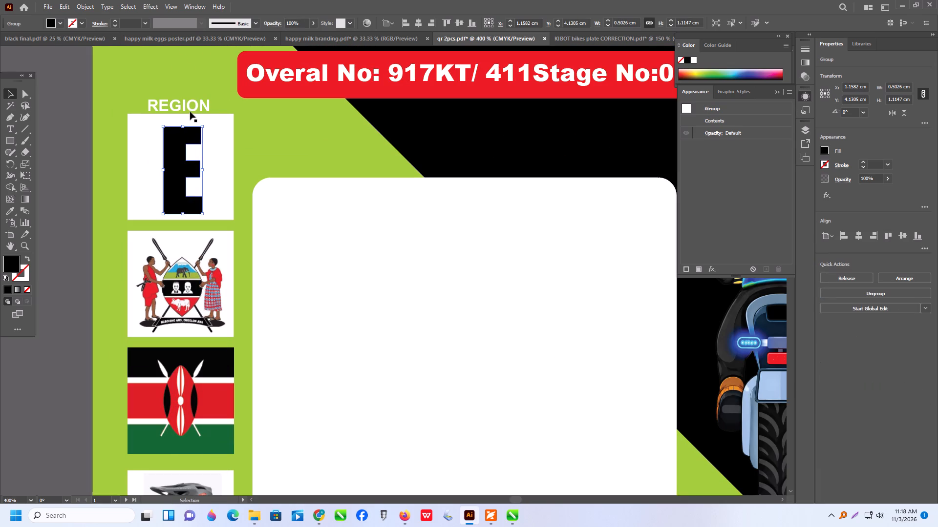
click(191, 109)
click(61, 23)
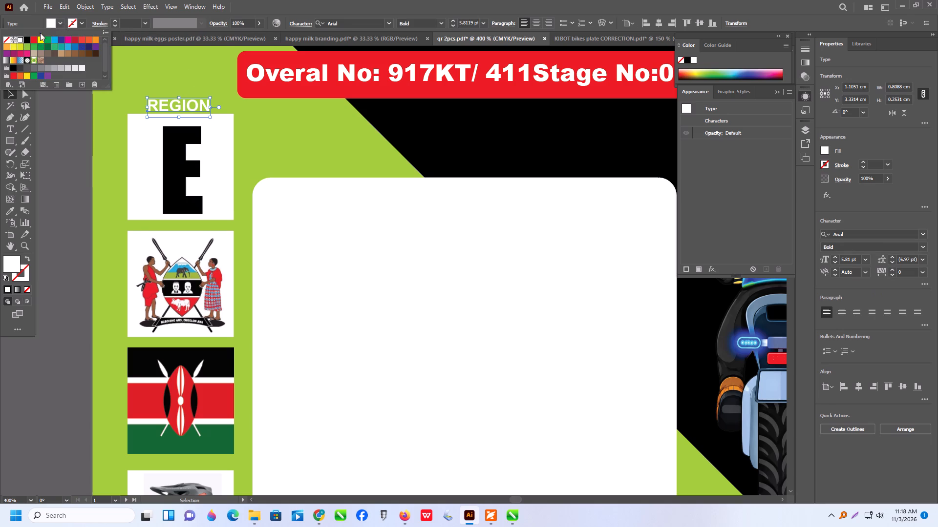
click(27, 40)
click(73, 130)
click(75, 138)
Create a rectangle 10 cm wide and 10 cm high.
scroll(199, 164, down, 4)
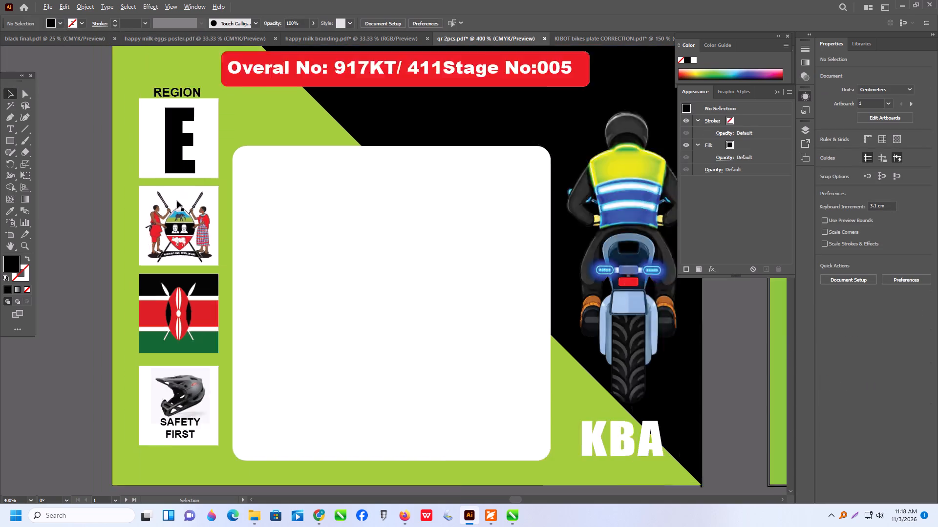
scroll(177, 201, down, 6)
alt+scroll(490, 338, up, 1)
alt+scroll(437, 367, down, 2)
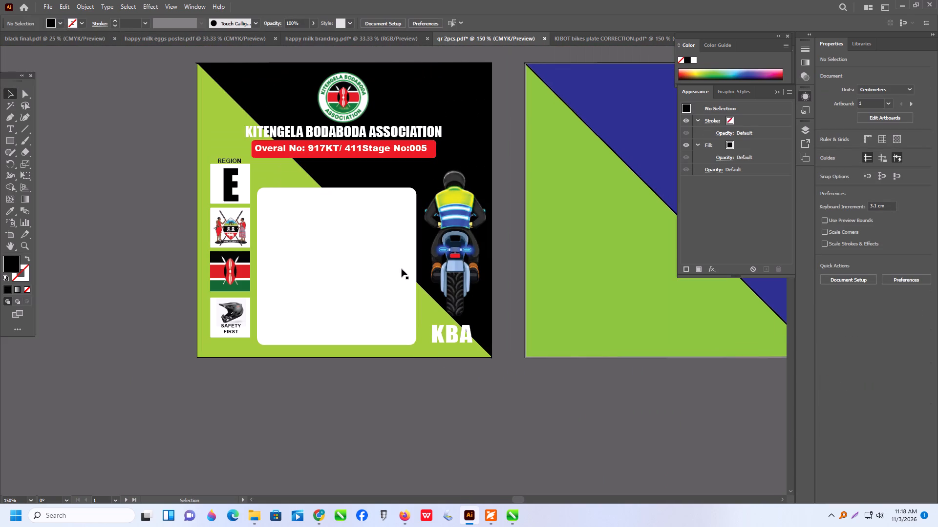
click(12, 142)
click(97, 121)
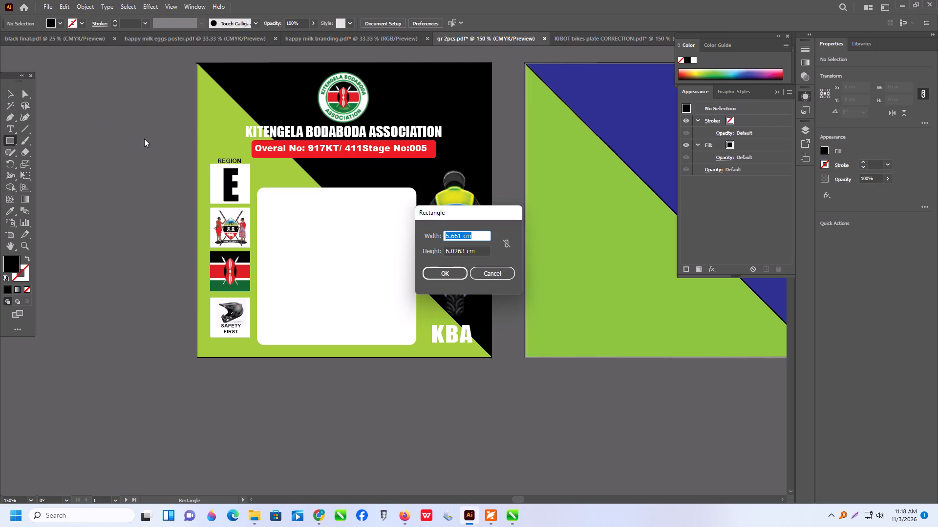
key(0)
key(BackSpace)
text(10)
key(Tab)
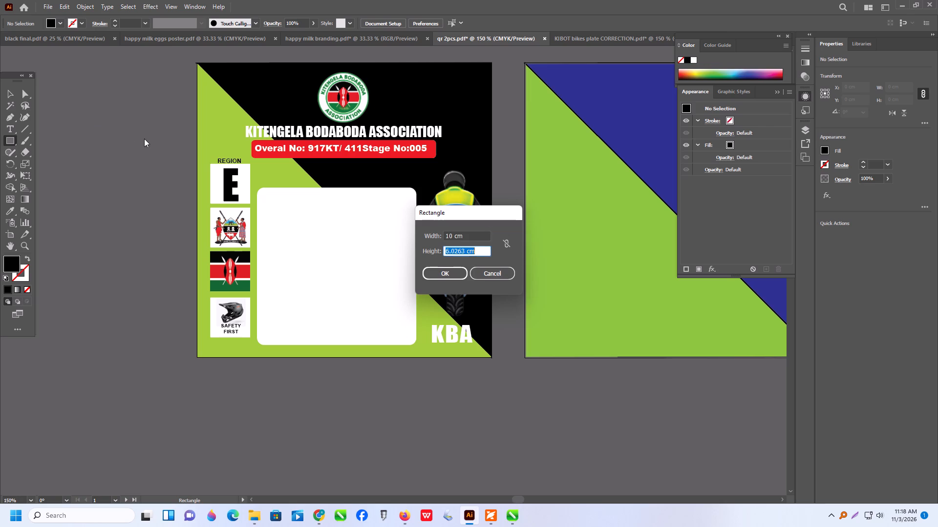
text(10)
key(Return)
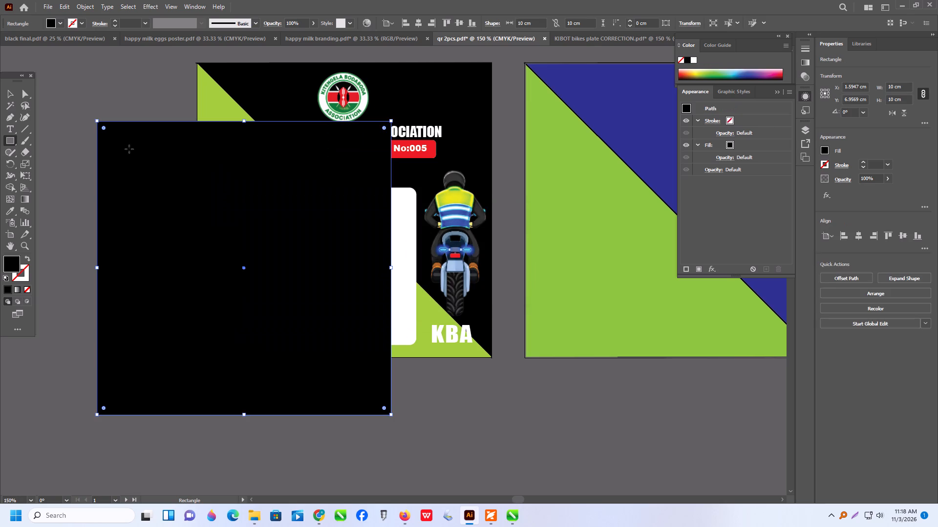
Give the new square a 2 pt white (FFFFFF) stroke and no fill.
click(866, 162)
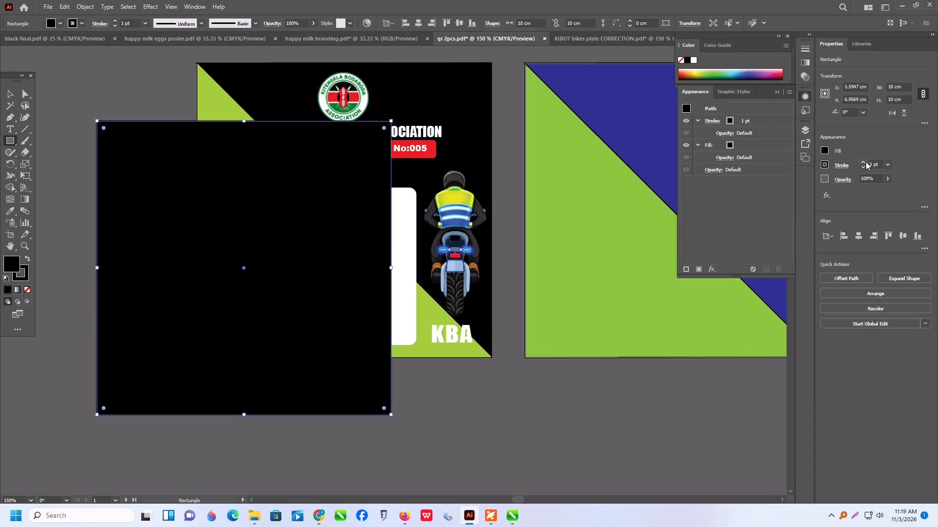
click(866, 162)
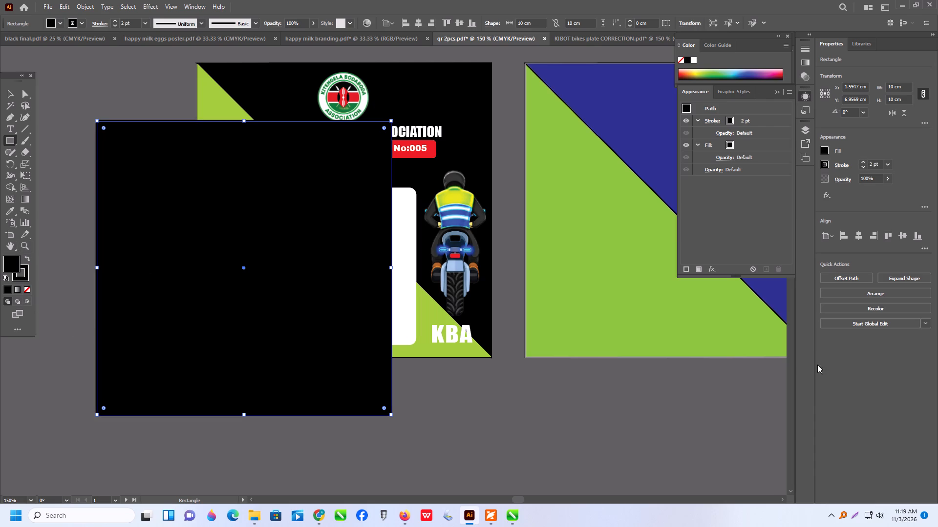
click(28, 286)
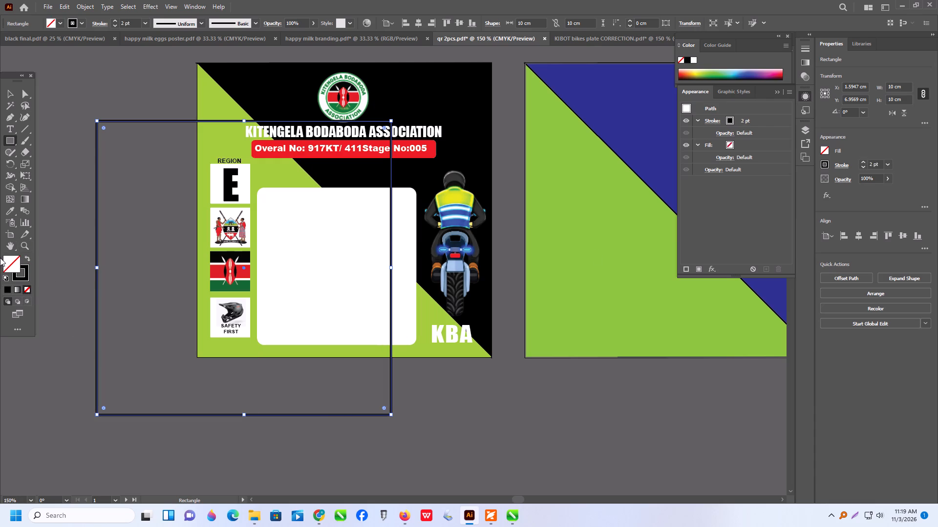
double_click(19, 278)
double_click(19, 275)
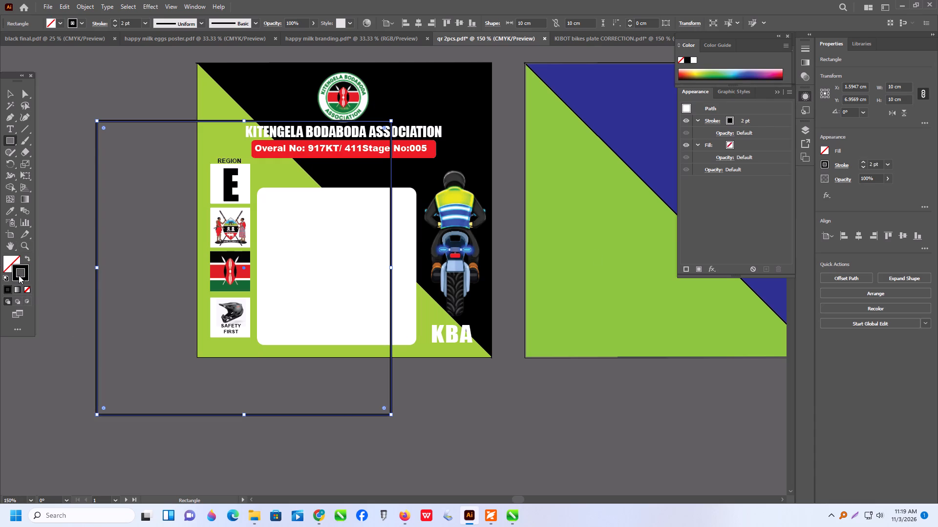
click(22, 277)
drag(78, 382, 64, 348)
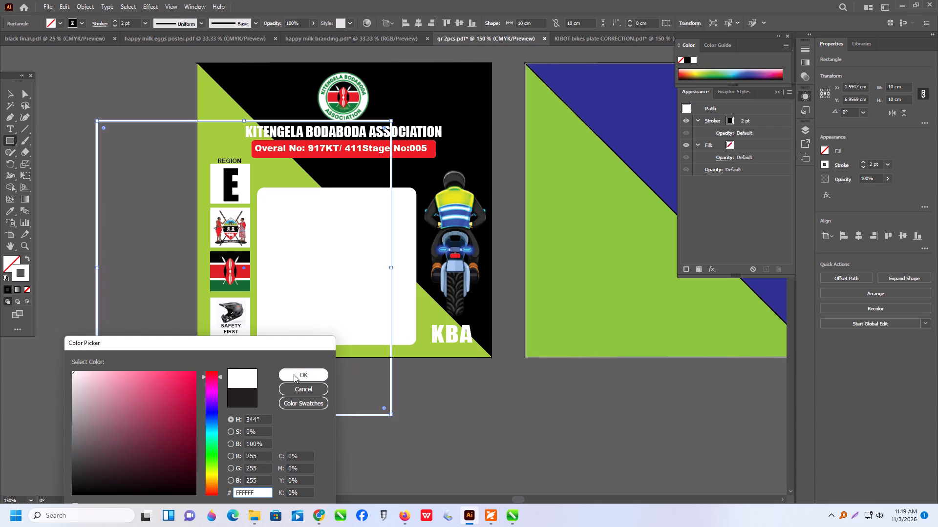
click(294, 374)
Centre the white outlined square horizontally and vertically on the first artboard.
click(858, 236)
click(902, 236)
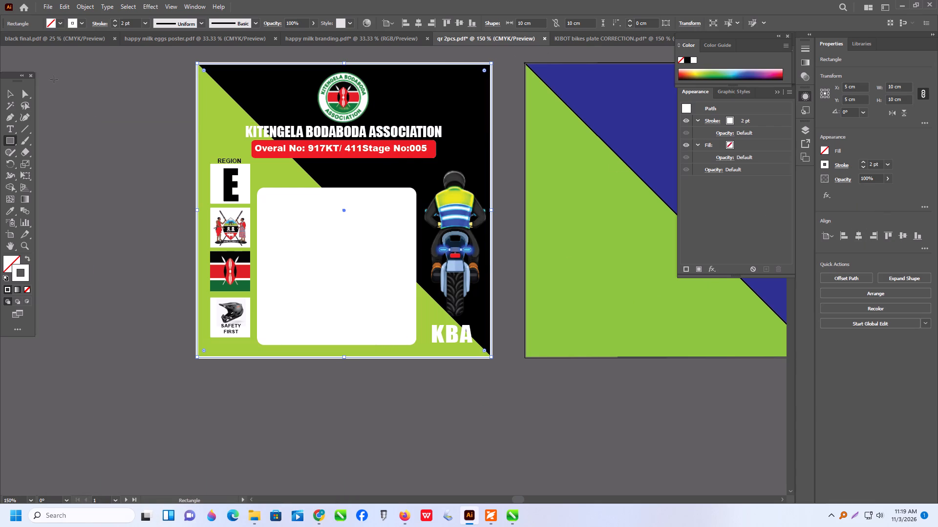
Inset the white frame to about 9.82 cm square with corners rounded to about 0.34 cm, centred on the artboard.
click(11, 91)
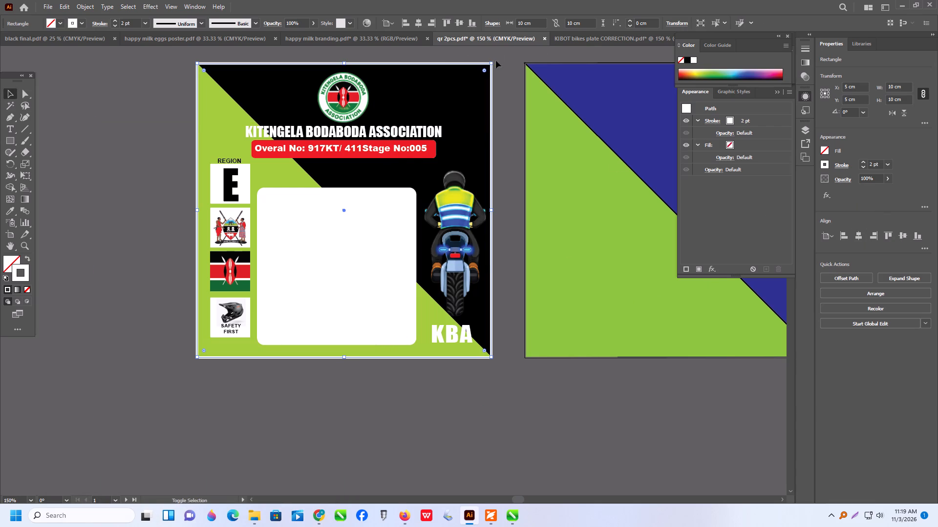
shift+drag(490, 61, 490, 69)
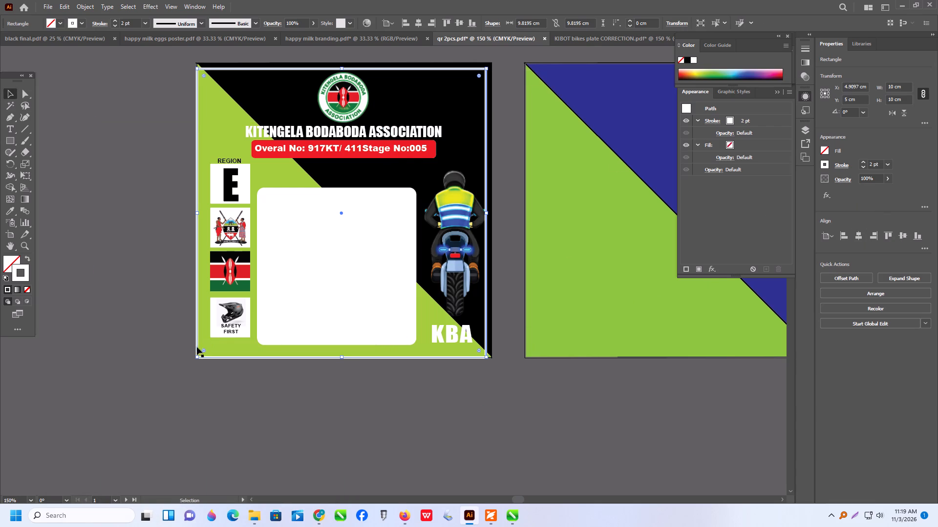
drag(201, 350, 206, 345)
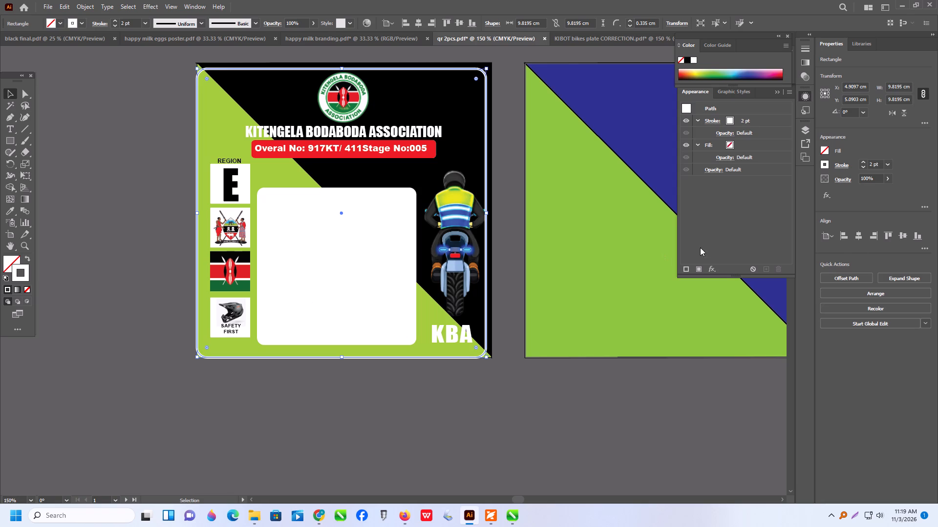
click(857, 235)
click(903, 237)
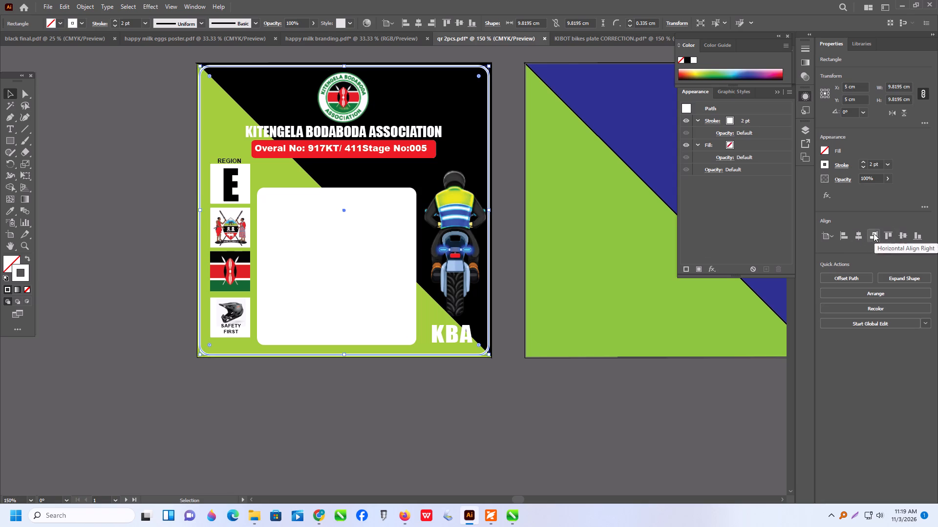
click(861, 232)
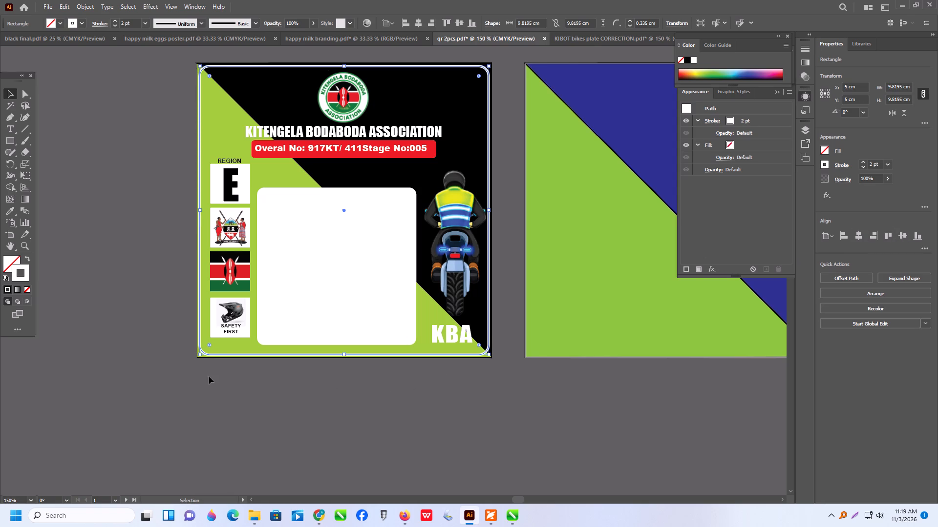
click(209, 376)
Enlarge the REGION label to about 9.07 pt and centre it above the white box with the letter E.
alt+scroll(225, 190, up, 2)
click(228, 131)
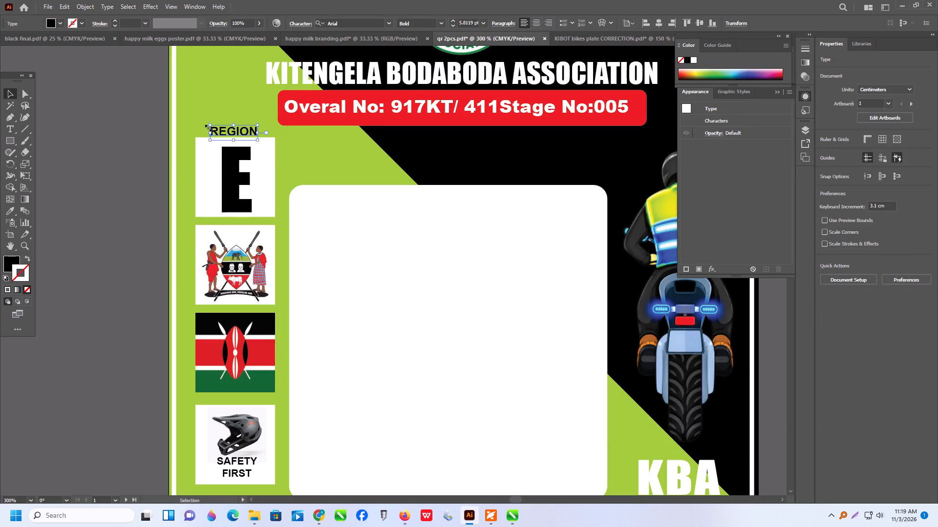
shift+drag(208, 126, 194, 120)
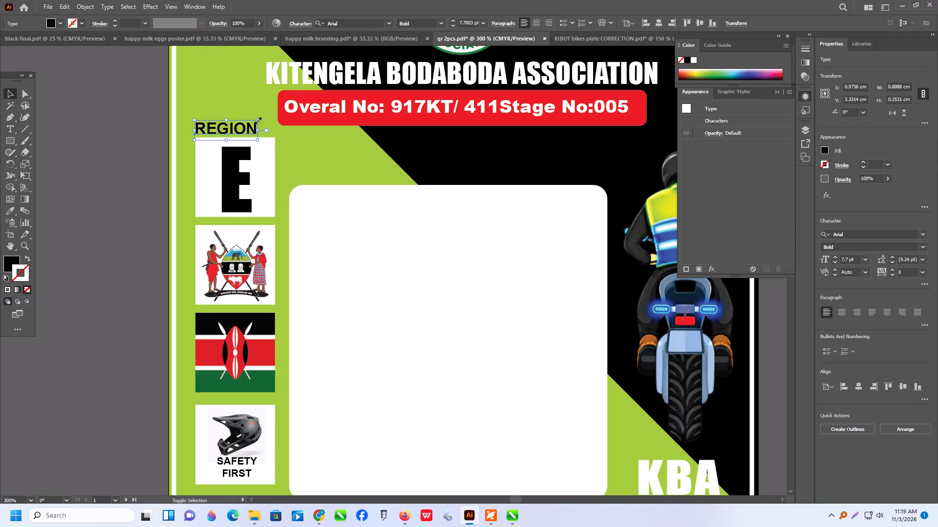
shift+drag(257, 120, 269, 115)
click(241, 128)
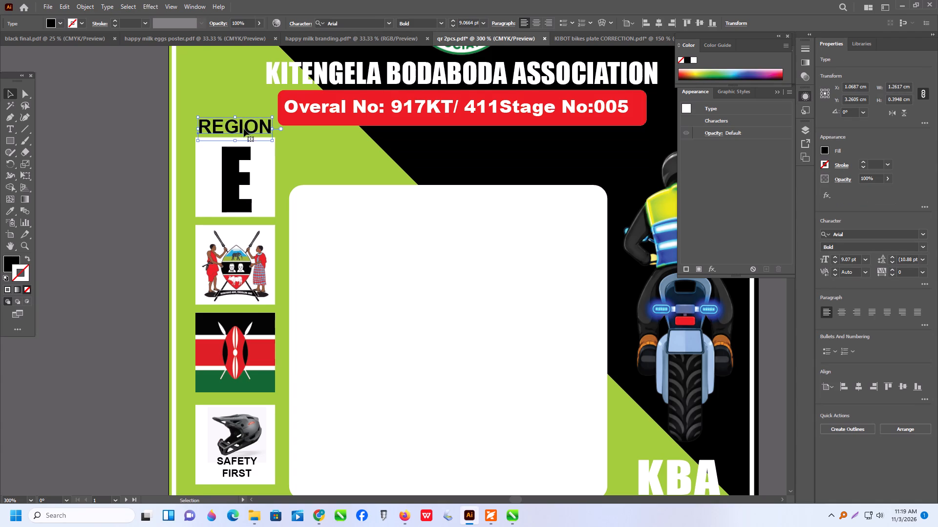
scroll(257, 177, down, 1)
alt+scroll(215, 174, down, 4)
click(209, 297)
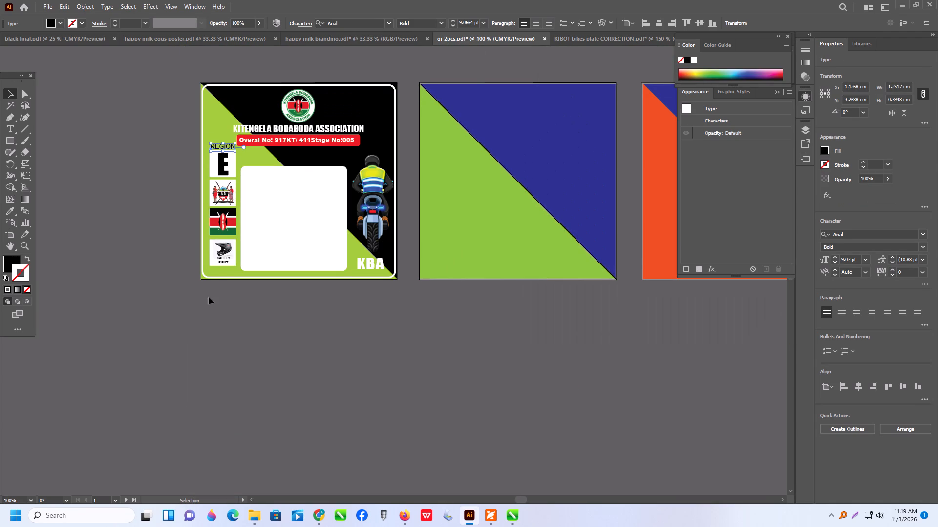
Enlarge the association heading and red number banner group to about 7.14 cm wide and centre it horizontally on the artboard.
alt+scroll(213, 274, up, 1)
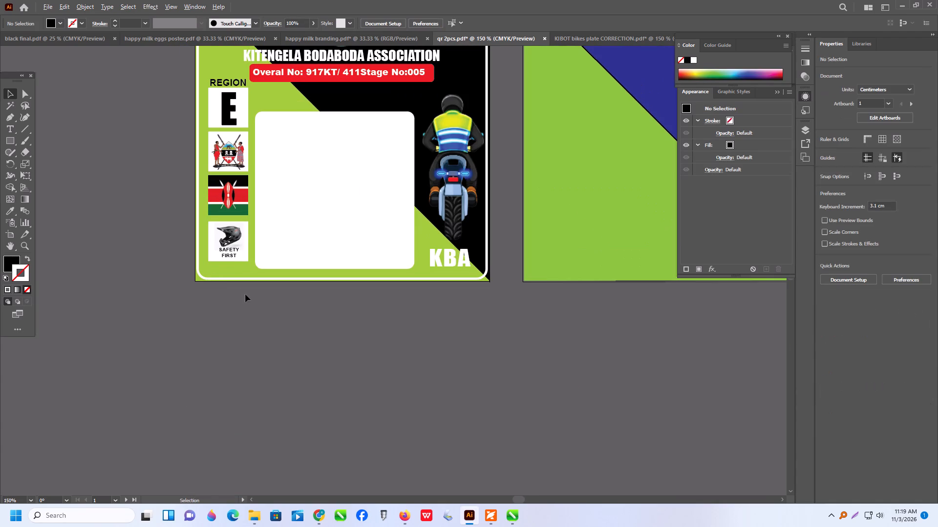
scroll(271, 338, up, 9)
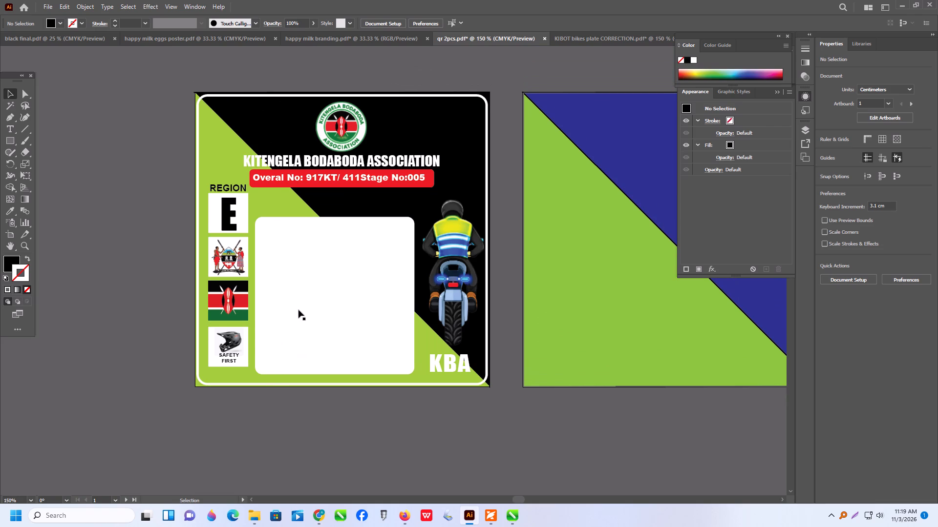
click(360, 174)
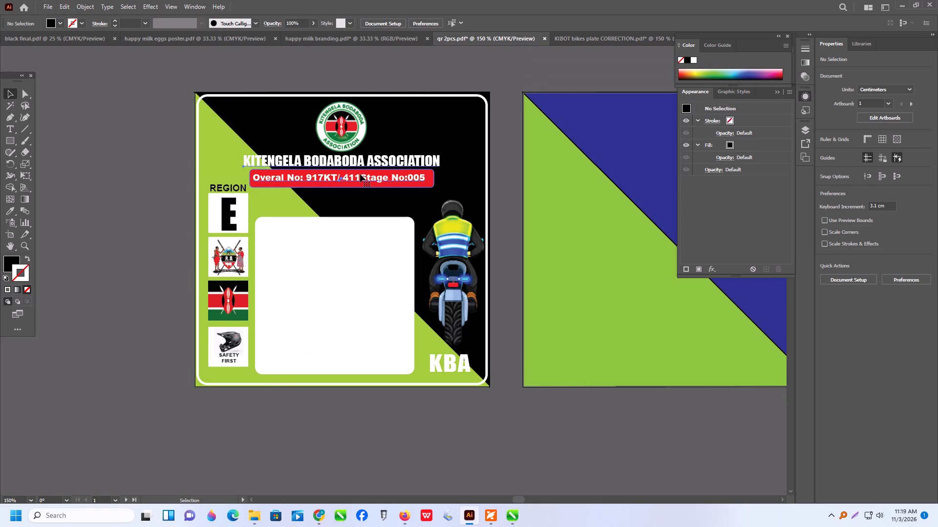
click(365, 179)
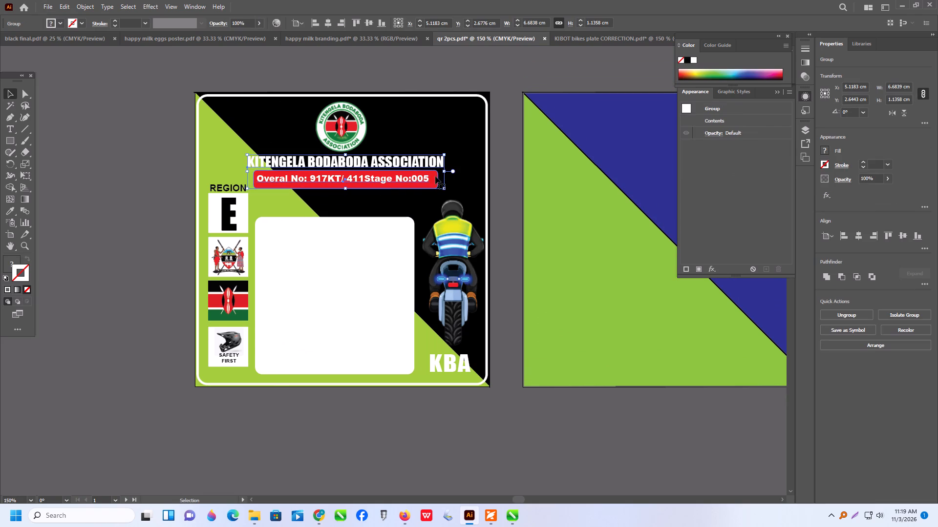
shift+drag(445, 189, 457, 198)
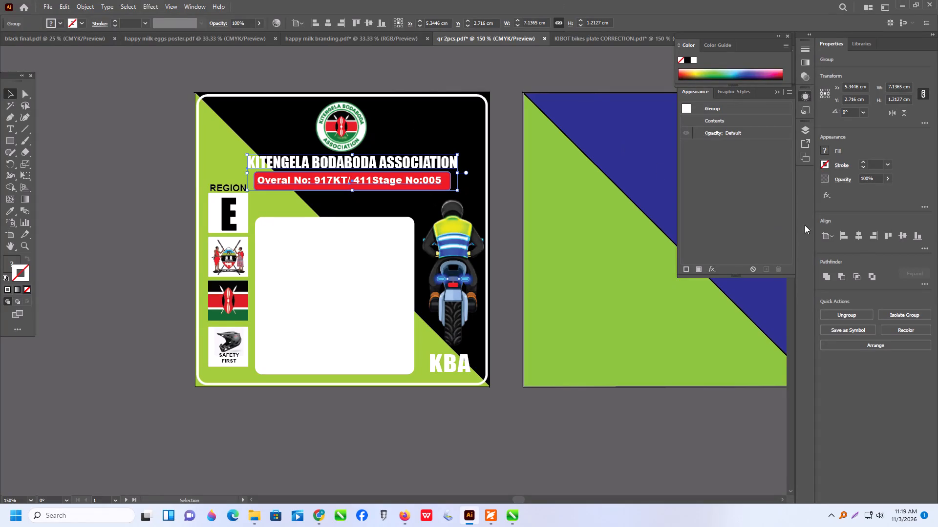
click(861, 242)
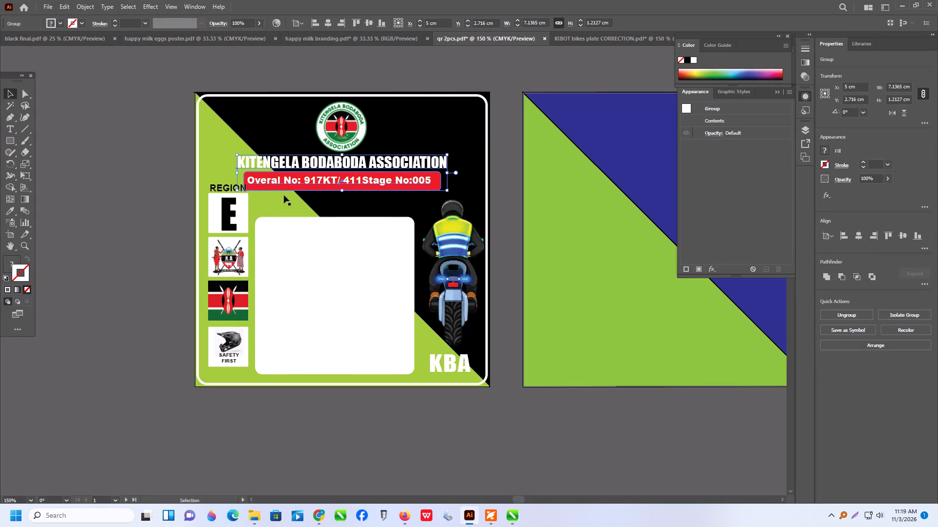
Align the heading group and the round association logo on their horizontal centres, using the logo as the key object.
shift+click(340, 137)
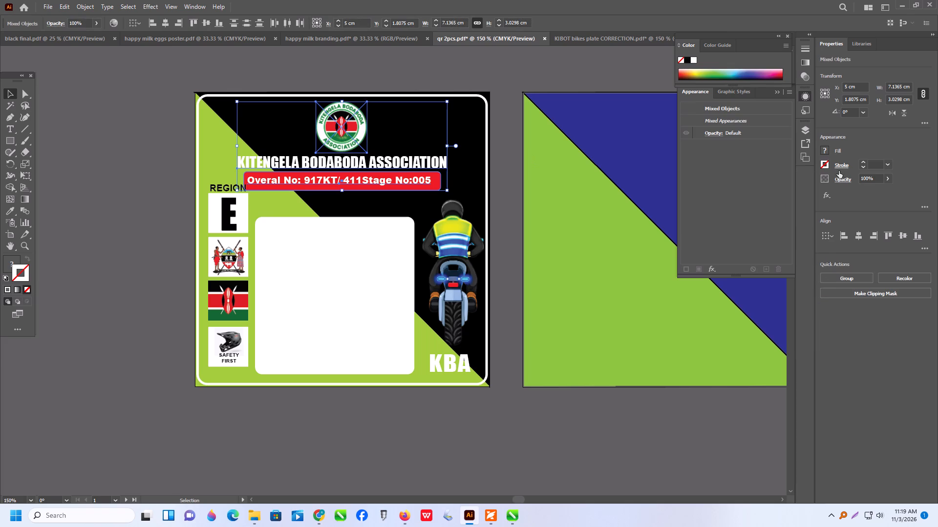
click(832, 240)
click(848, 262)
click(857, 238)
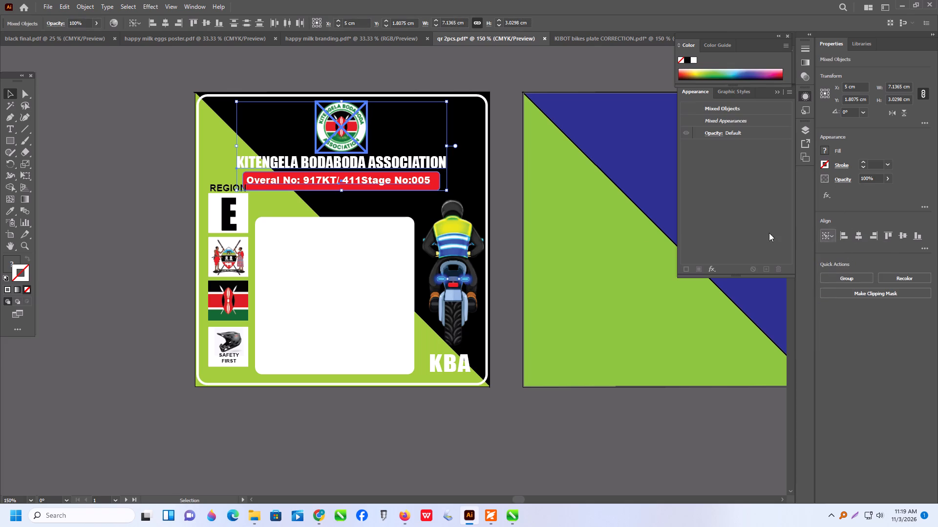
Scale the logo, heading and red banner together to about 2.89 cm high and lower them slightly towards the white square.
shift+drag(235, 191, 253, 195)
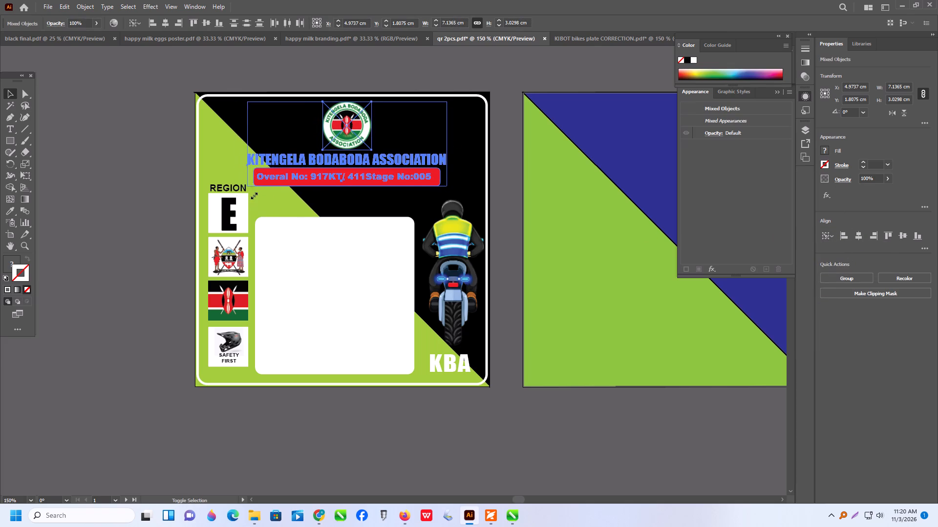
shift+drag(253, 195, 256, 195)
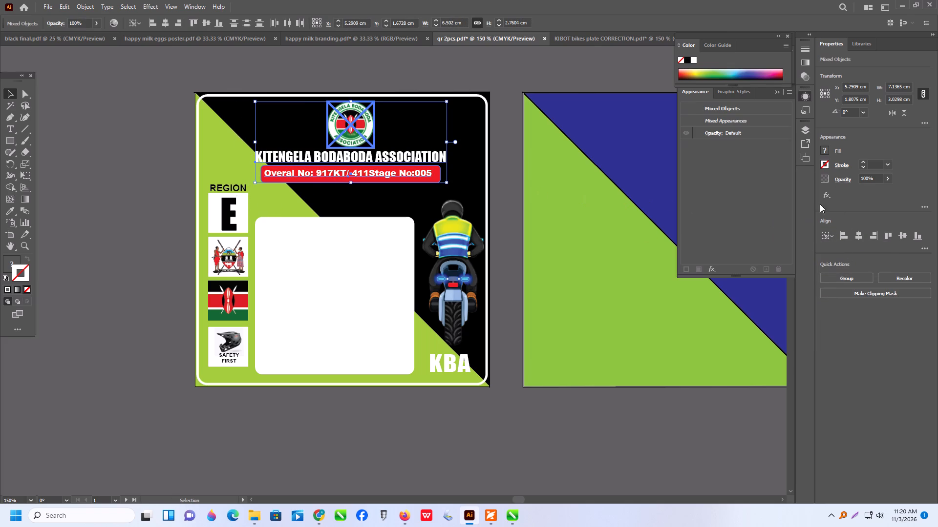
drag(362, 166, 360, 177)
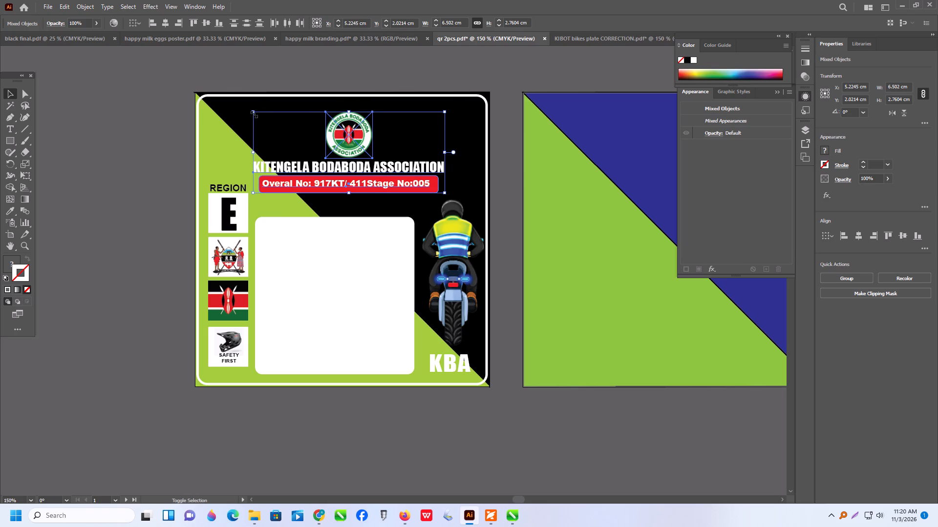
shift+click(253, 113)
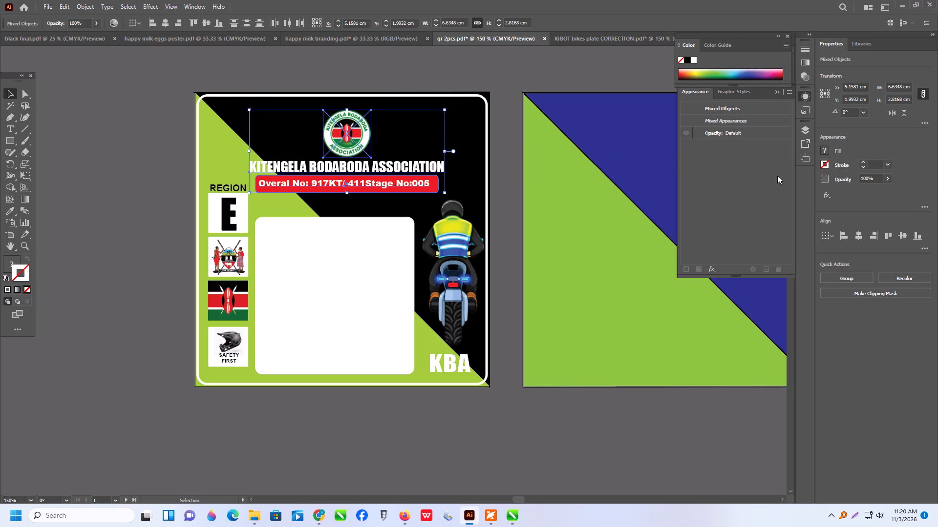
click(858, 237)
shift+drag(247, 111, 242, 108)
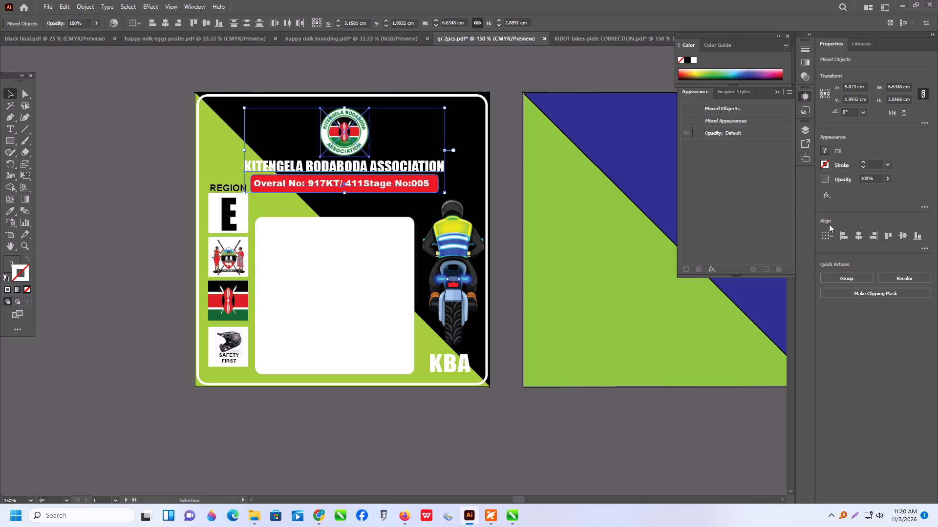
click(857, 234)
click(369, 76)
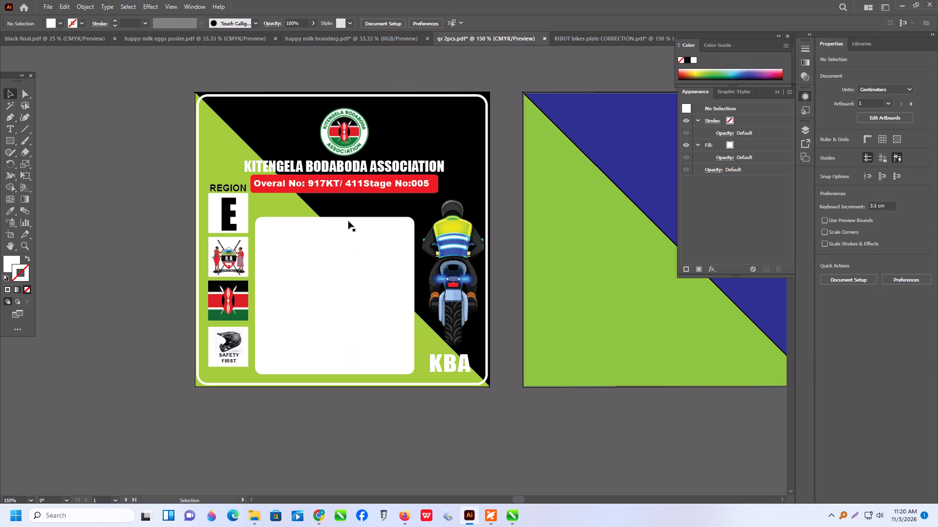
Group all the artwork on the first artboard.
alt+scroll(325, 230, down, 1)
drag(183, 117, 361, 388)
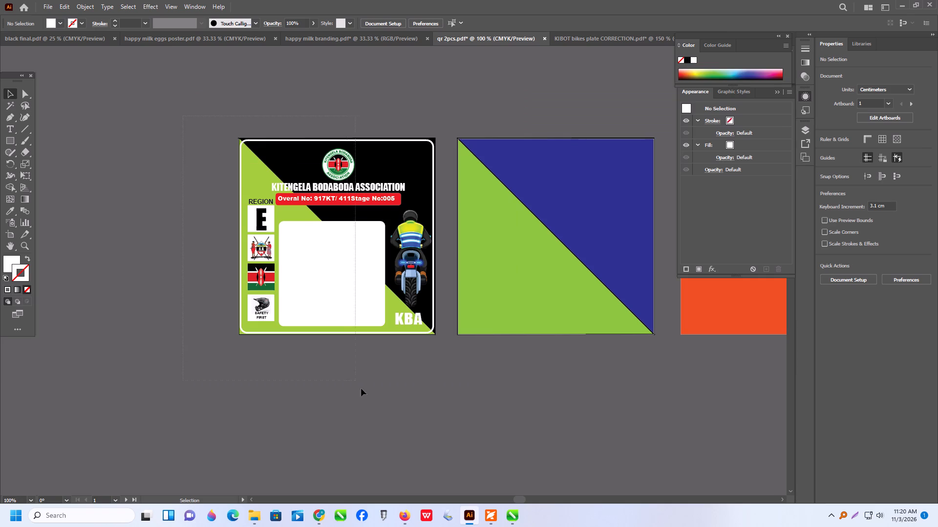
drag(361, 388, 444, 417)
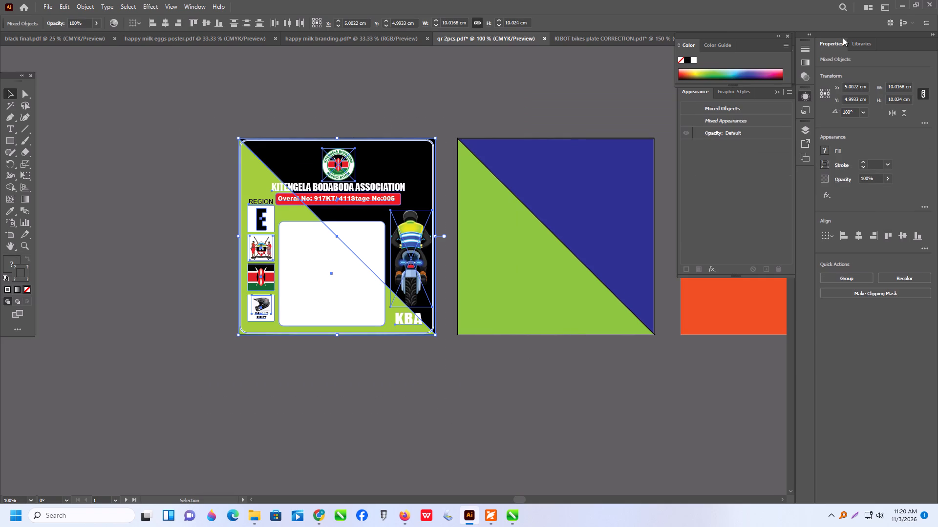
key(ctrl+g)
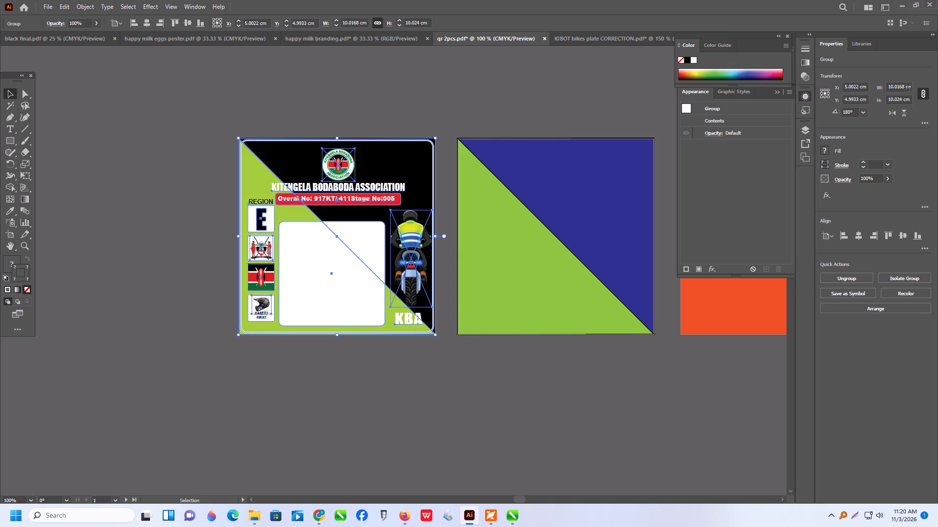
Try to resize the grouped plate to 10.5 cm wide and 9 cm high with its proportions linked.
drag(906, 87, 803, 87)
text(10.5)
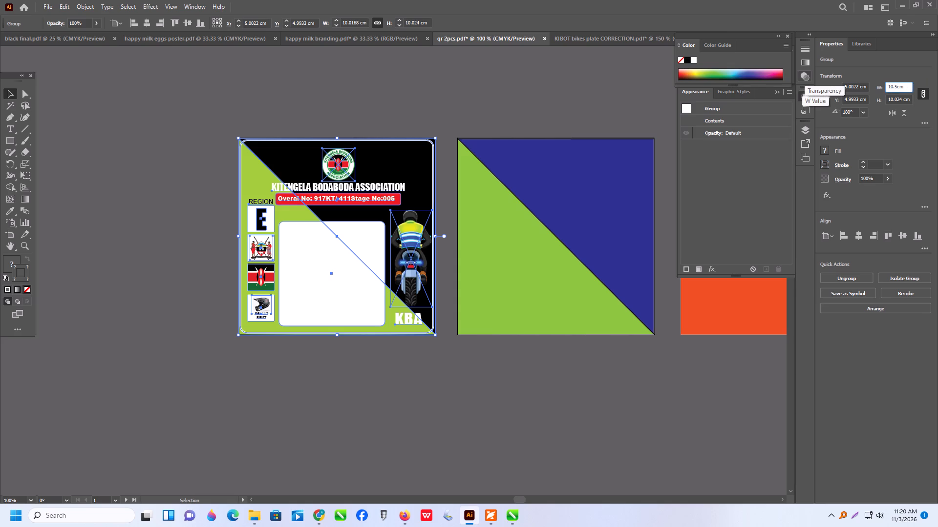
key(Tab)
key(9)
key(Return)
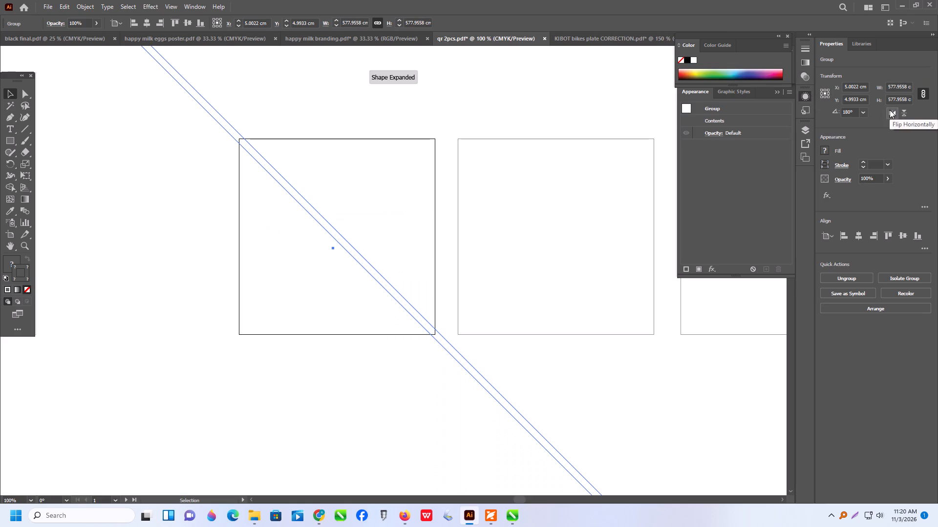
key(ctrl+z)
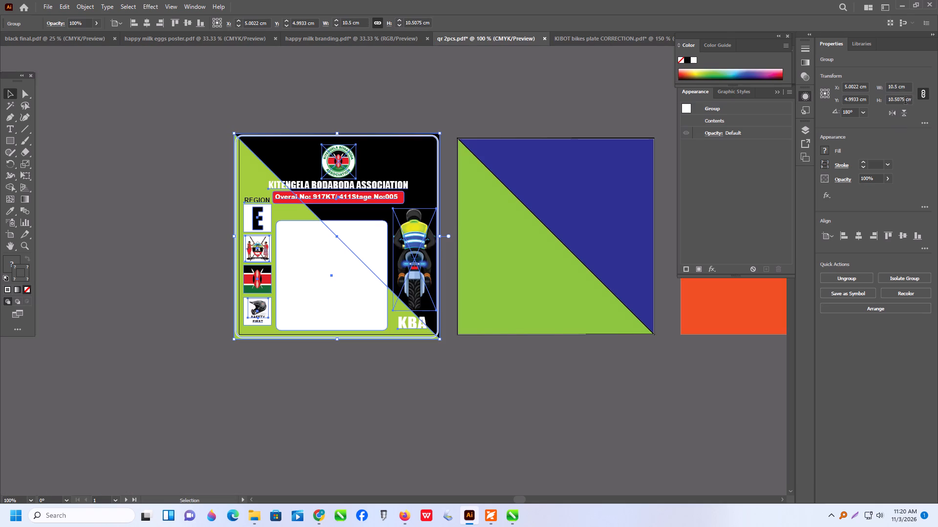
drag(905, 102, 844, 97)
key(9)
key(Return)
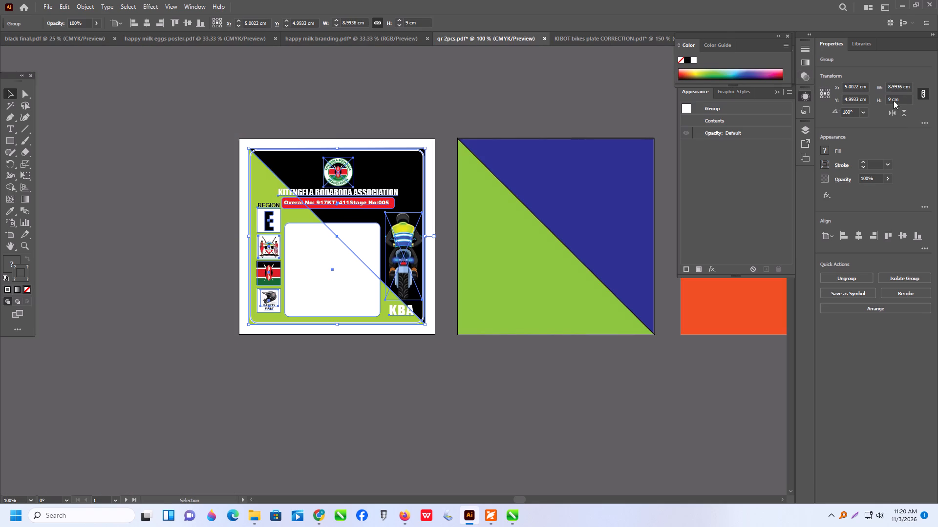
Unlink the proportions and resize the grouped plate to 9 cm wide and 10.5 cm high.
click(924, 92)
drag(907, 102, 813, 94)
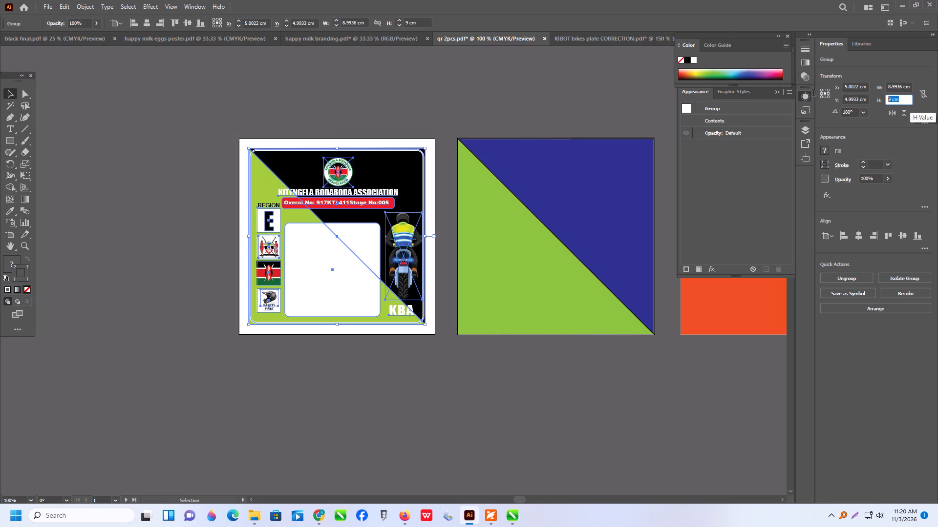
drag(813, 94, 810, 93)
text(10.5)
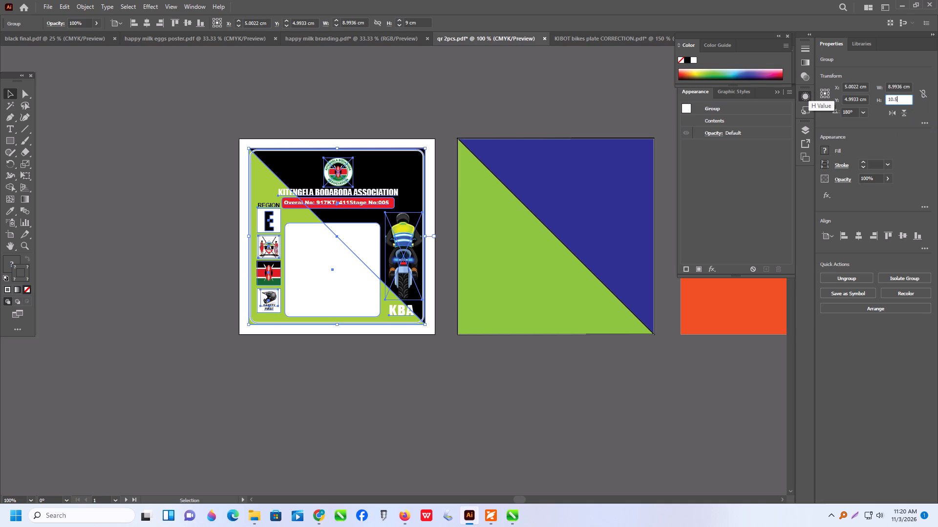
key(Return)
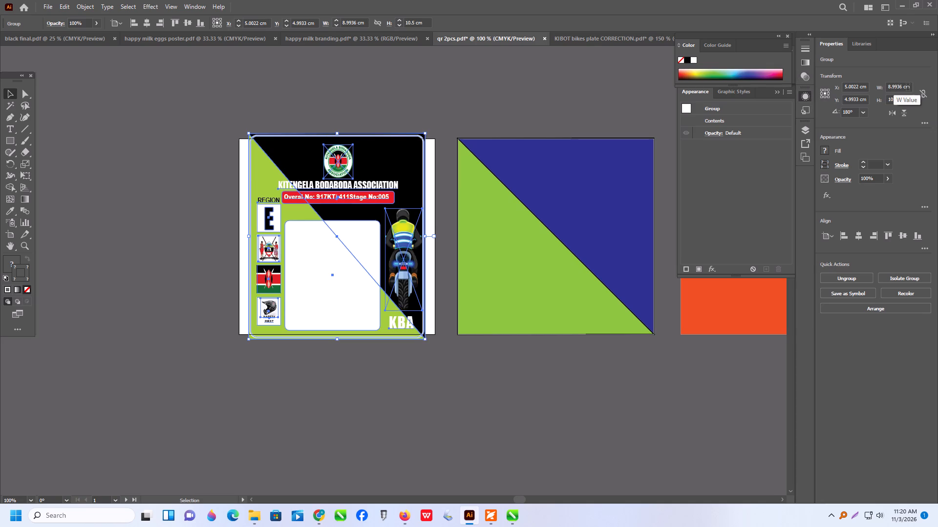
drag(901, 87, 856, 89)
key(9)
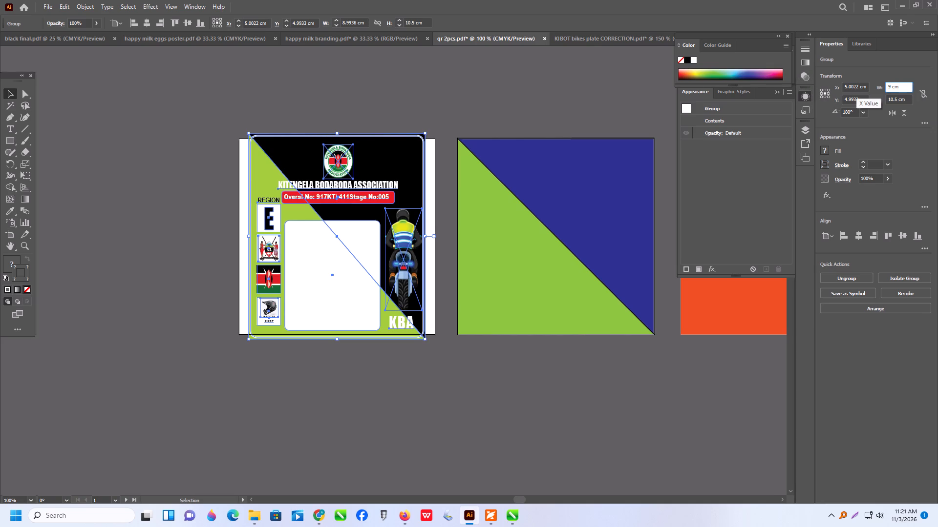
key(Return)
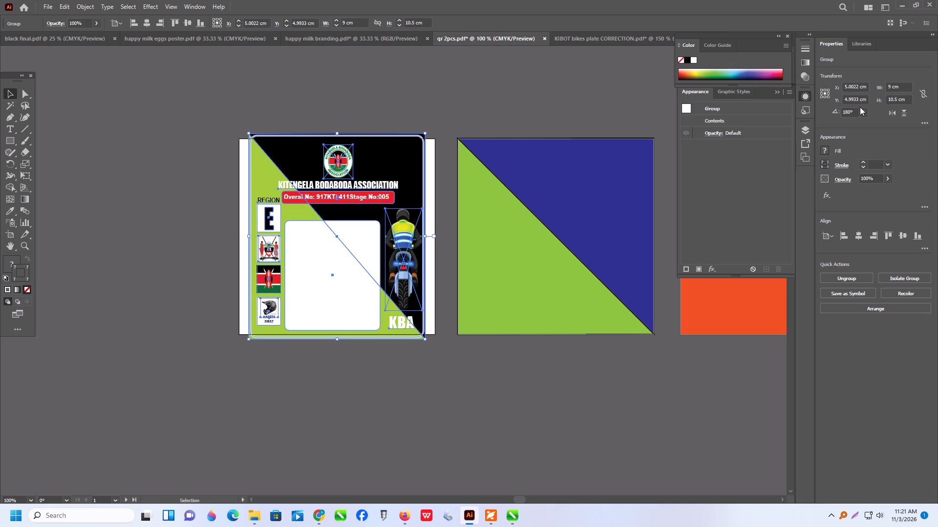
key(Return)
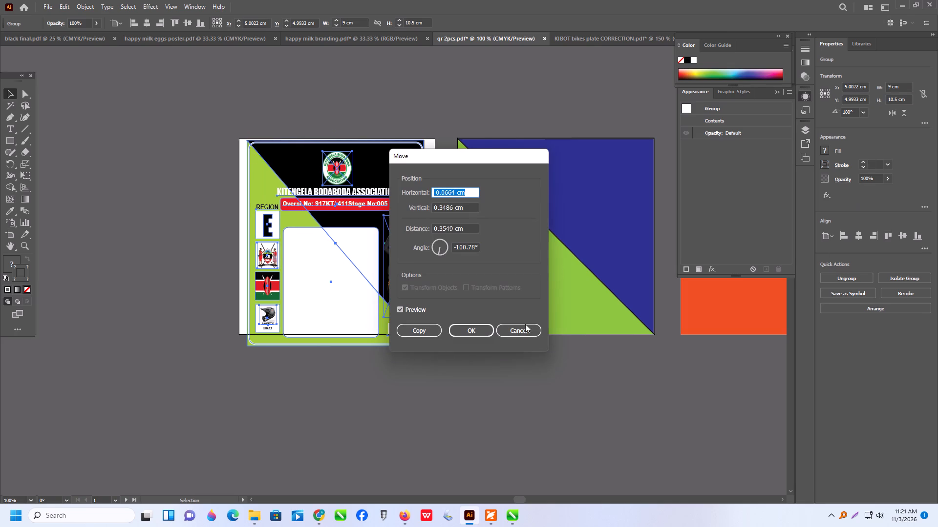
click(529, 327)
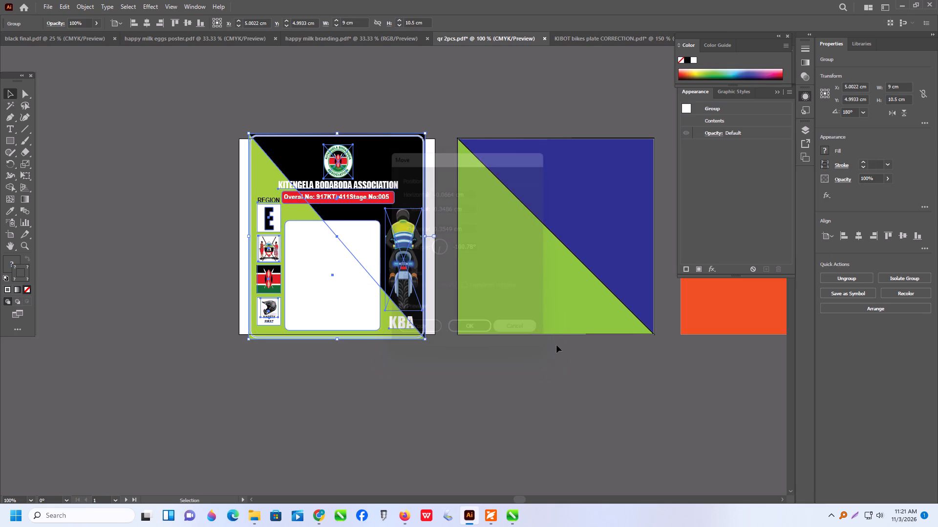
Undo the grouped plate's resize to 9 by 10.5 cm and the linked height change to 9 cm before it.
key(ctrl+z)
key(ctrl+z)
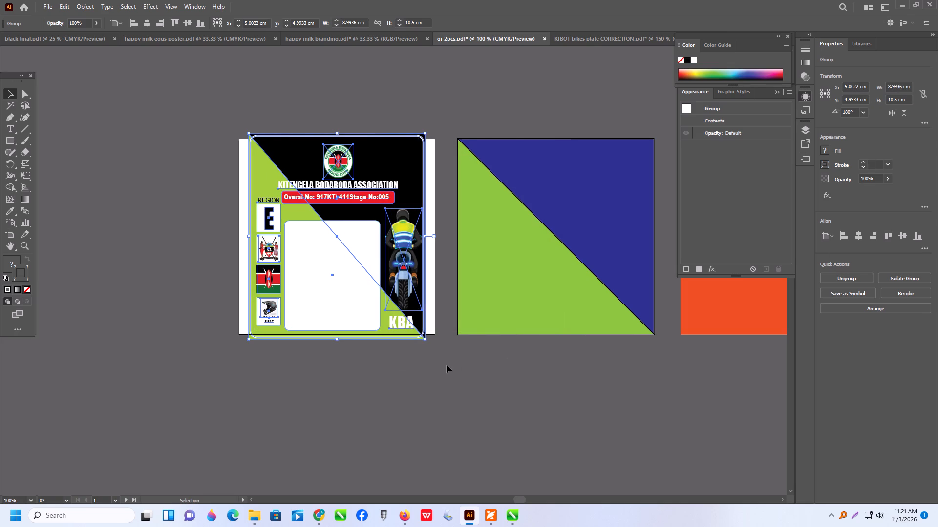
key(ctrl+z)
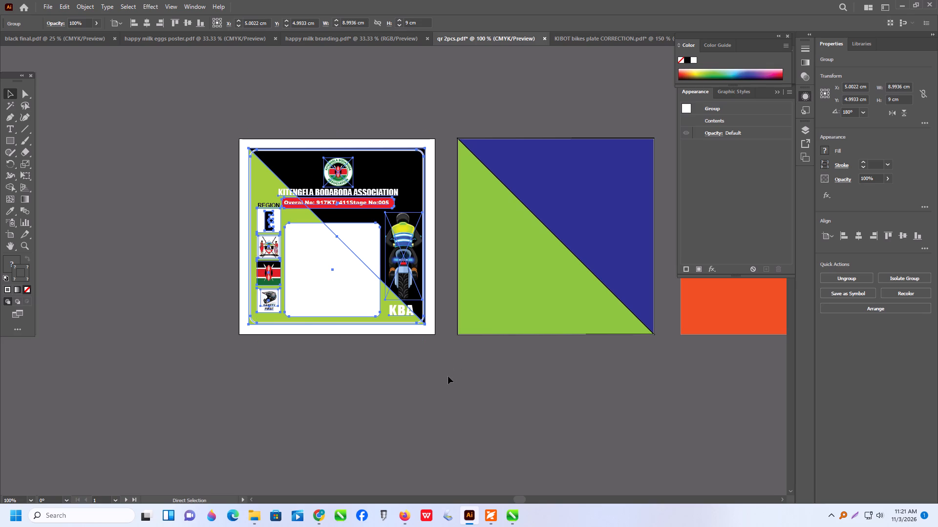
key(ctrl+z)
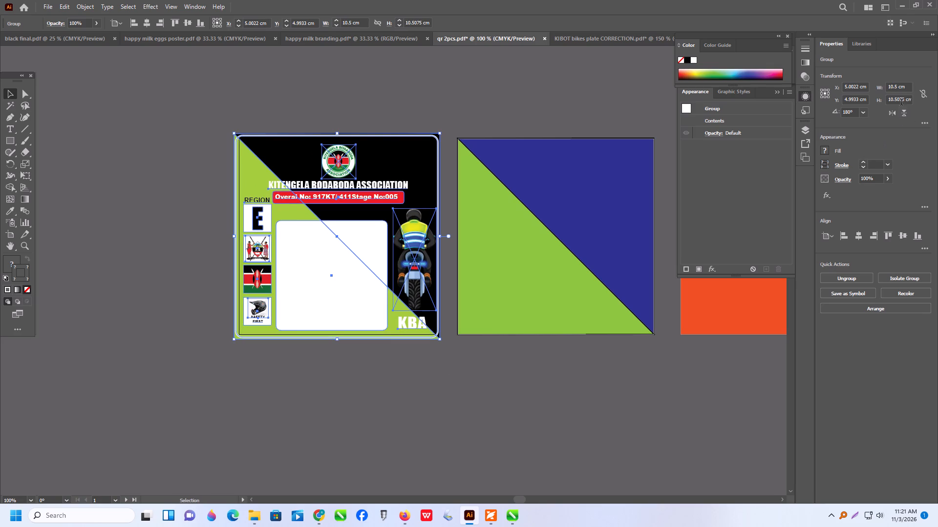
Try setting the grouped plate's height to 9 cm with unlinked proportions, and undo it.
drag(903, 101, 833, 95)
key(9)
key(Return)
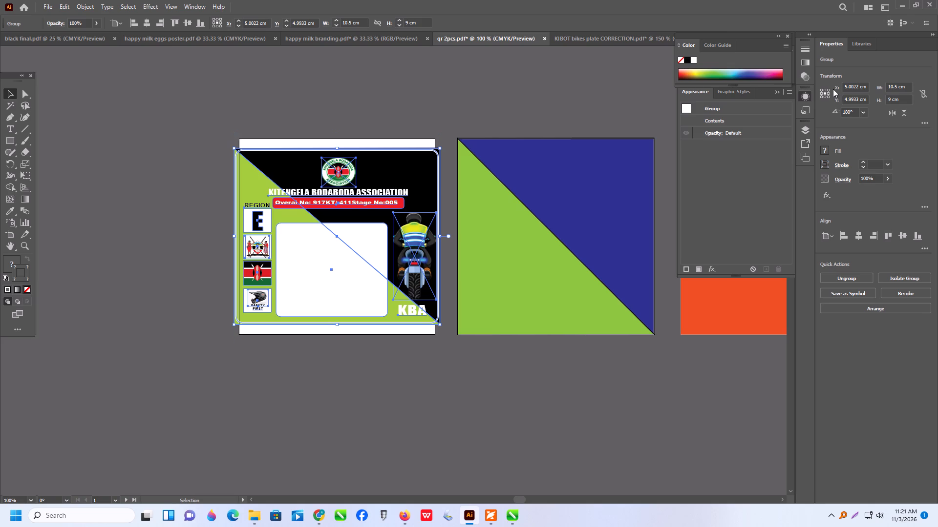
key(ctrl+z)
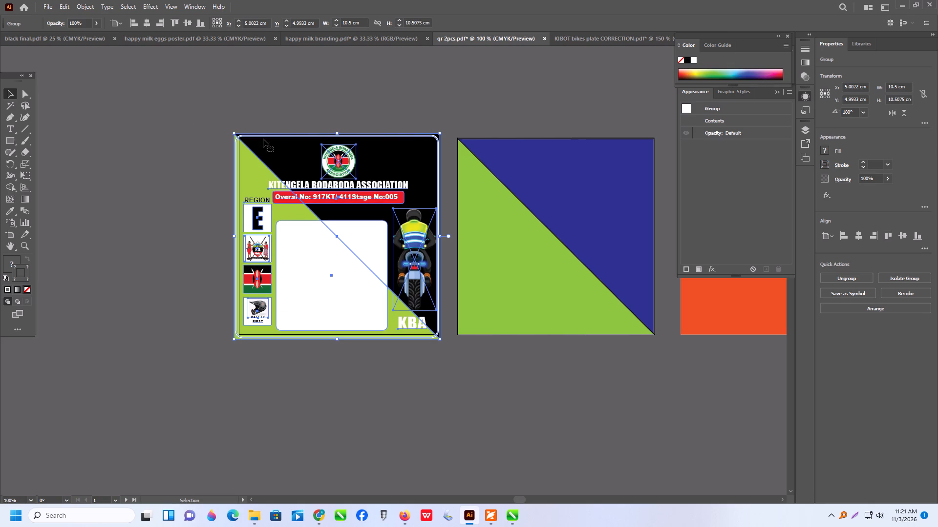
Resize the first artboard to 10.5 cm wide and 9 cm high.
click(172, 121)
click(8, 238)
click(9, 233)
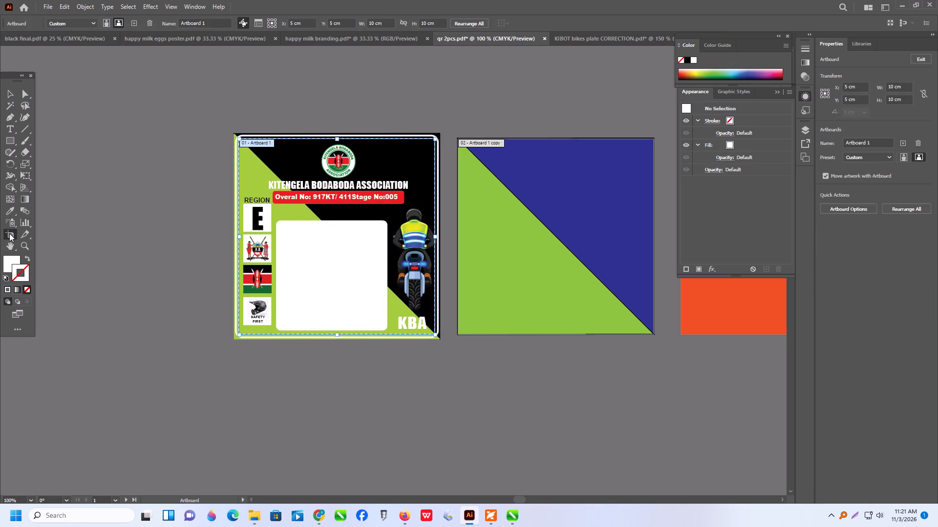
drag(905, 87, 810, 87)
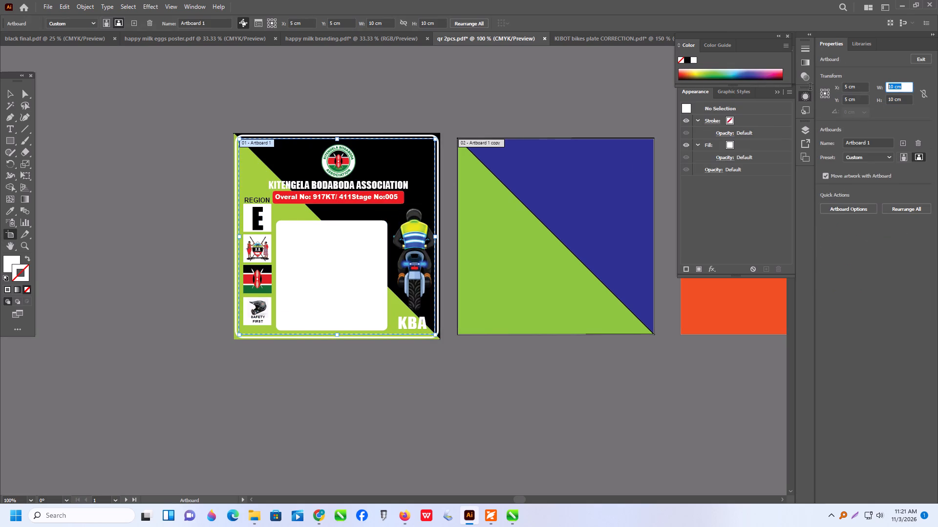
drag(810, 87, 801, 89)
text(10.5)
key(Return)
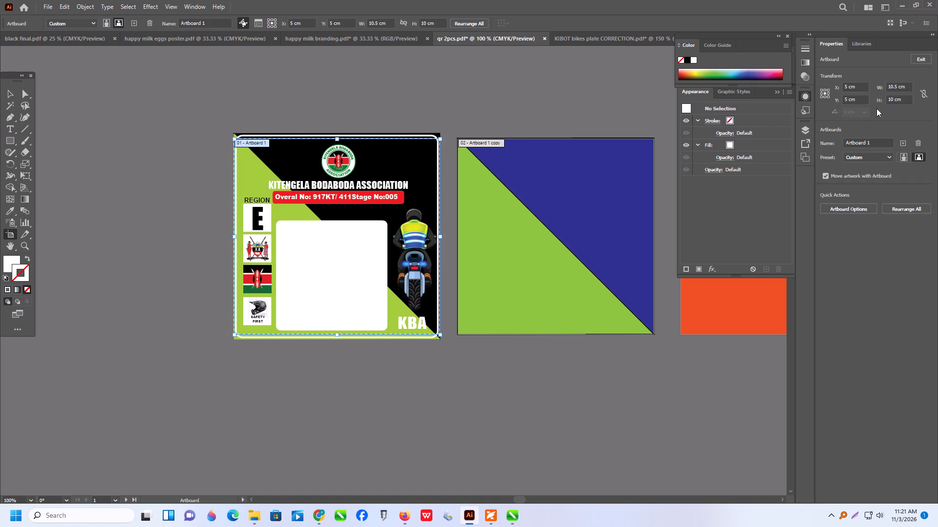
drag(904, 99, 844, 113)
key(9)
key(Return)
click(9, 95)
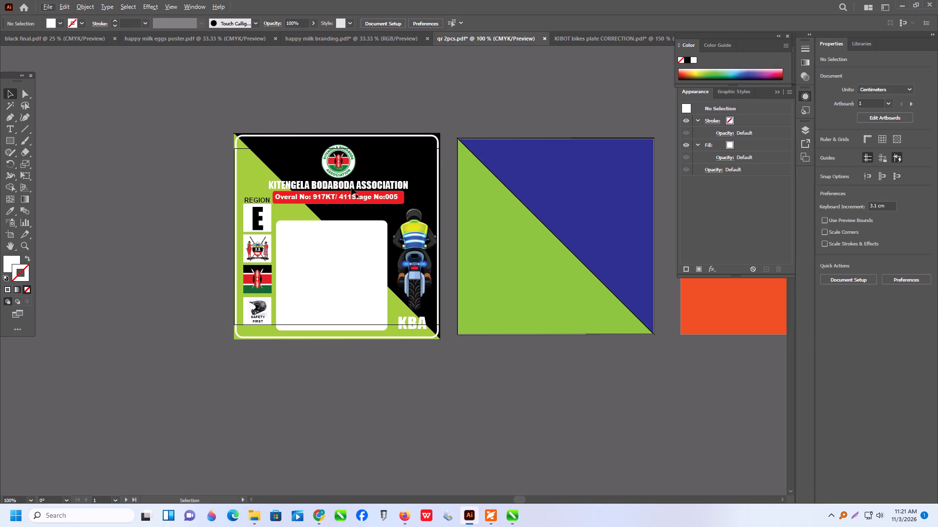
Move the grouped plate off the first artboard to the empty canvas above and left of it.
click(350, 195)
drag(343, 218, 136, 106)
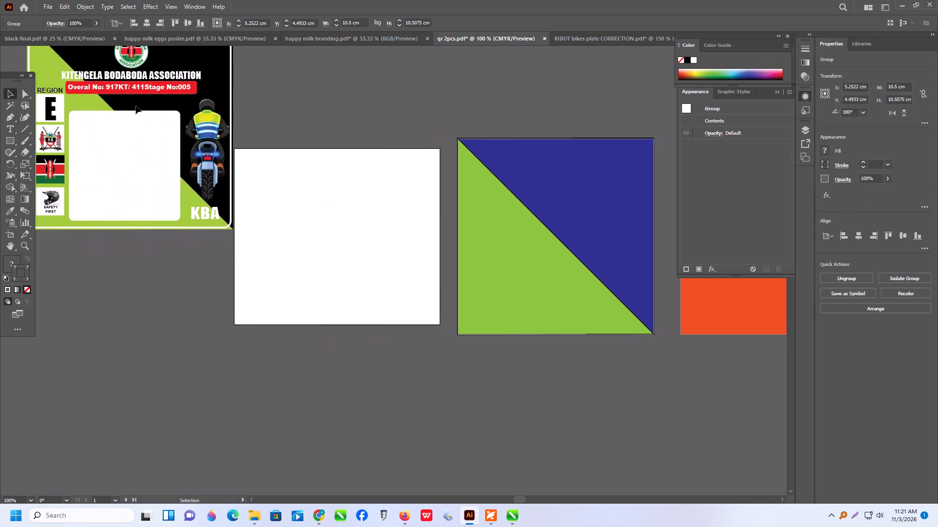
drag(136, 106, 136, 105)
alt+scroll(277, 218, down, 3)
drag(230, 186, 236, 155)
Ungroup the plate through both group levels, keeping it on the empty canvas above the artboards.
right_click(236, 155)
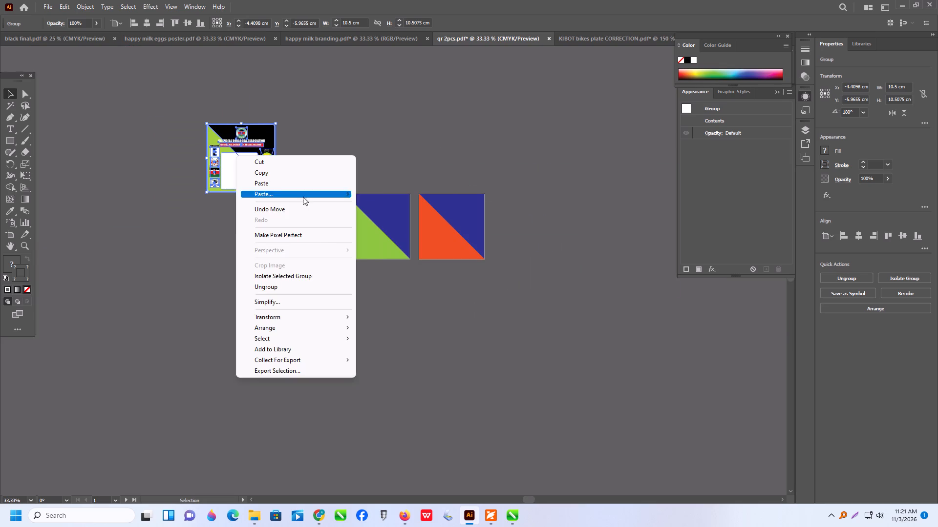
drag(279, 288, 281, 280)
click(281, 127)
alt+scroll(250, 150, up, 1)
triple_click(343, 102)
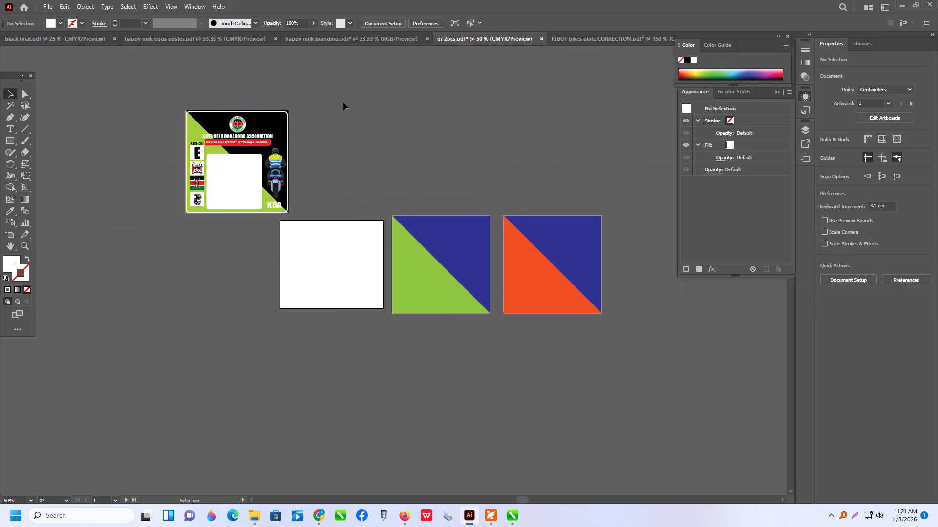
drag(274, 118, 401, 125)
drag(358, 160, 284, 125)
right_click(270, 125)
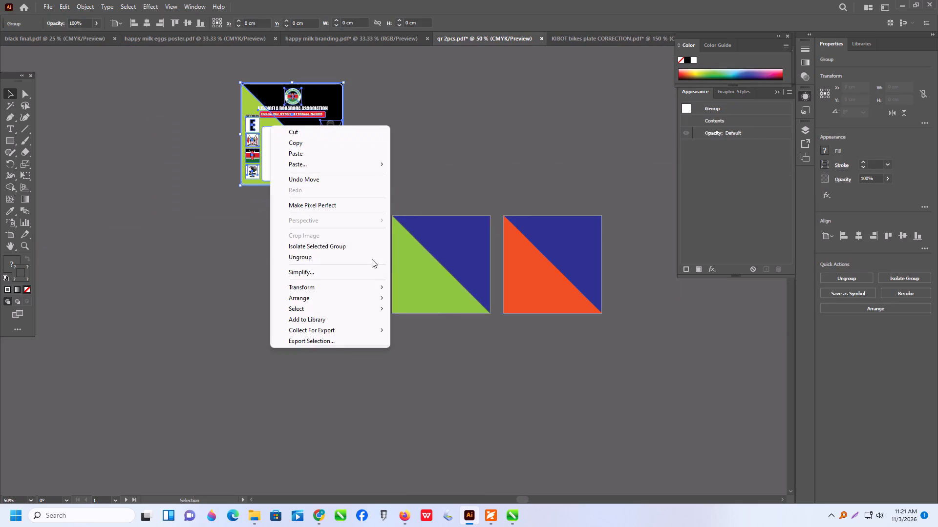
click(323, 255)
click(399, 164)
Move the black and green background onto the first artboard and set its height to 9 cm.
drag(327, 86, 415, 203)
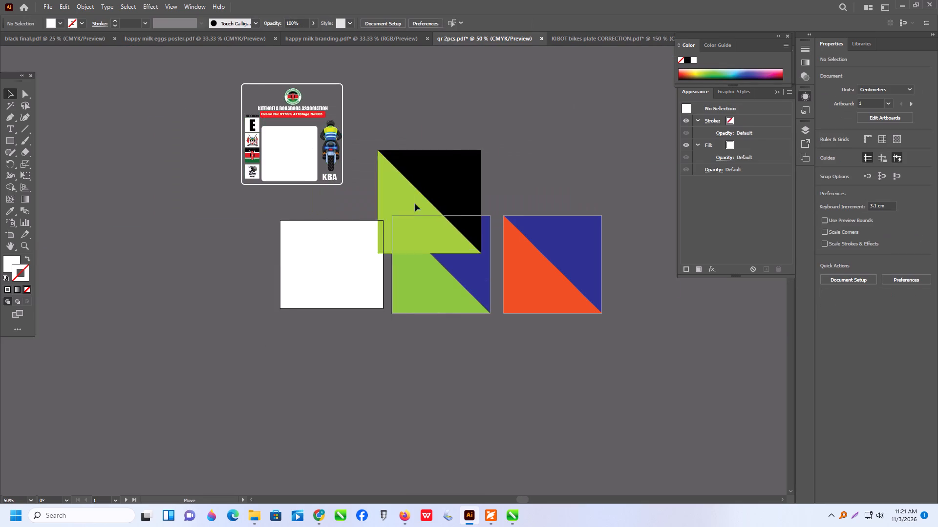
drag(415, 203, 368, 222)
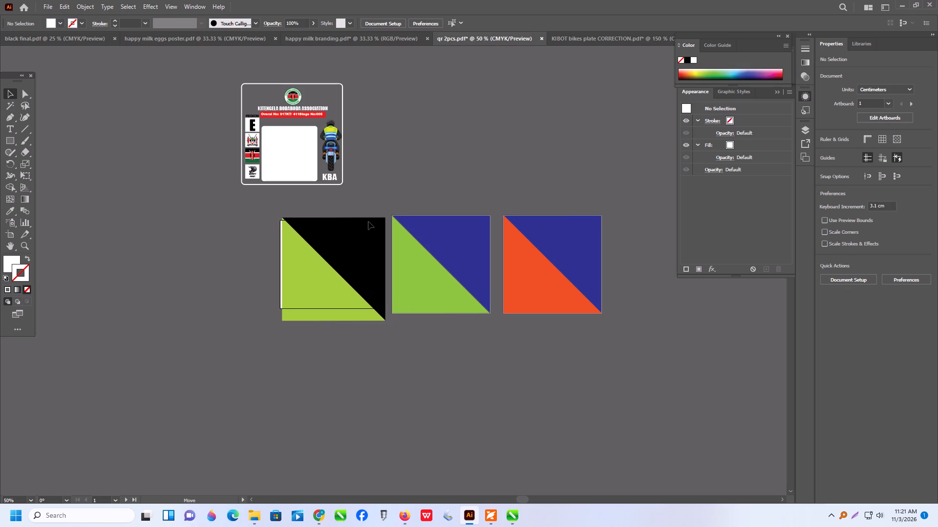
drag(368, 222, 366, 222)
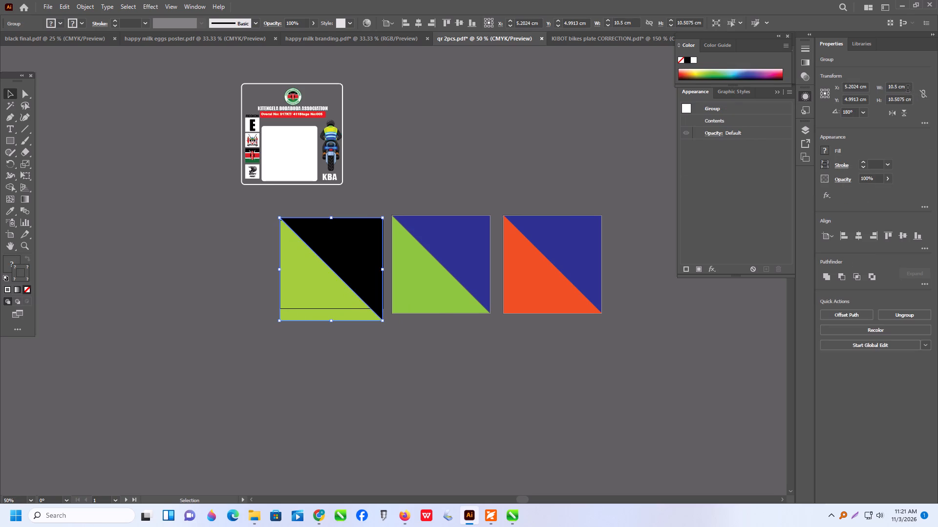
drag(904, 100, 837, 109)
key(9)
key(Return)
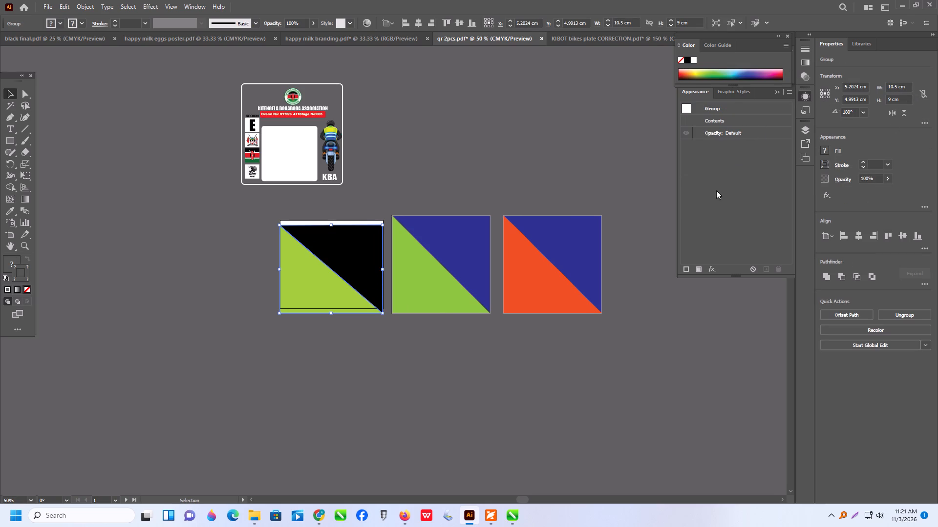
Align the black and green background with the first artboard's bottom and left edges.
click(917, 240)
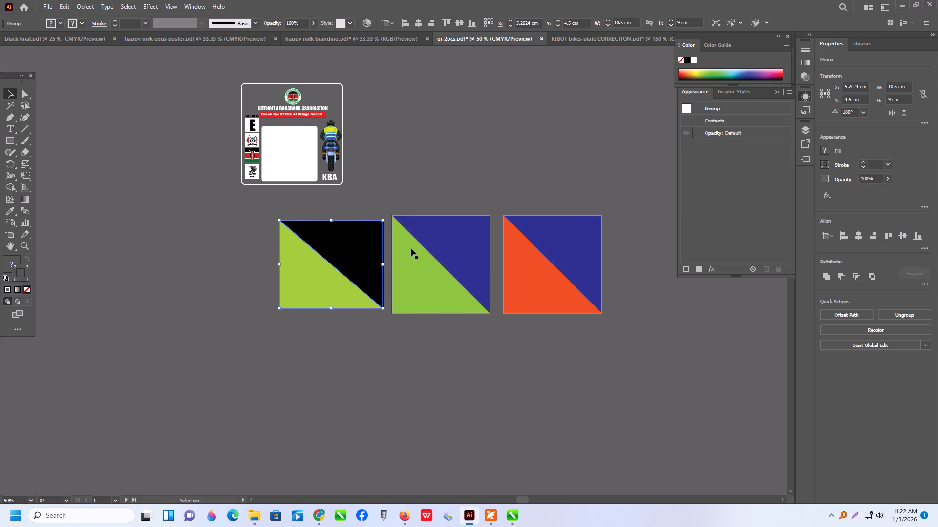
click(359, 214)
alt+scroll(292, 240, up, 3)
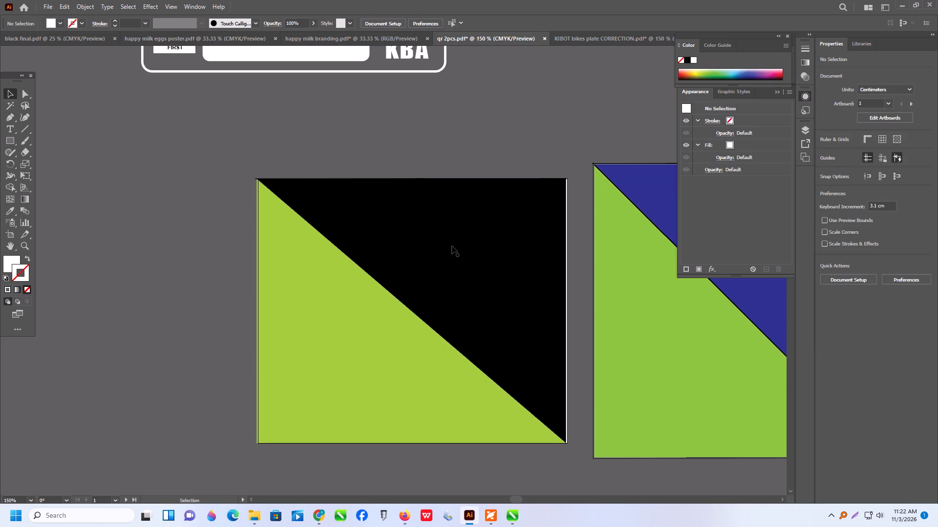
click(452, 246)
click(845, 235)
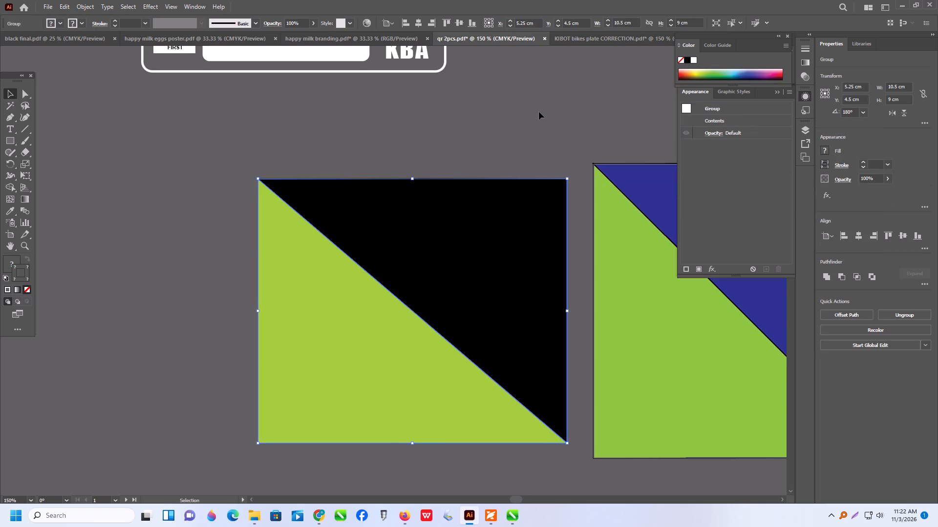
click(539, 112)
alt+scroll(422, 193, down, 2)
scroll(541, 113, up, 1)
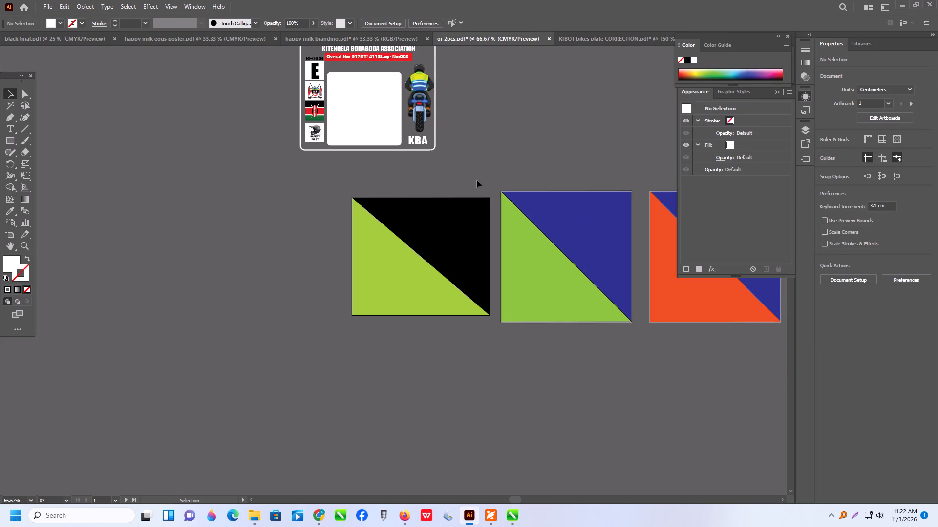
Switch to the "happy milk branding" document and close it.
click(331, 39)
scroll(428, 217, down, 4)
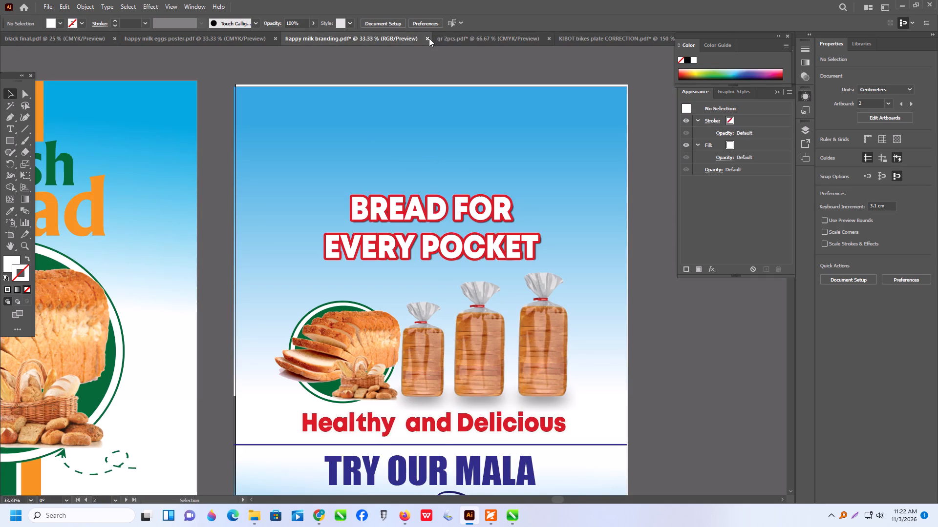
click(427, 39)
click(519, 269)
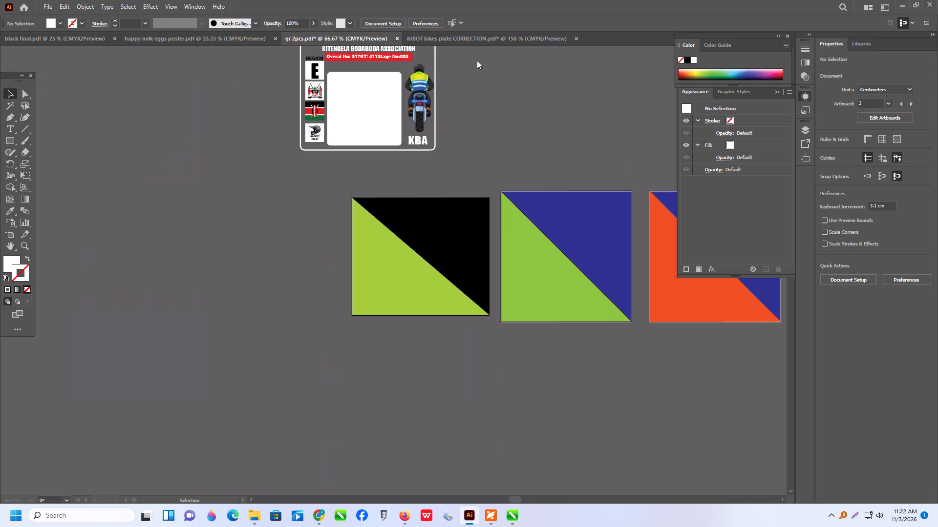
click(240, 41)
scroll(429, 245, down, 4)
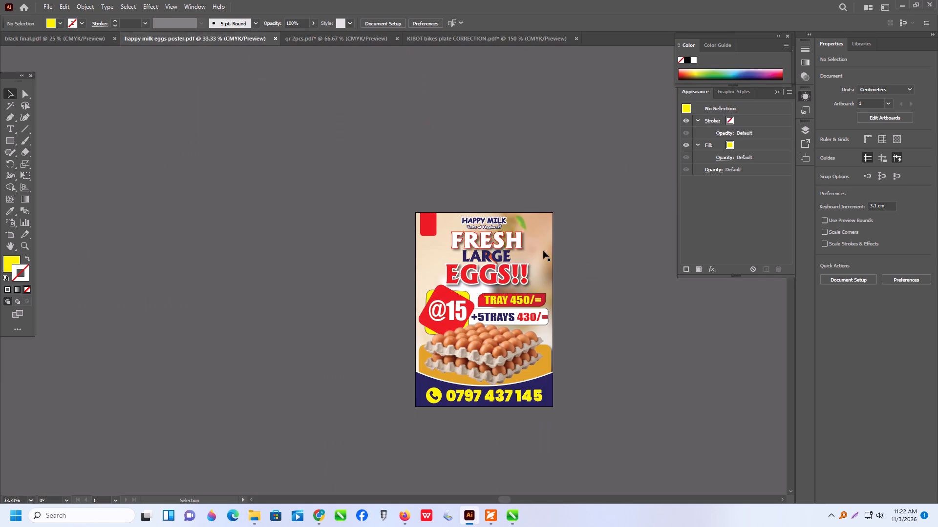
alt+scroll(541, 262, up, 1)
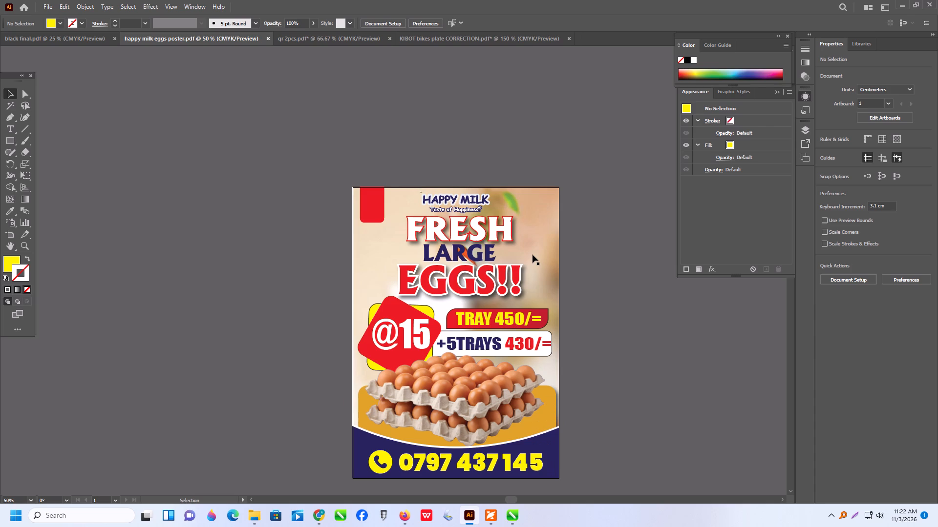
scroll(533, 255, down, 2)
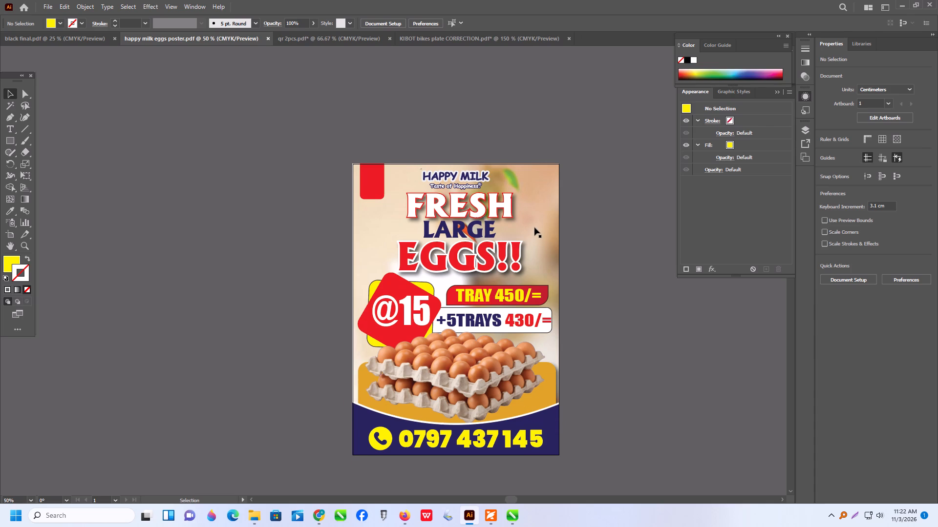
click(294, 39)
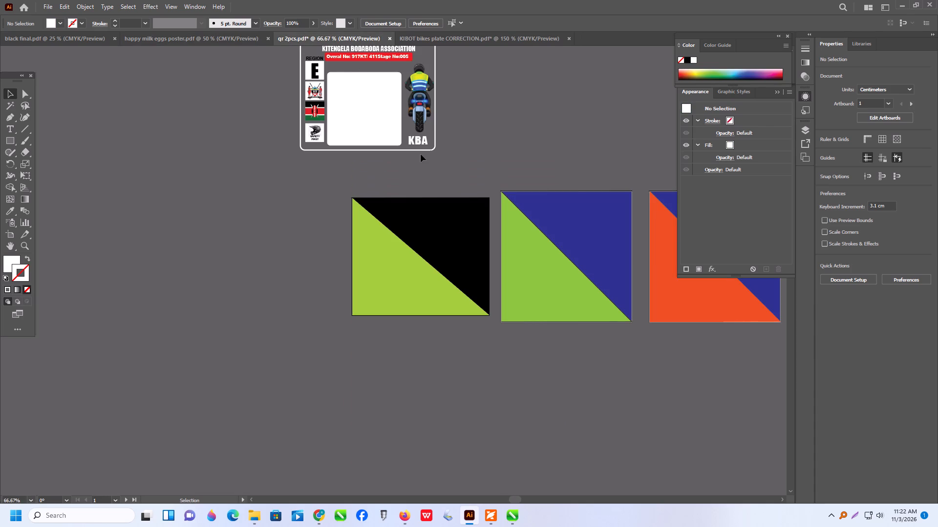
Group the white border with the logo, heading, banner, side icons, white square, rider and KBA text above the artboards.
scroll(421, 158, up, 4)
click(351, 140)
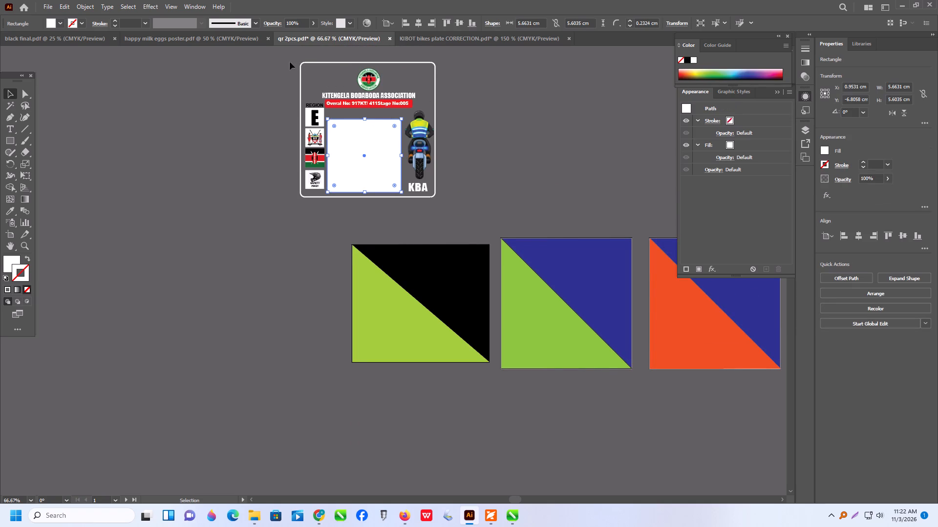
drag(278, 58, 318, 98)
drag(318, 98, 470, 214)
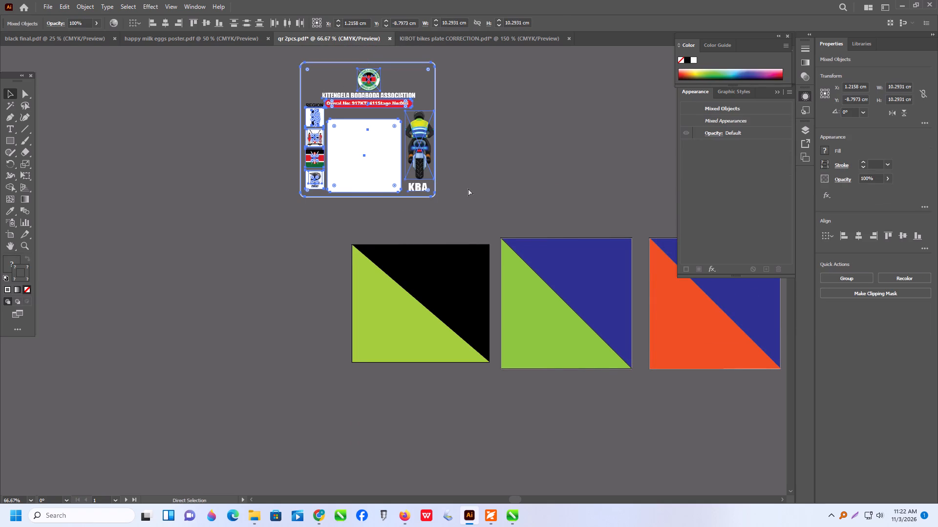
key(ctrl+g)
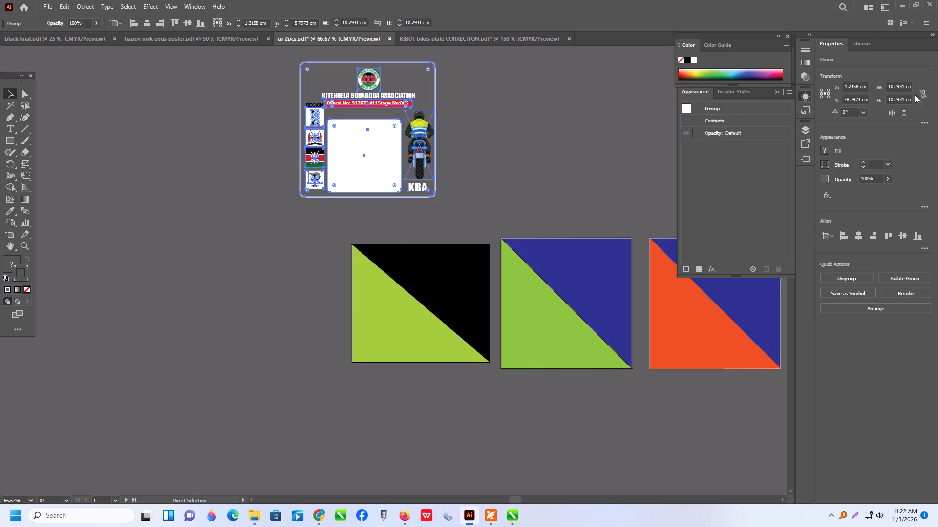
Link the proportions and set the plate content group's width to 9.5 cm.
click(928, 96)
drag(906, 87, 844, 86)
text(9.5)
key(Return)
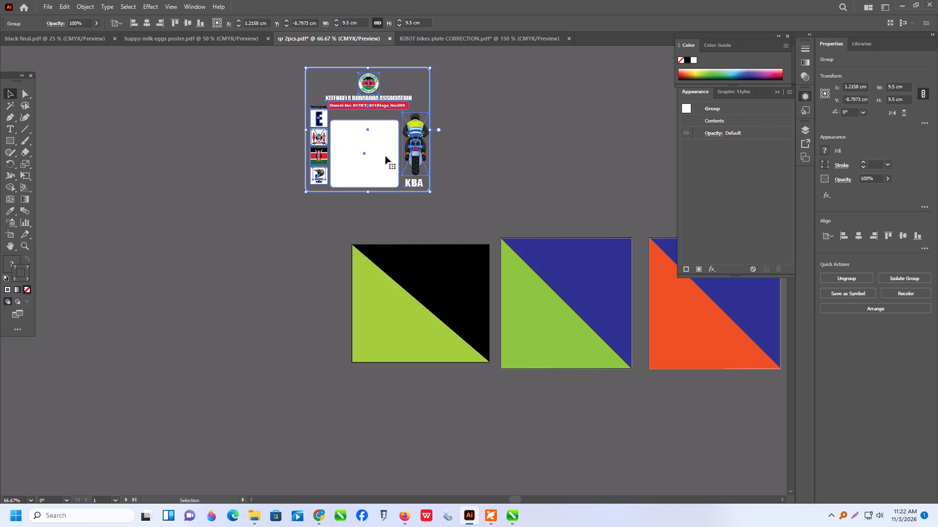
Move the plate content group onto the black and green background on the first artboard.
drag(386, 156, 439, 332)
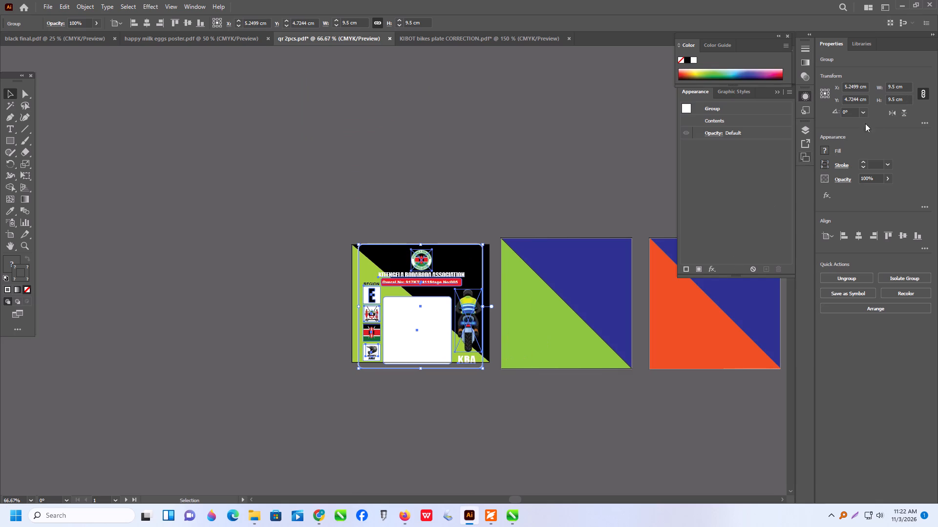
Set the plate content group's height to 8.5 cm with proportions linked and shift it slightly up on the background.
drag(908, 101, 847, 107)
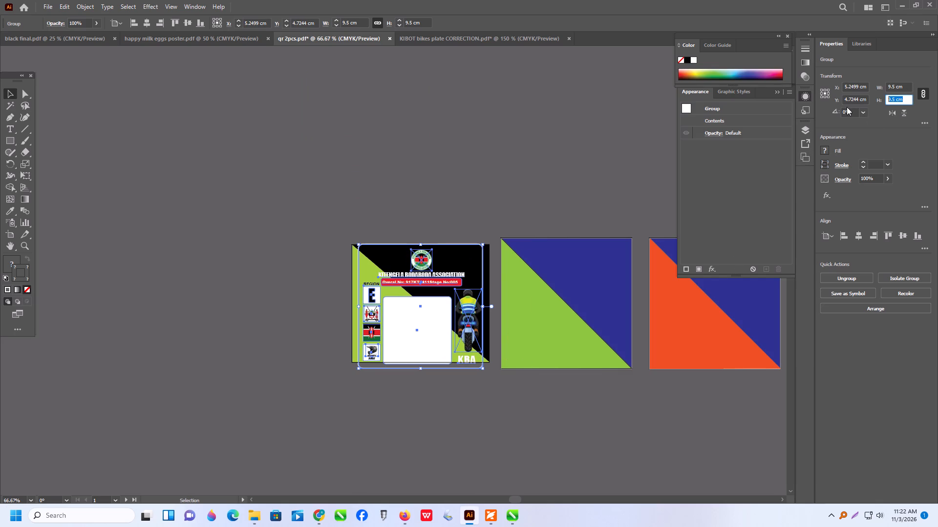
text(8.5)
key(Return)
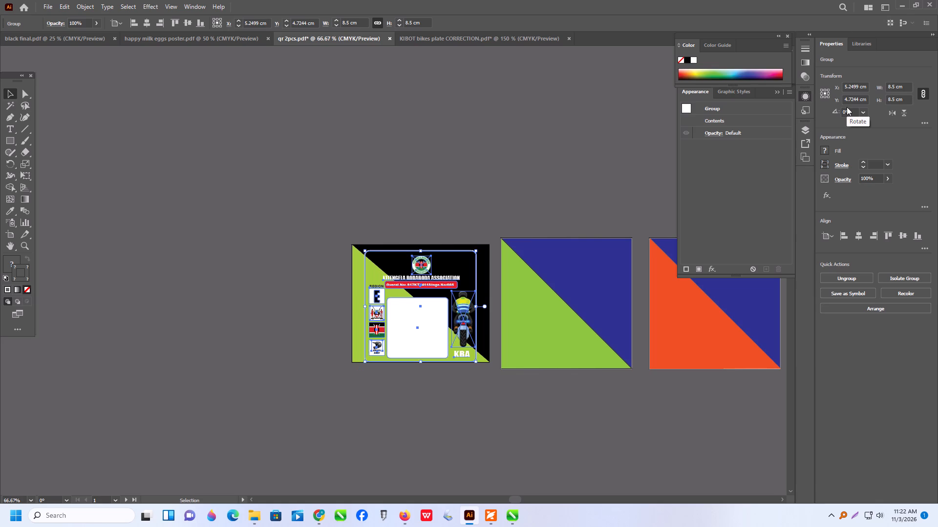
scroll(445, 347, up, 2)
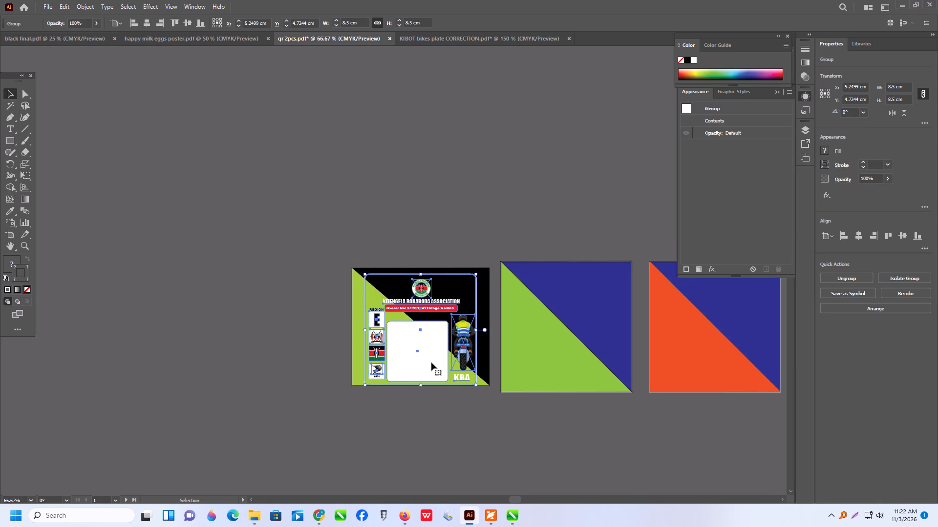
alt+scroll(432, 365, up, 3)
drag(431, 364, 428, 352)
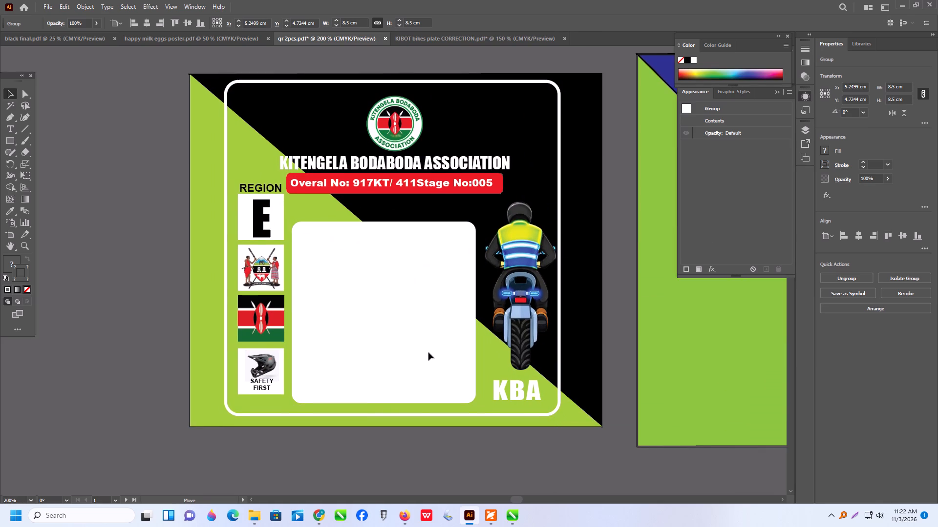
drag(428, 352, 429, 352)
Ungroup the plate content on the first artboard.
alt+scroll(429, 352, down, 2)
right_click(401, 325)
click(459, 236)
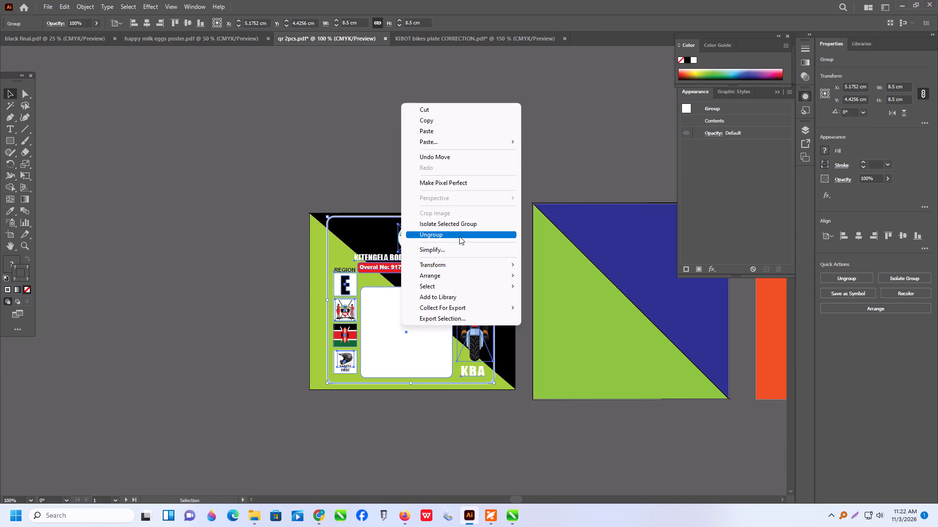
click(517, 147)
Stretch the white rounded border to about 10 by 8.7 cm and centre it on the artboard both ways.
alt+scroll(491, 296, up, 1)
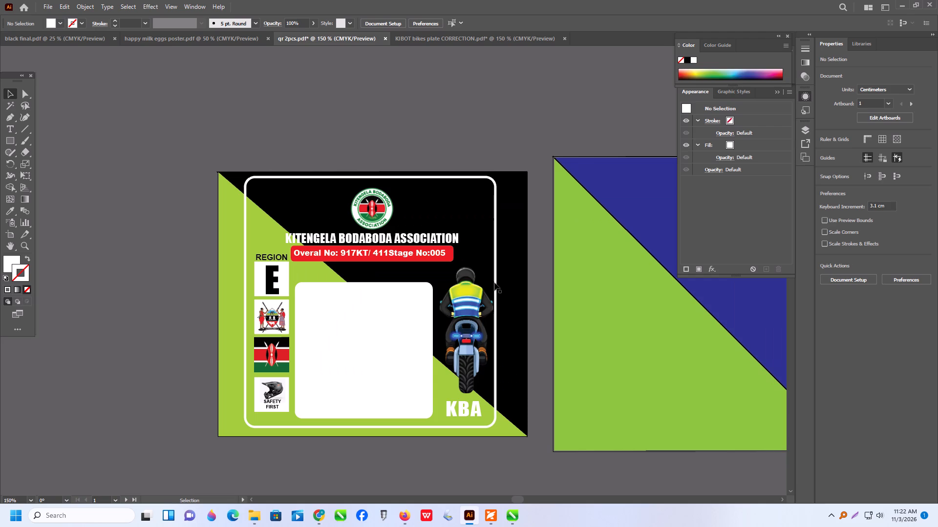
click(494, 283)
click(496, 281)
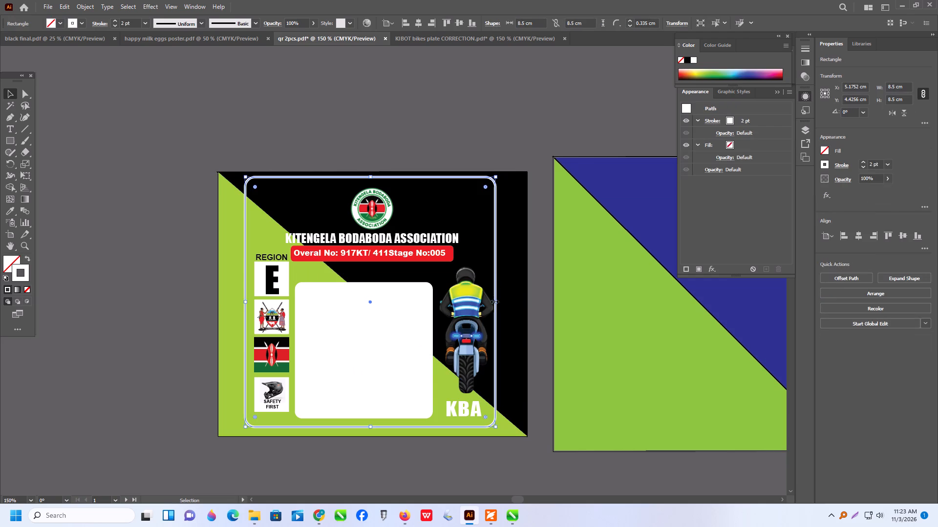
drag(498, 300, 510, 304)
key(ctrl+z)
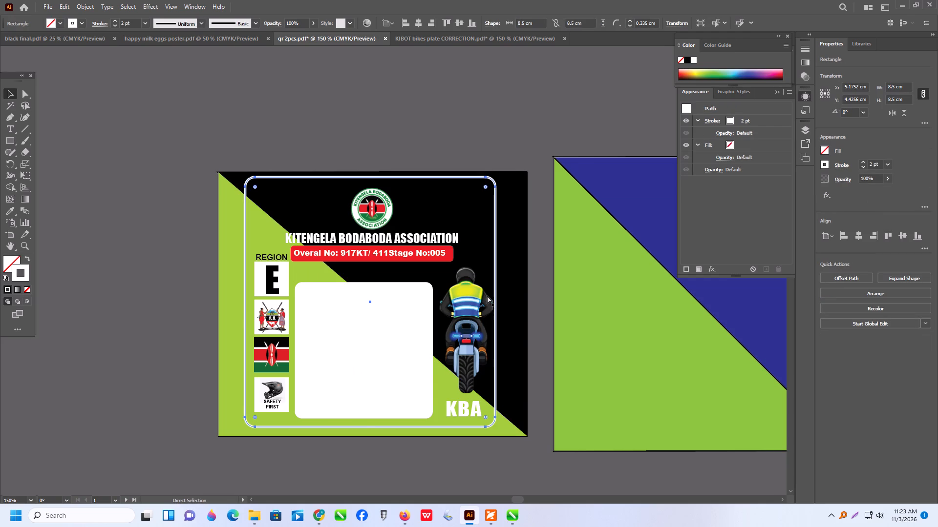
drag(497, 302, 513, 305)
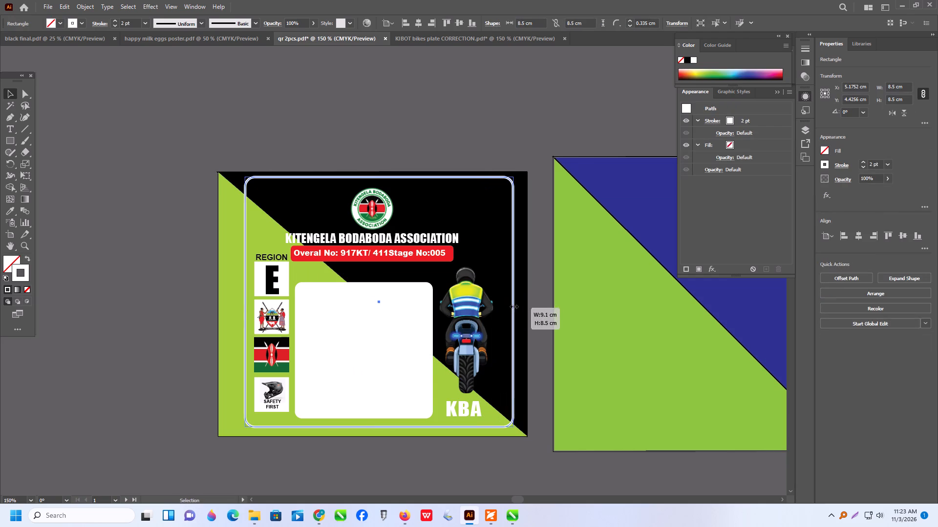
drag(513, 305, 520, 307)
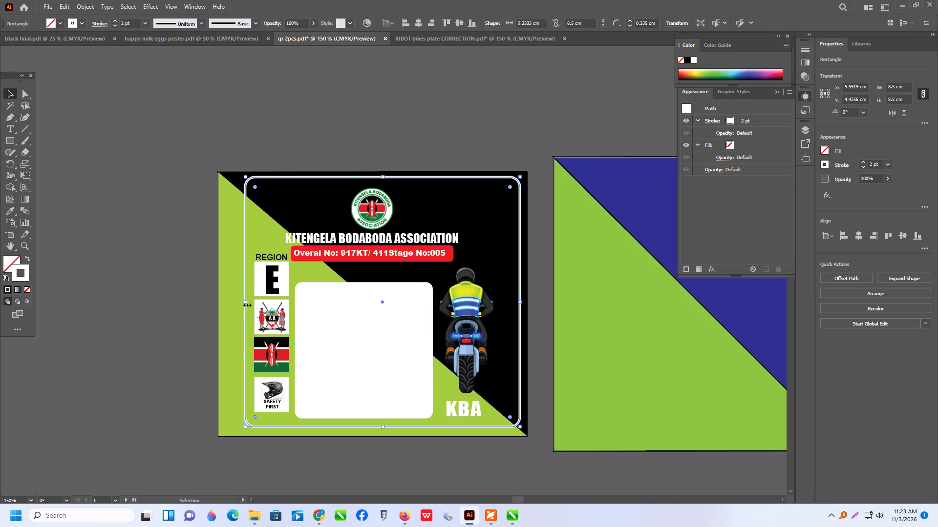
drag(246, 303, 225, 306)
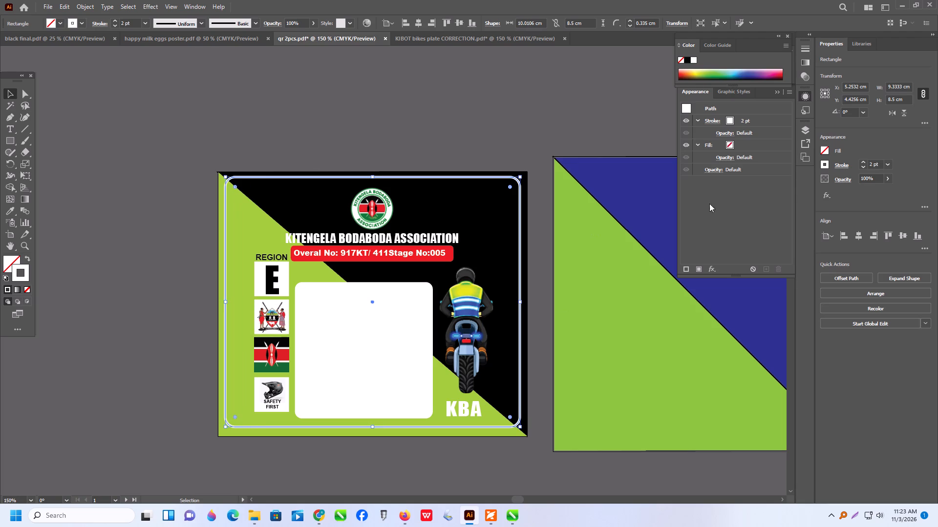
click(859, 236)
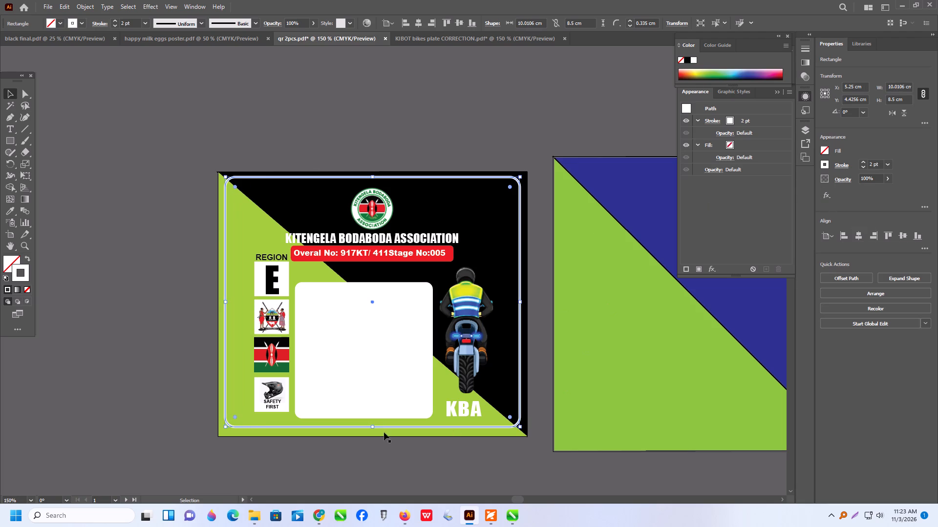
click(372, 429)
click(858, 236)
click(907, 233)
click(439, 120)
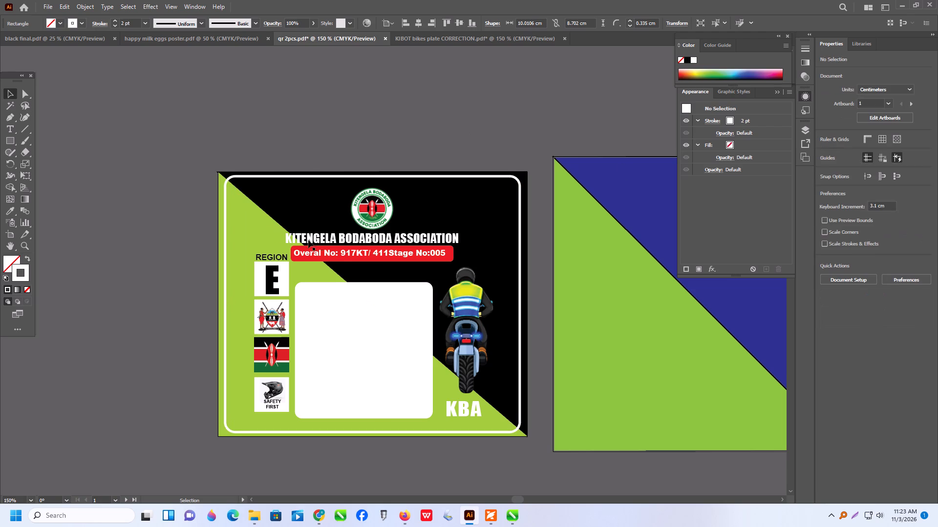
Move the logo, heading and red number banner up slightly and enlarge them together to about 6.4 cm wide, horizontally centred.
scroll(359, 236, up, 1)
alt+scroll(364, 239, up, 2)
click(379, 222)
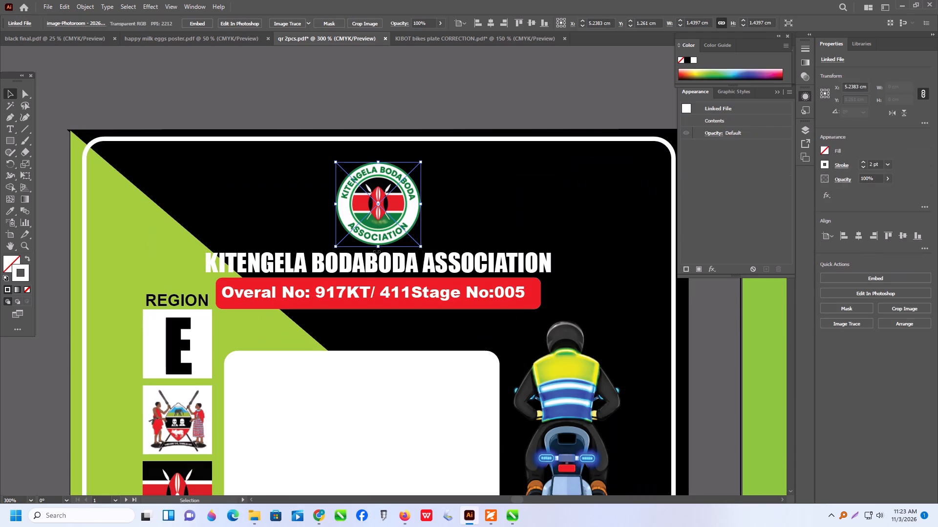
shift+click(361, 265)
drag(391, 292, 392, 278)
shift+drag(551, 295, 581, 313)
click(864, 230)
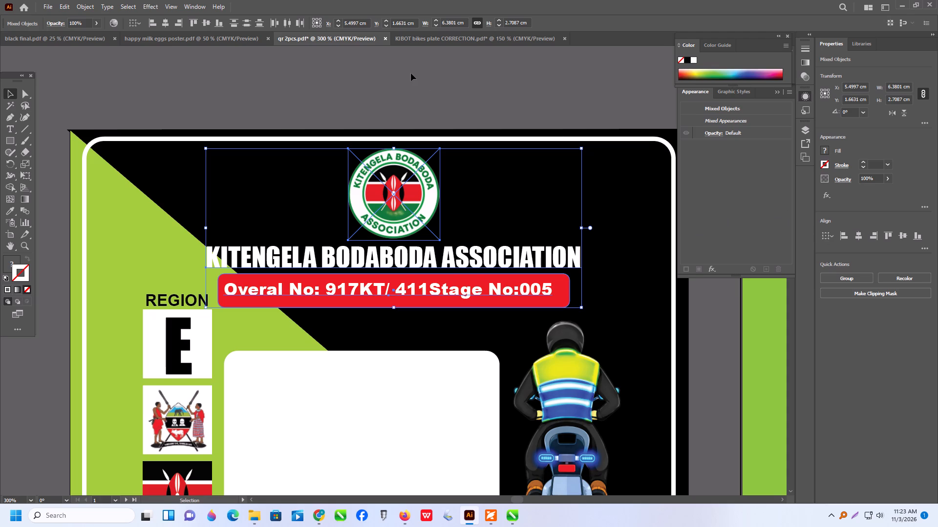
click(410, 72)
Enlarge the REGION label and four side icons to about 1.4 by 6.3 cm and shift them toward the border's left side.
scroll(260, 205, down, 4)
scroll(171, 267, down, 5)
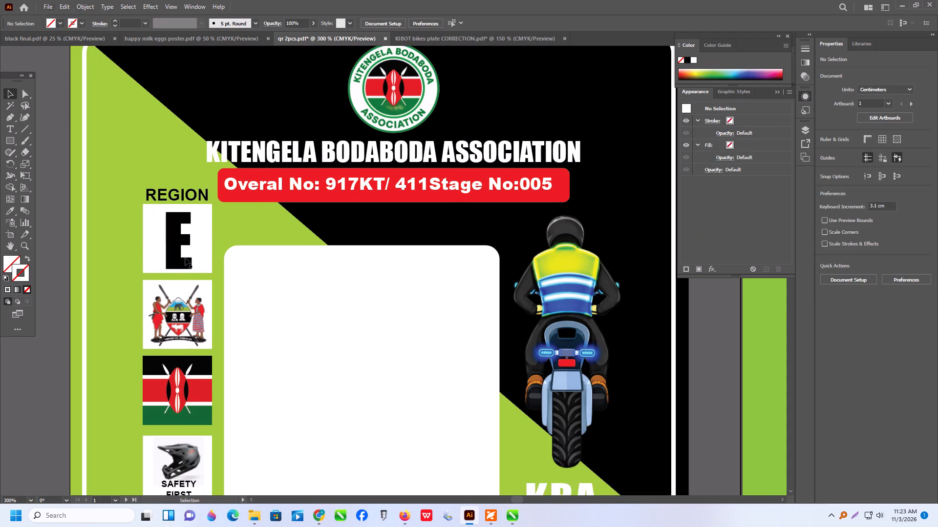
scroll(185, 258, down, 1)
click(176, 249)
shift+click(168, 239)
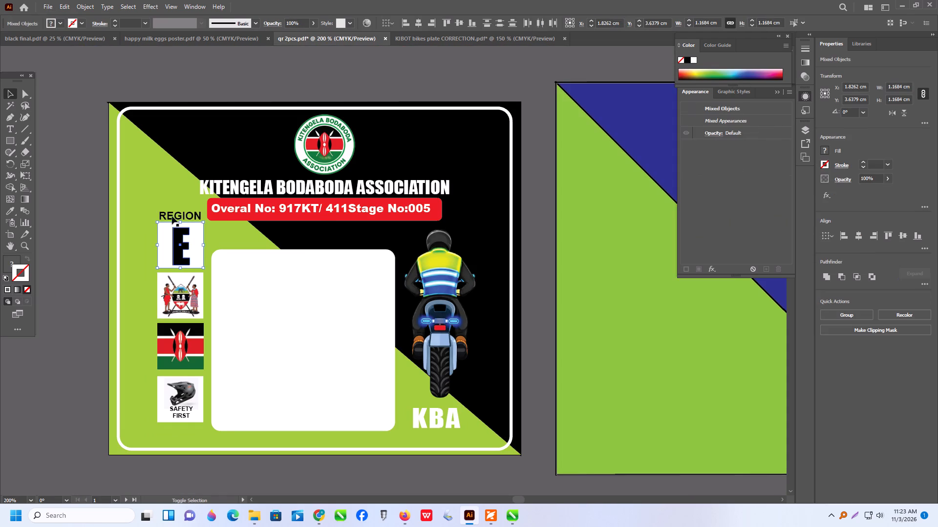
shift+click(172, 217)
shift+click(174, 299)
shift+click(190, 353)
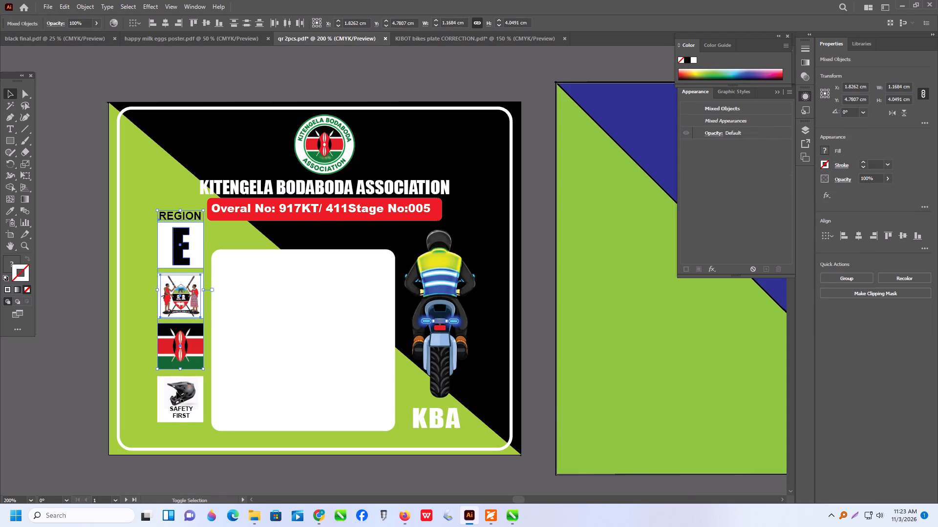
shift+click(176, 392)
drag(183, 408, 161, 389)
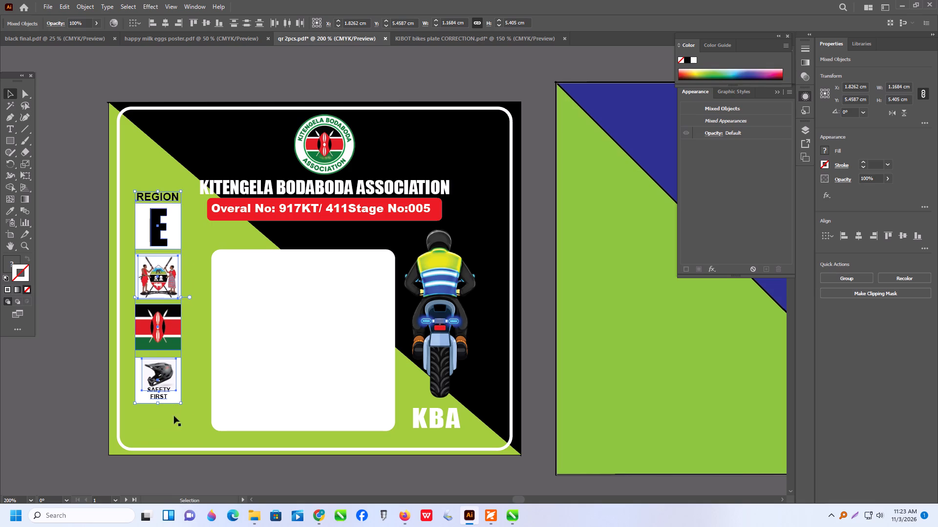
shift+drag(181, 403, 193, 438)
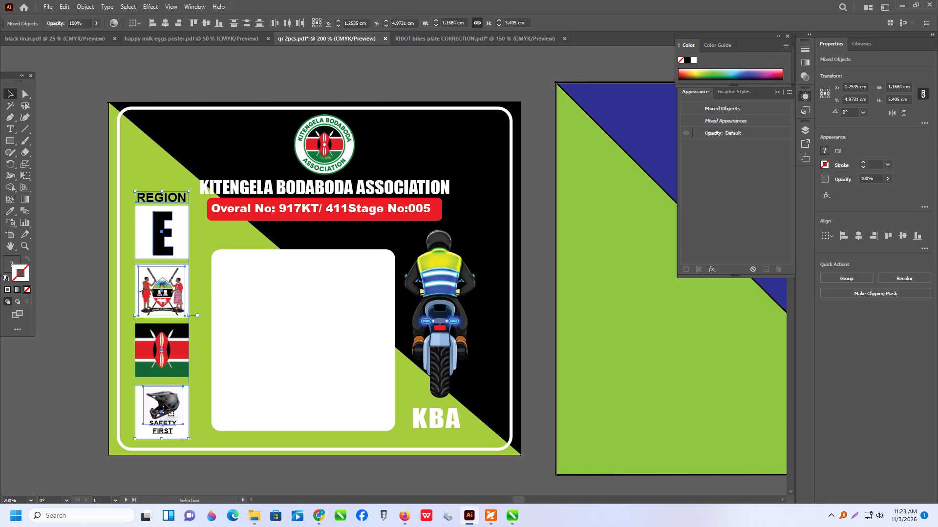
drag(158, 398, 156, 387)
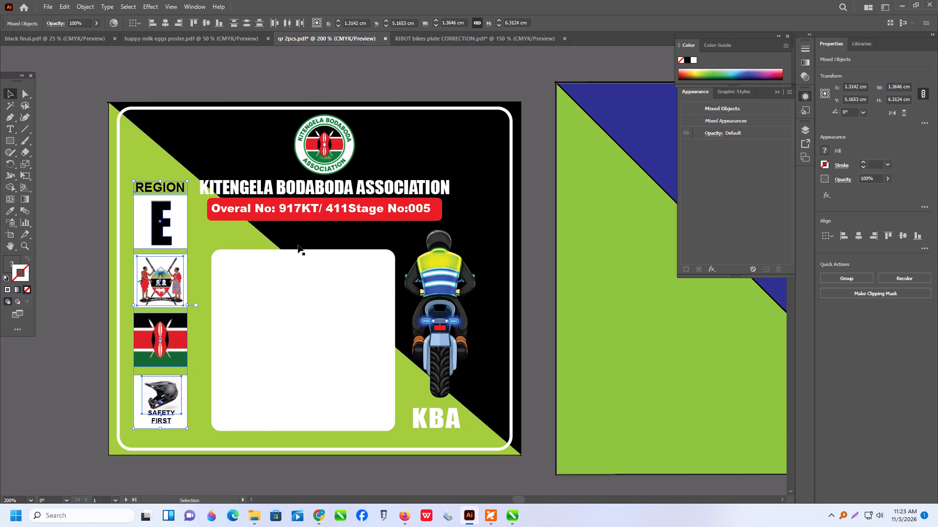
Enlarge the rider and KBA text to about 2 by 5.6 cm and move them toward the border's right side.
scroll(388, 279, down, 2)
click(437, 286)
shift+click(436, 399)
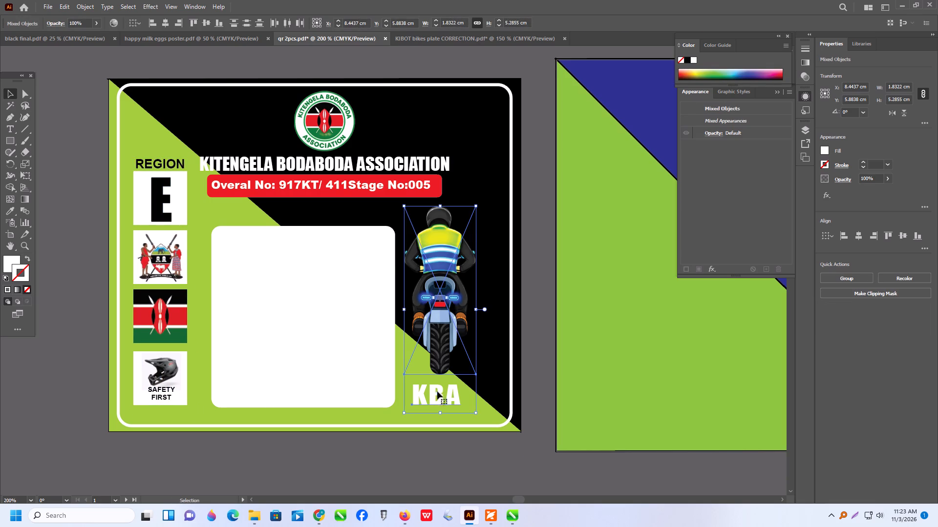
drag(437, 395, 447, 391)
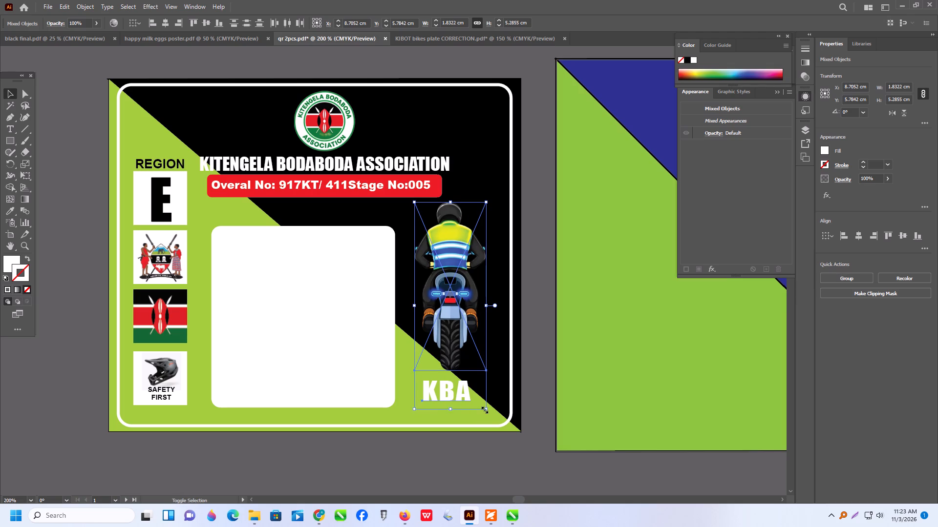
shift+drag(485, 407, 490, 424)
drag(452, 327, 454, 323)
Enlarge the white square to about 5.3 by 5.1 cm and place it below the banner, between the icons and the rider.
click(321, 319)
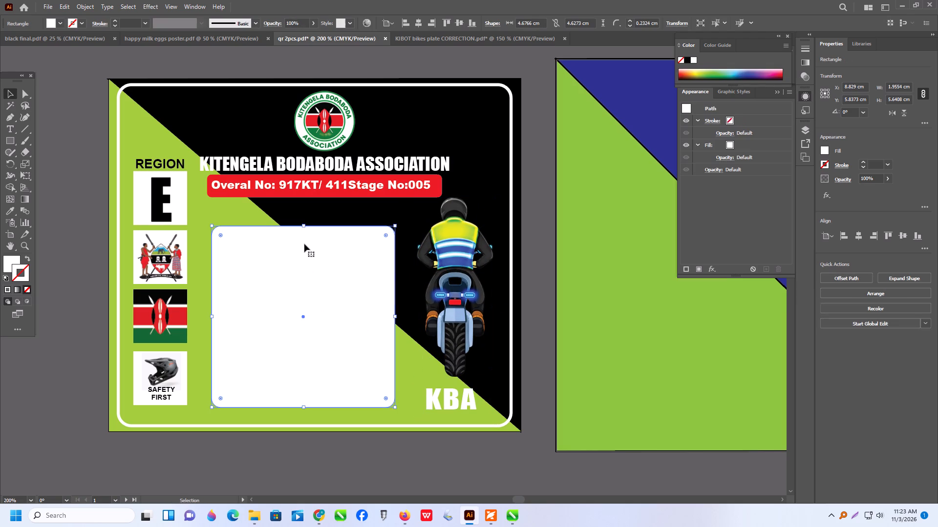
drag(304, 226, 303, 209)
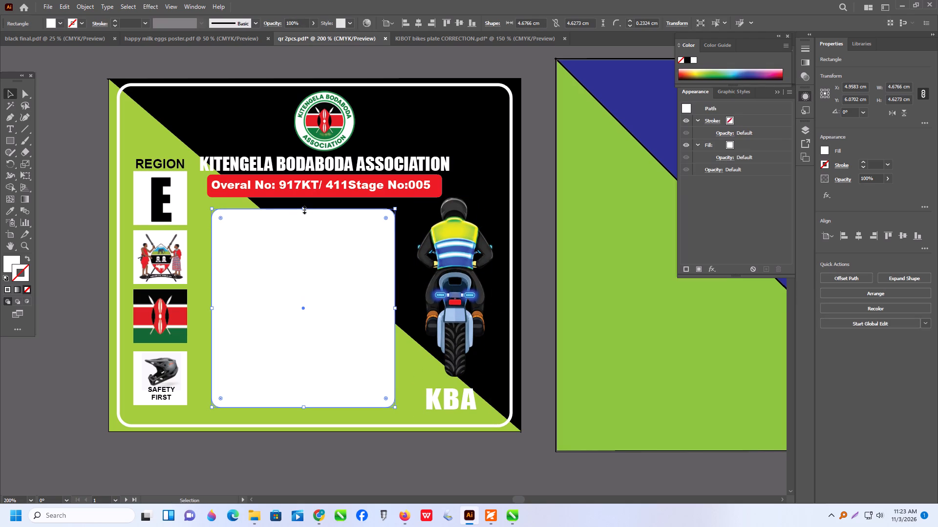
drag(396, 307, 407, 312)
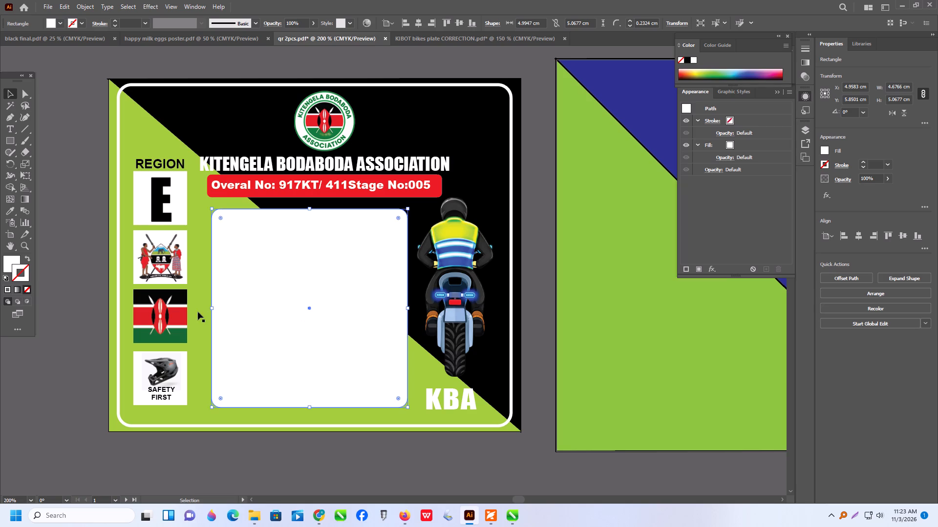
drag(213, 309, 198, 308)
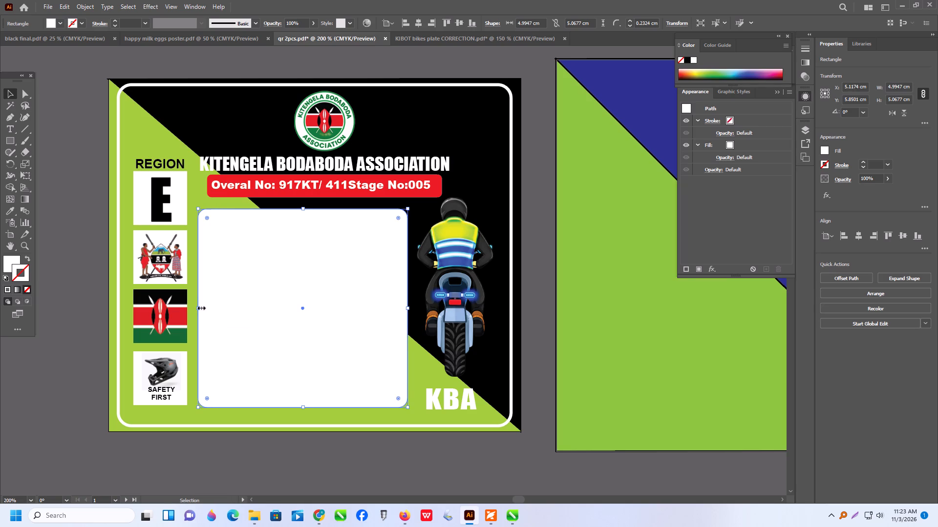
click(857, 236)
click(900, 234)
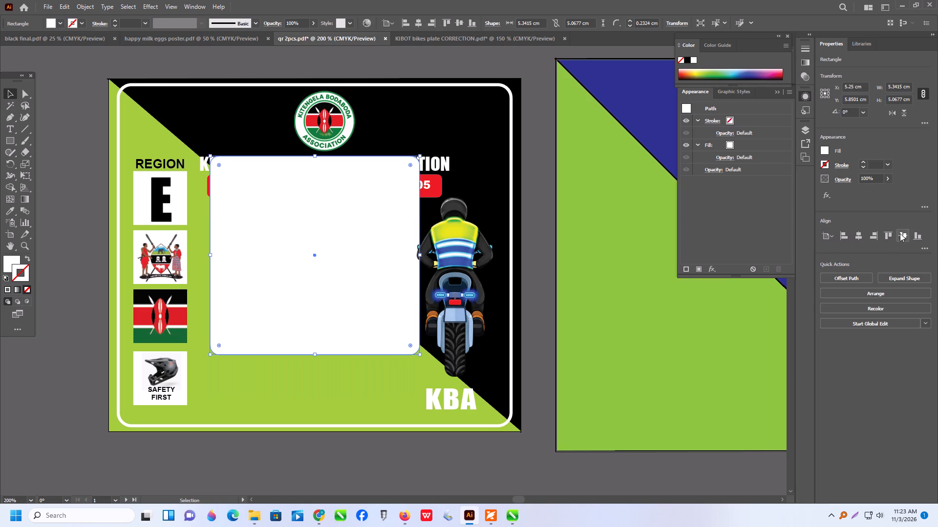
drag(310, 246, 296, 296)
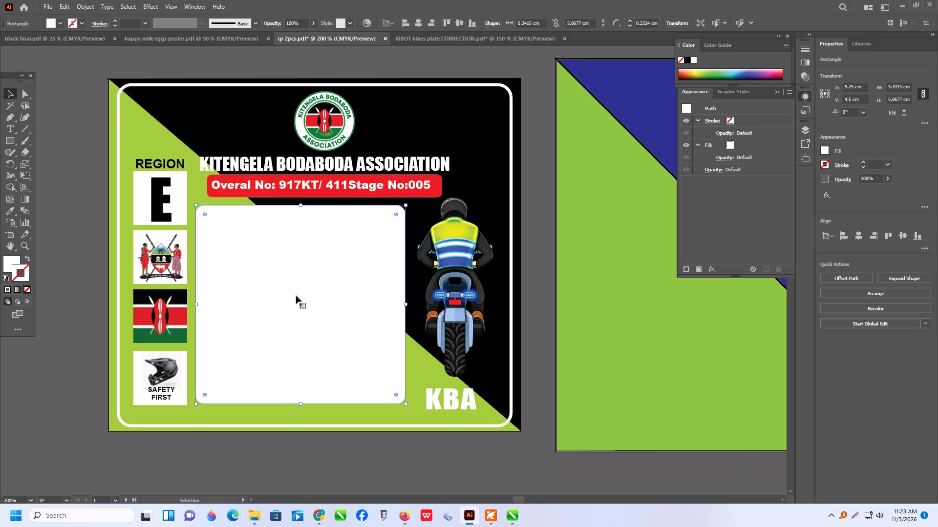
Examine the rearranged plate layout as a whole and its upper-left corner up close.
scroll(299, 291, down, 8)
alt+scroll(299, 383, down, 3)
click(306, 388)
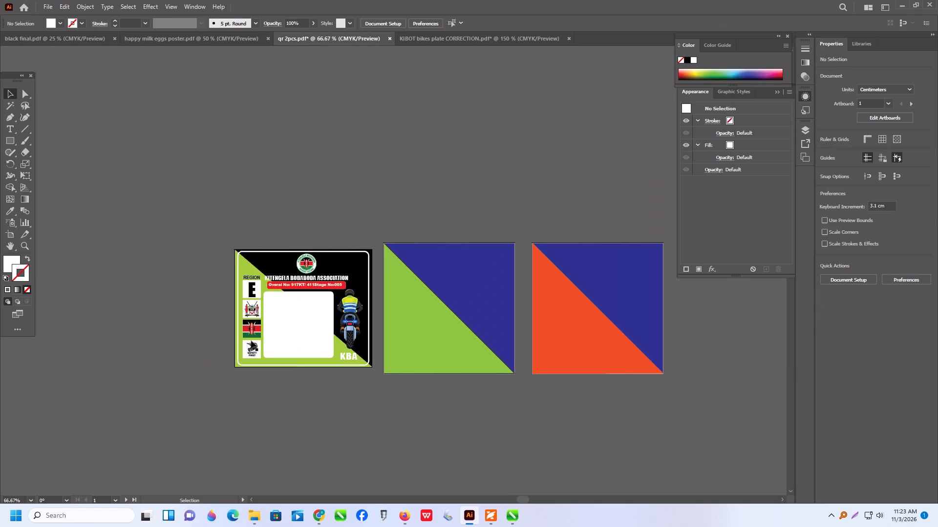
alt+scroll(285, 340, up, 1)
scroll(280, 301, down, 7)
scroll(286, 219, down, 2)
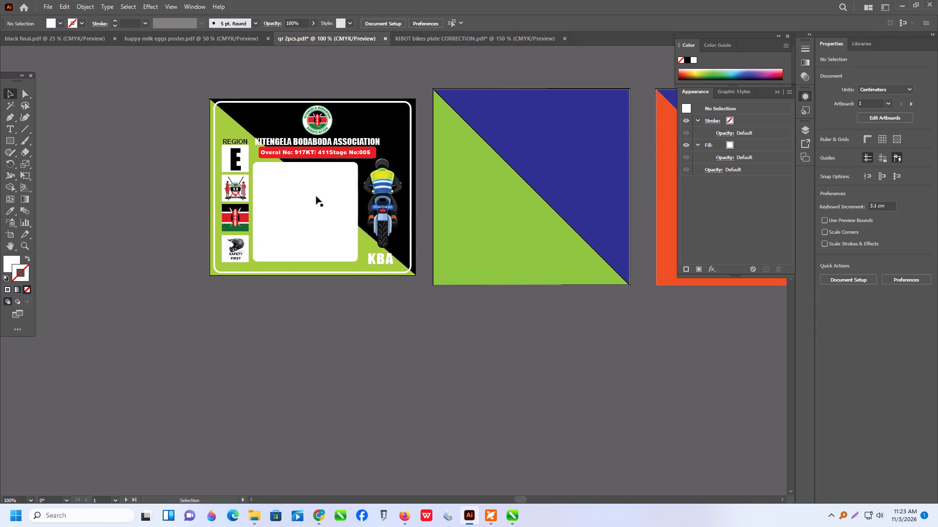
click(323, 215)
alt+scroll(301, 238, up, 1)
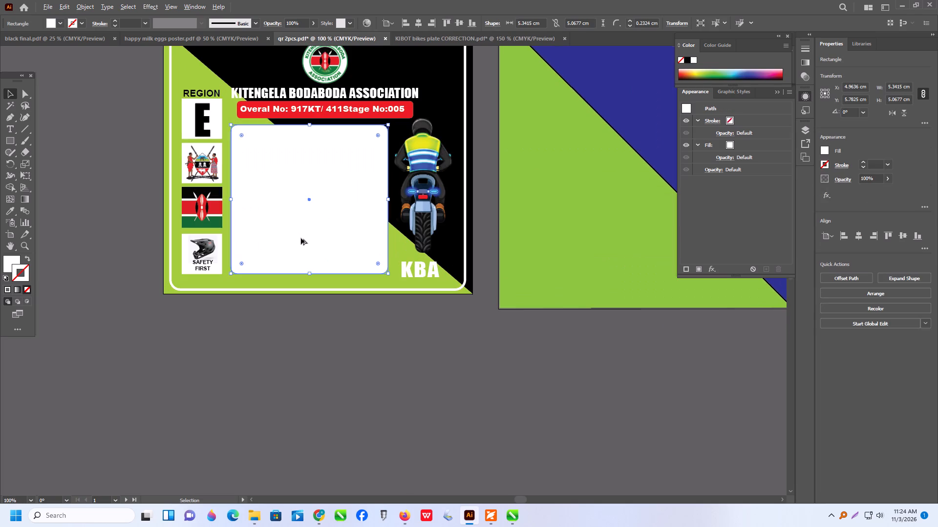
scroll(319, 223, up, 5)
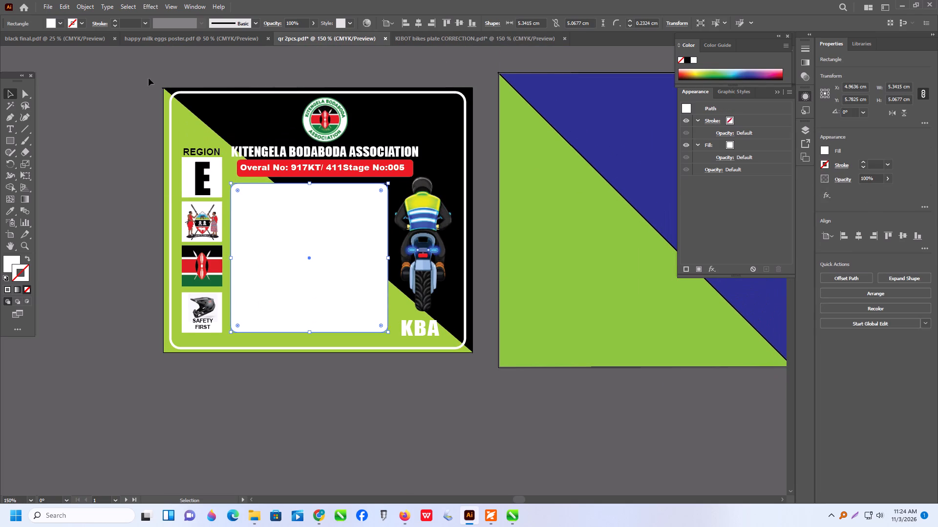
click(149, 78)
alt+scroll(163, 94, up, 6)
alt+scroll(117, 147, down, 2)
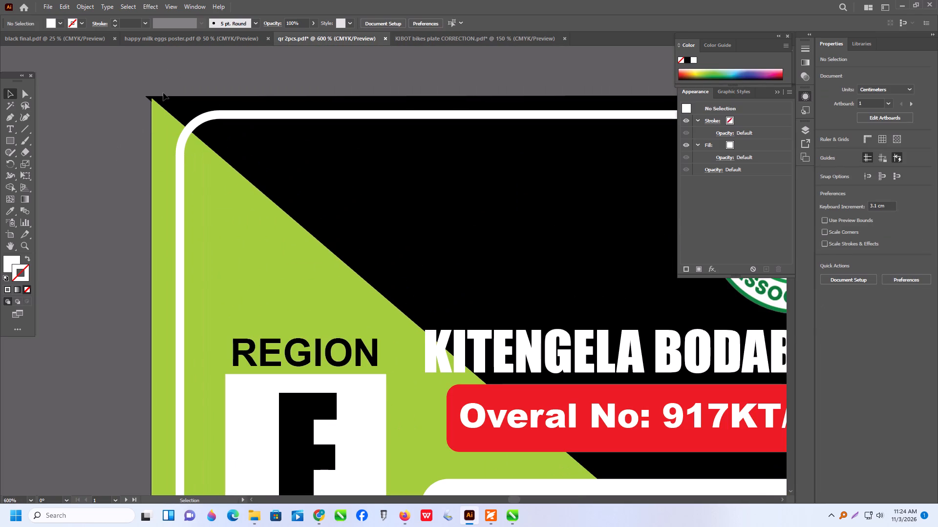
Examine the green-and-black background's edges against the artboard, with its upper-left corner up close.
click(167, 101)
alt+scroll(141, 95, up, 2)
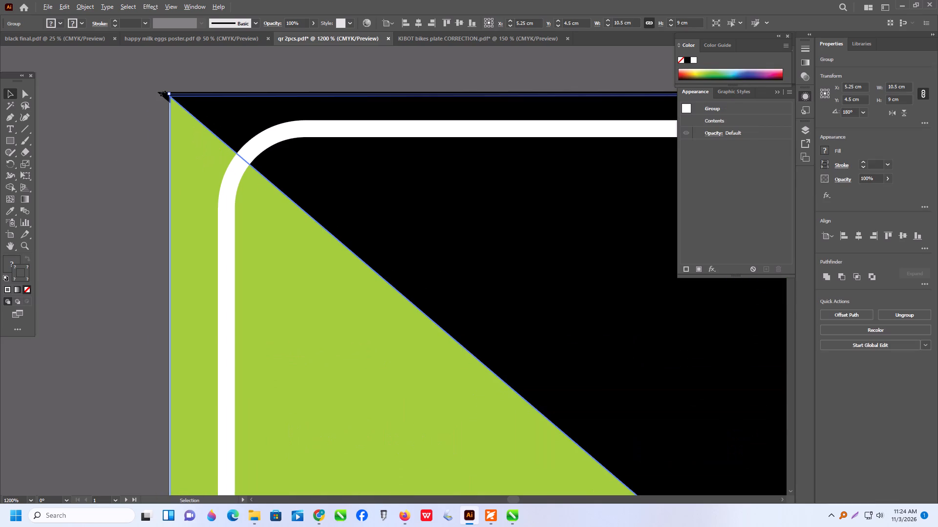
click(163, 93)
drag(153, 86, 162, 108)
alt+scroll(137, 118, down, 4)
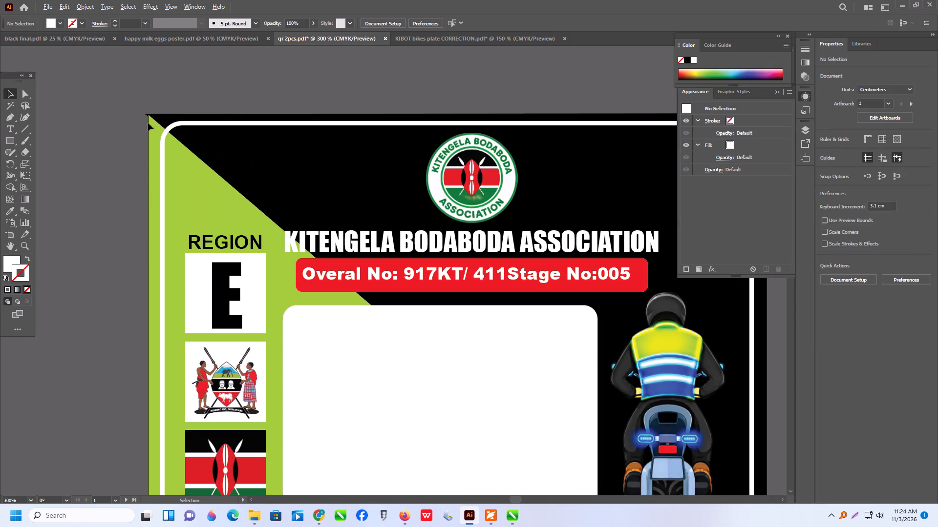
alt+scroll(187, 117, down, 3)
alt+scroll(381, 148, up, 1)
alt+scroll(377, 197, up, 2)
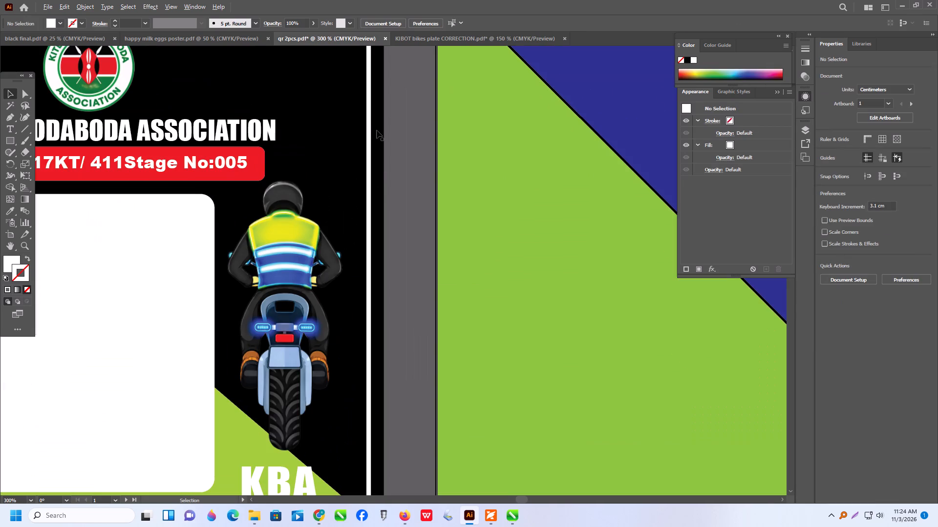
click(379, 126)
alt+scroll(389, 186, down, 3)
alt+scroll(186, 106, up, 3)
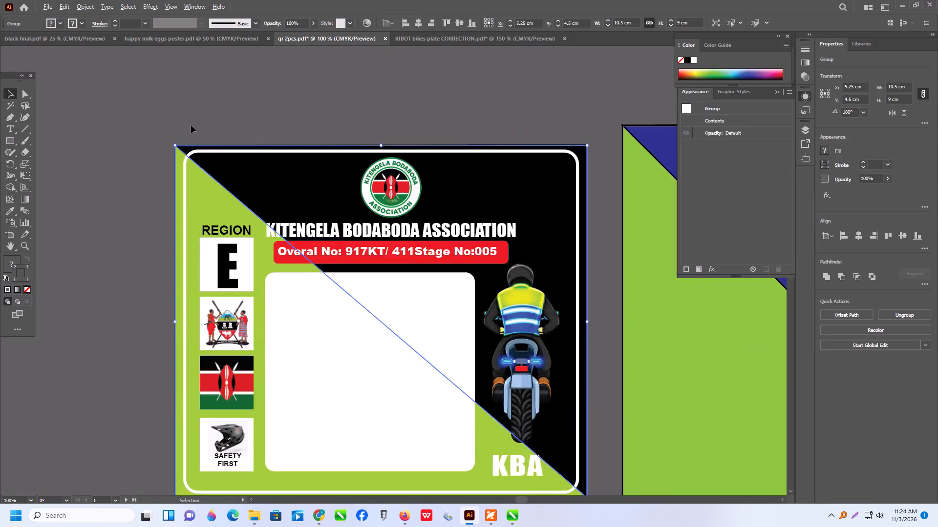
alt+scroll(191, 125, up, 4)
alt+scroll(137, 155, up, 2)
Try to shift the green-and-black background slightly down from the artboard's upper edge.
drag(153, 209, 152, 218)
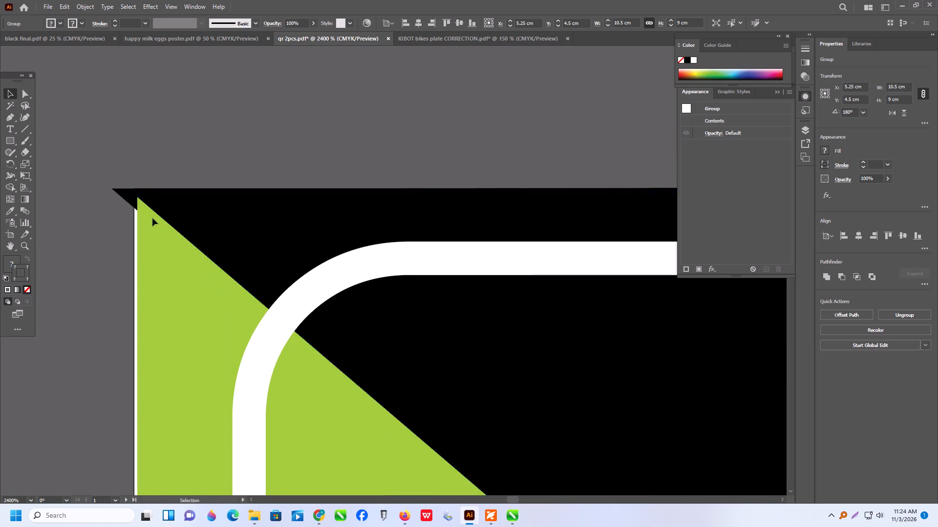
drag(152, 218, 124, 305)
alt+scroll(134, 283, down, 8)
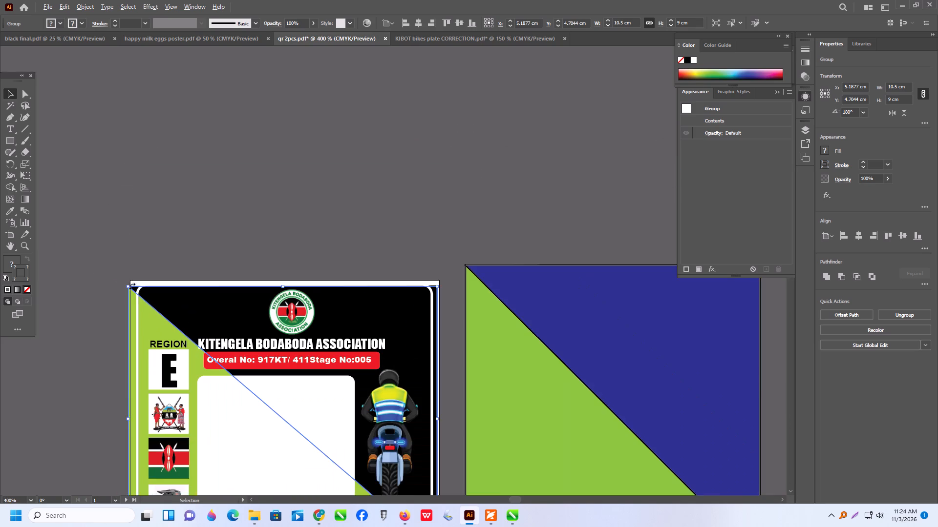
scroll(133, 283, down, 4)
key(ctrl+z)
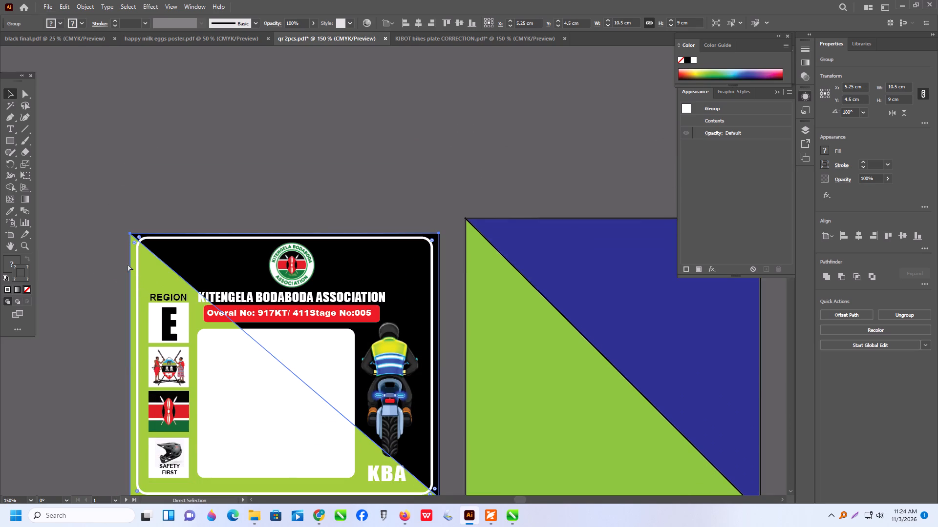
Move the green-and-black background off the plate into the empty space above it and ungroup it.
click(136, 198)
drag(130, 234, 126, 117)
alt+scroll(159, 202, down, 3)
drag(181, 184, 168, 117)
right_click(168, 117)
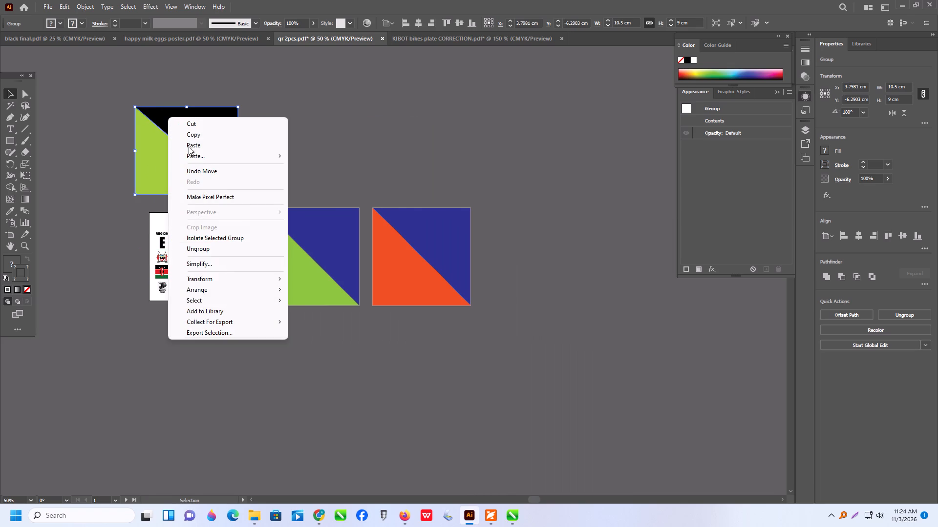
click(207, 250)
click(301, 178)
Remove the outline stroke from the background's black triangle.
alt+scroll(94, 97, up, 6)
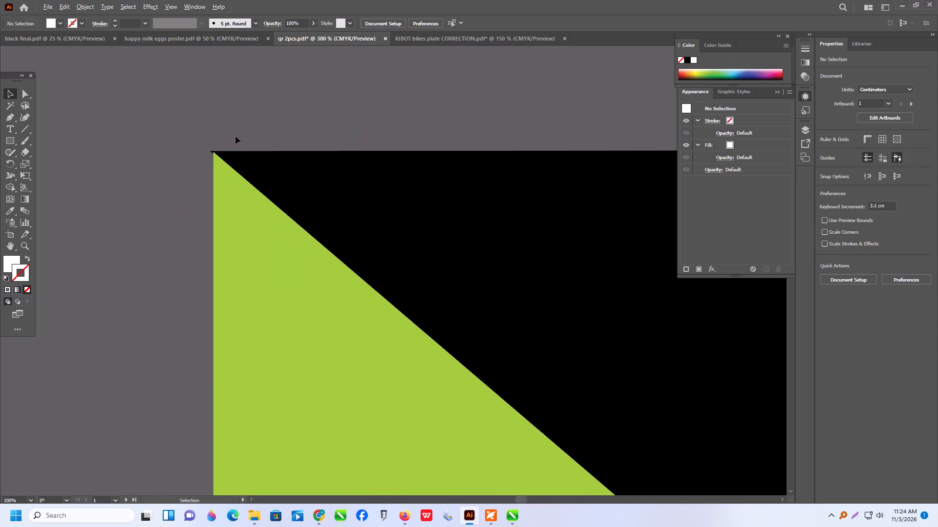
alt+scroll(235, 136, up, 4)
click(189, 213)
drag(175, 213, 175, 215)
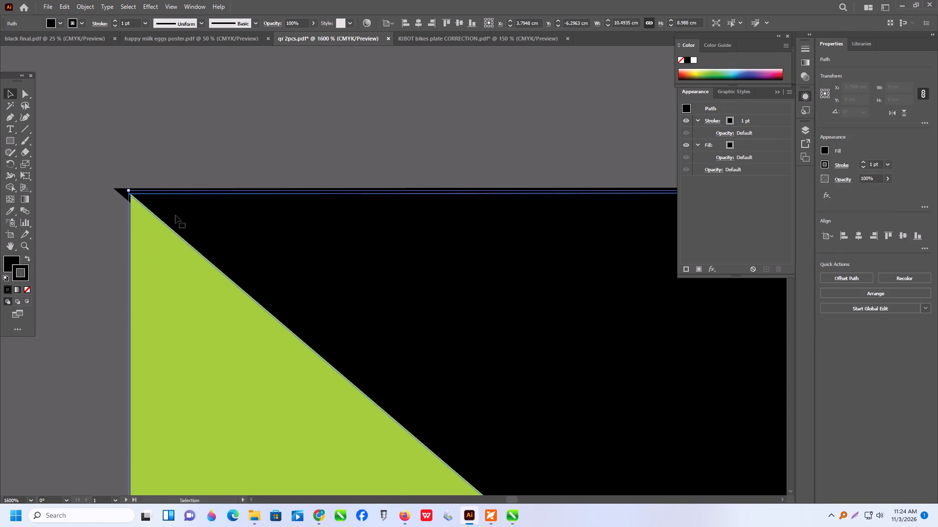
drag(175, 215, 149, 261)
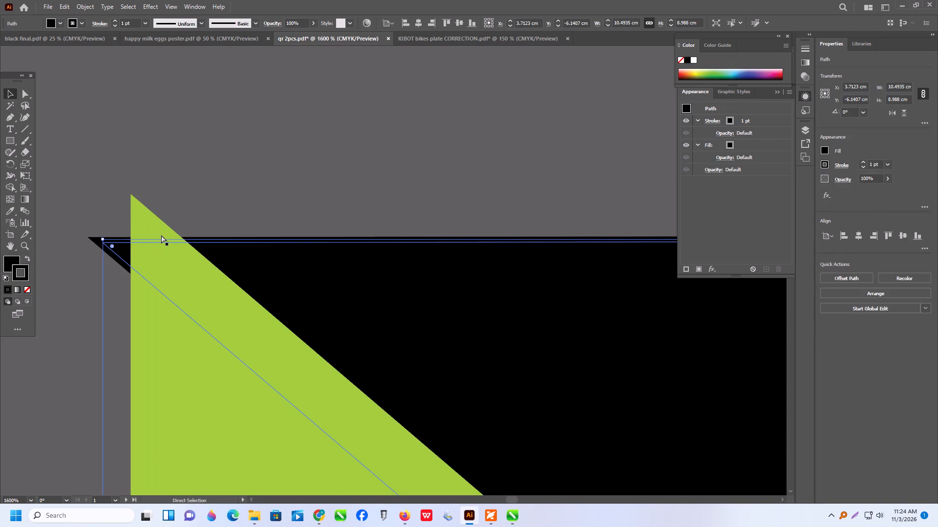
key(ctrl+z)
click(863, 167)
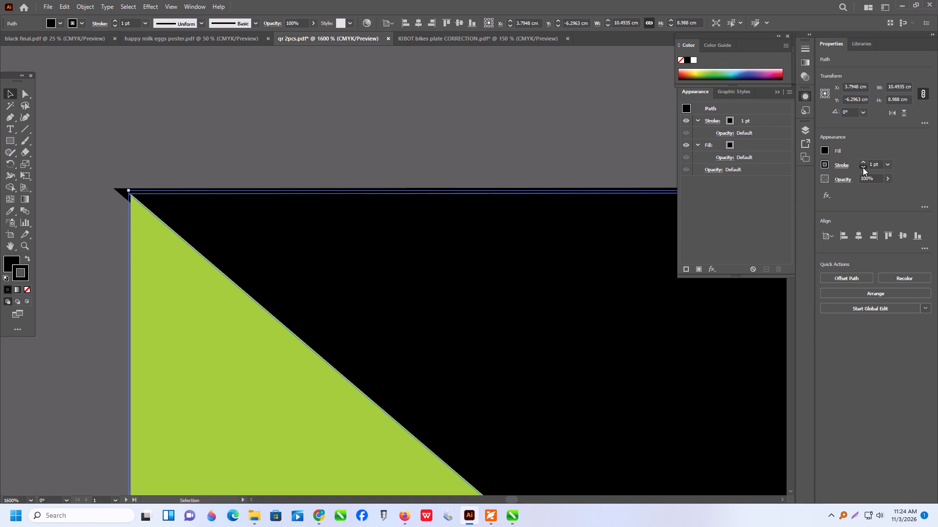
alt+scroll(318, 162, down, 9)
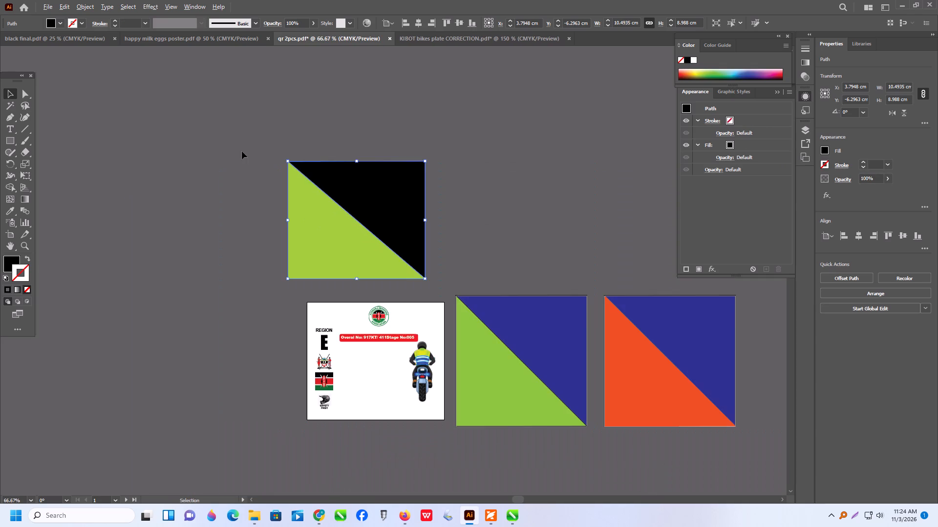
Group the green and black triangles again and centre the group horizontally and vertically on the first artboard.
click(203, 131)
drag(200, 128, 518, 255)
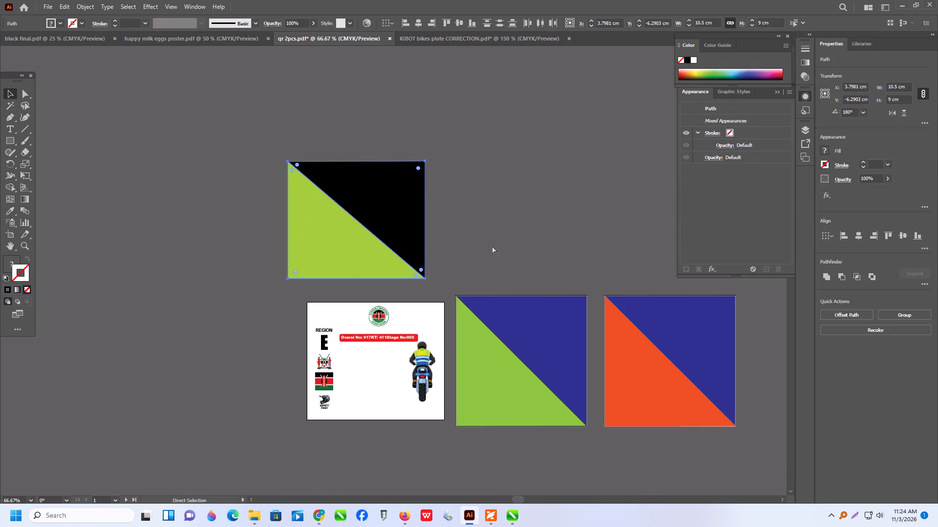
key(ctrl+g)
click(861, 234)
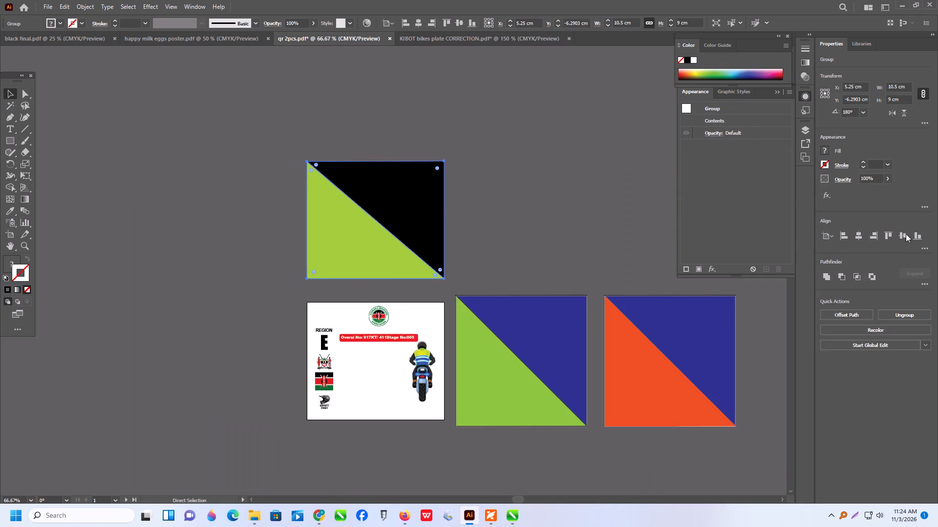
click(906, 234)
click(410, 229)
Move the green-blue and orange-blue triangle pairs off the second and third artboards to the space above them.
scroll(401, 228, down, 6)
alt+scroll(462, 332, up, 3)
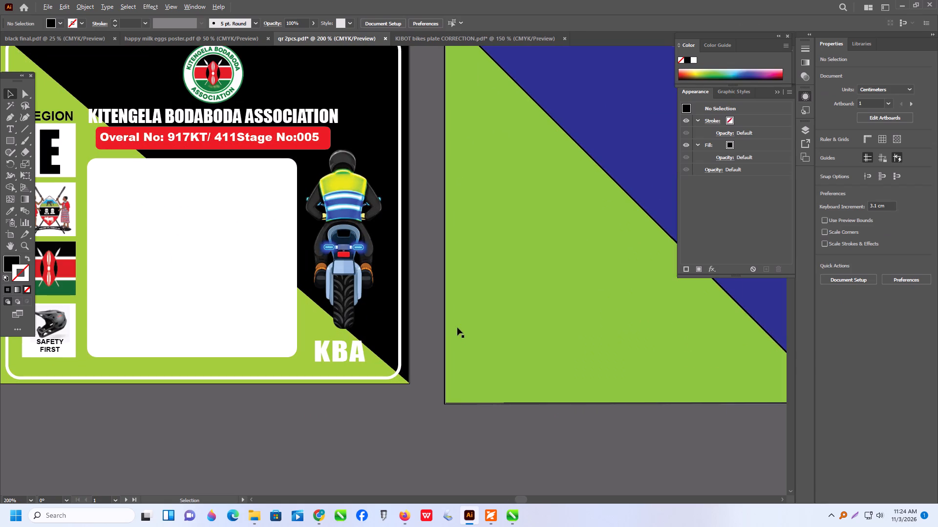
scroll(323, 320, down, 2)
scroll(454, 274, down, 2)
alt+scroll(222, 319, down, 2)
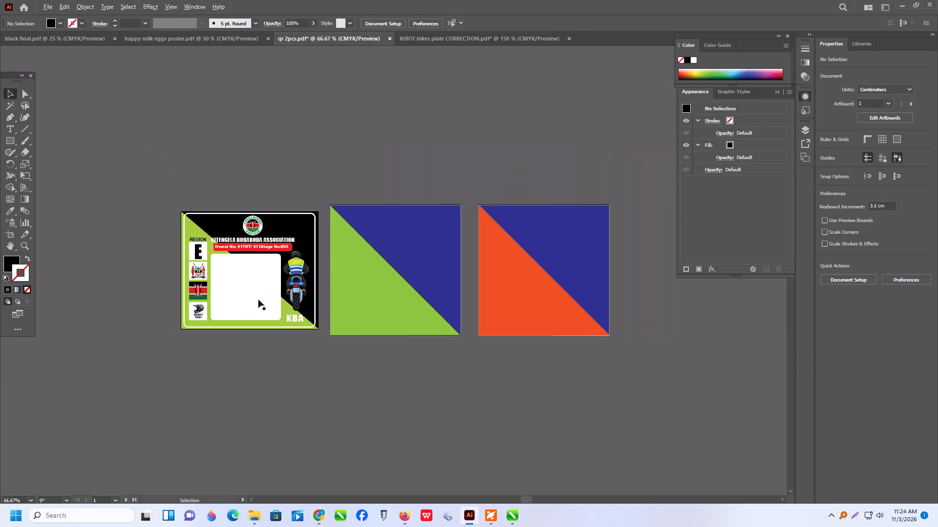
scroll(387, 231, down, 2)
drag(352, 153, 572, 377)
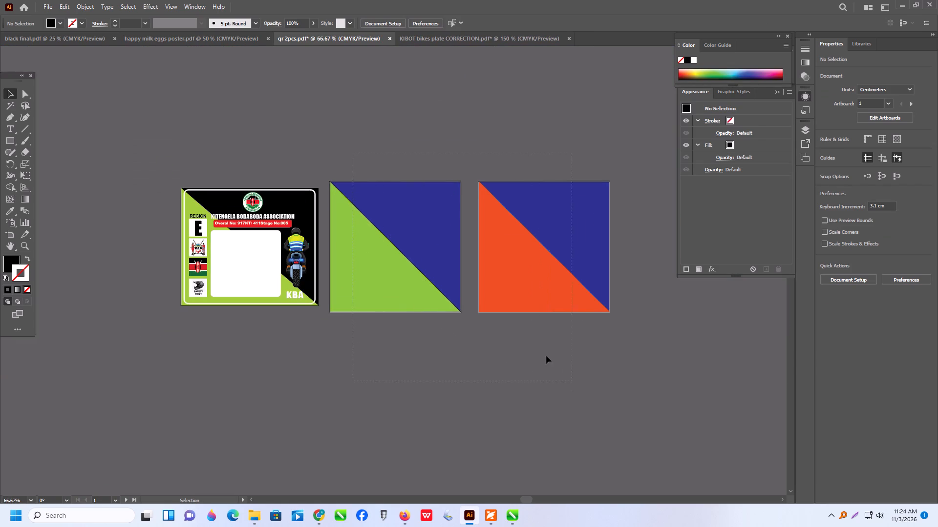
drag(524, 281, 342, 105)
scroll(427, 305, up, 2)
click(364, 366)
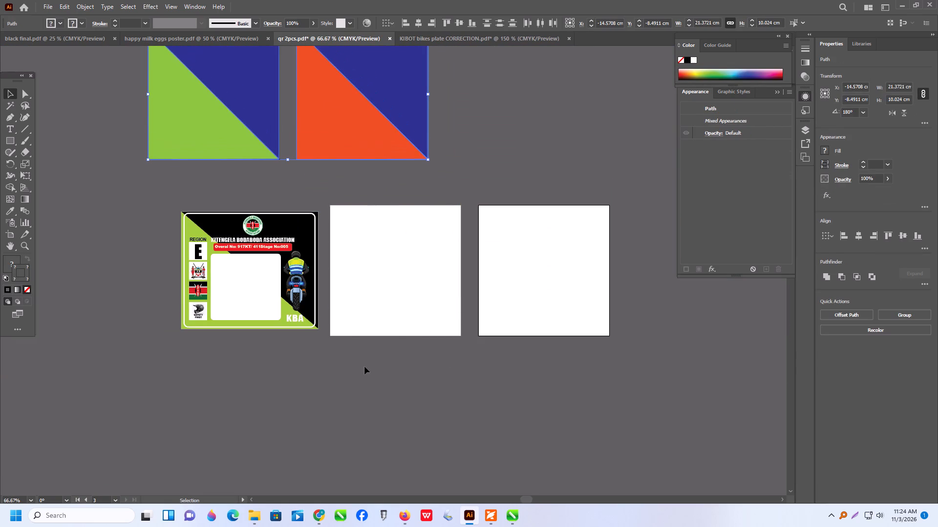
Lock the first plate's green-and-black background.
click(254, 290)
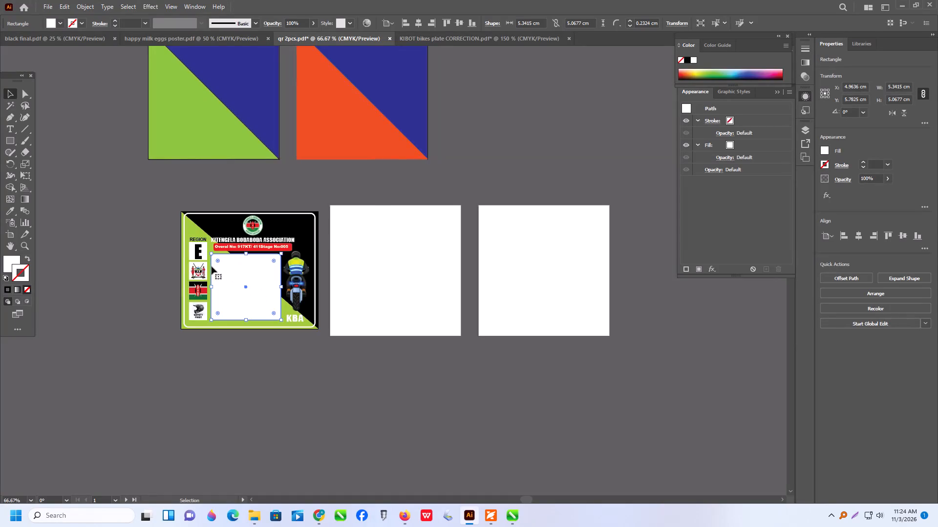
alt+scroll(211, 263, up, 1)
scroll(161, 203, up, 4)
alt+scroll(170, 205, up, 1)
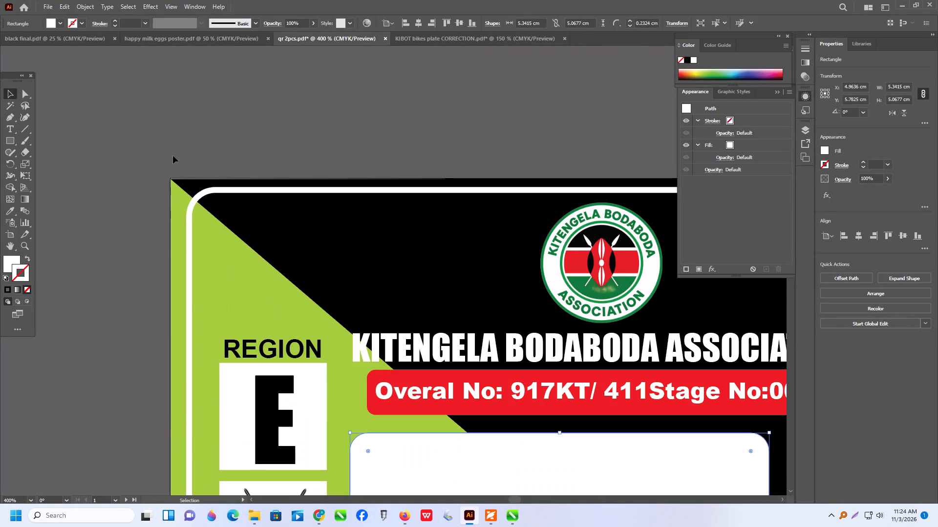
drag(173, 158, 172, 218)
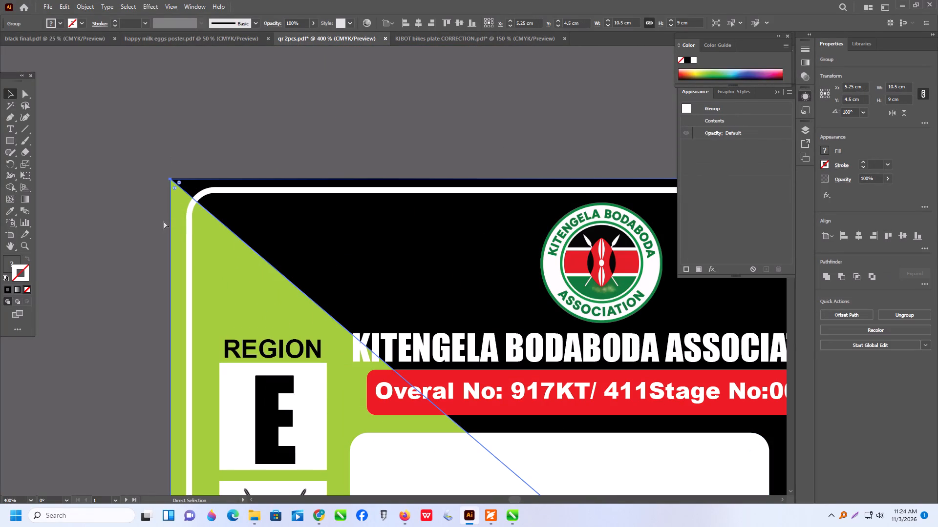
key(ctrl+2)
Group the first plate's border, logo, text, icons, white square and rider, and place a copy on the second artboard.
alt+scroll(149, 234, down, 8)
drag(127, 171, 229, 264)
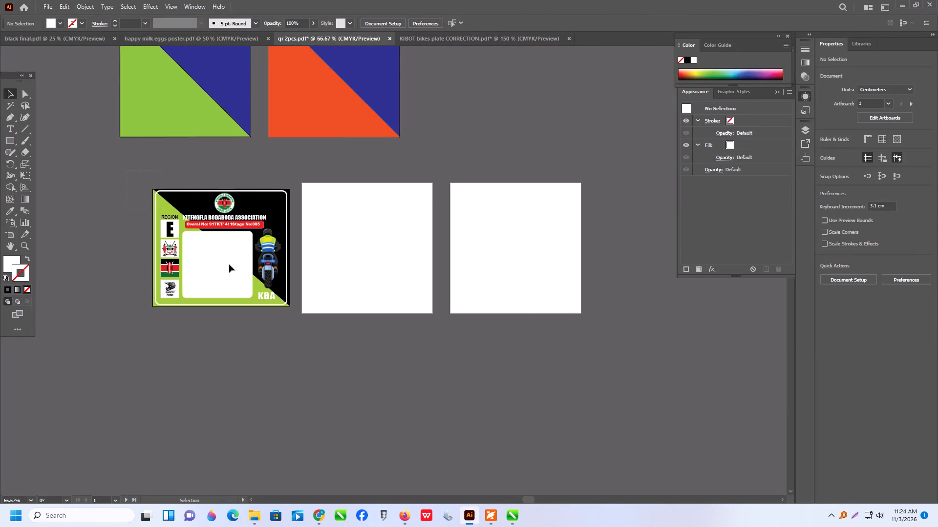
drag(229, 264, 296, 345)
key(ctrl+g)
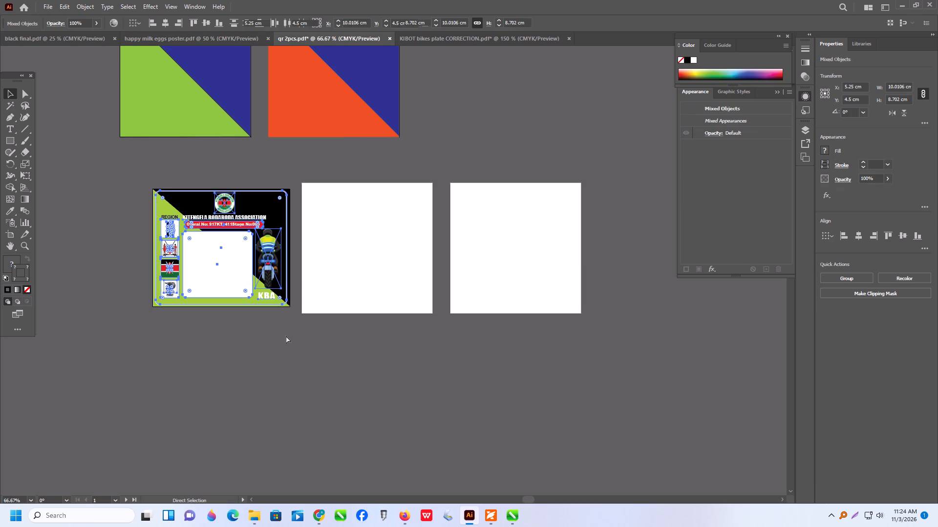
alt+drag(231, 268, 281, 274)
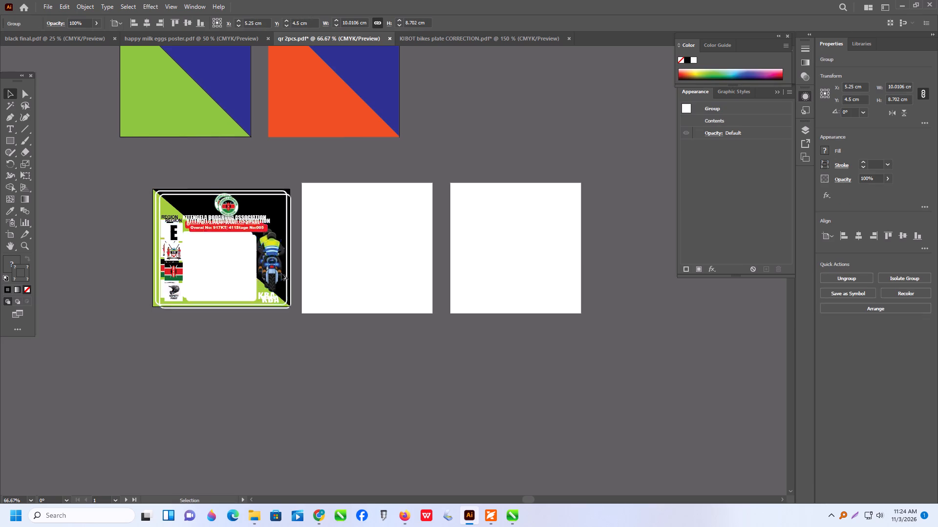
alt+drag(281, 274, 377, 271)
click(405, 372)
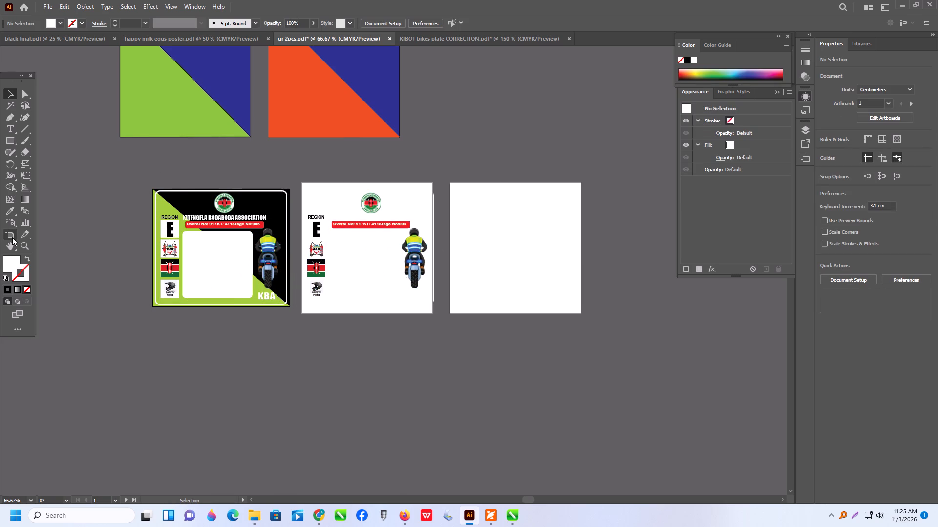
Resize the second artboard to 10.5 cm wide and 9 cm high.
click(12, 237)
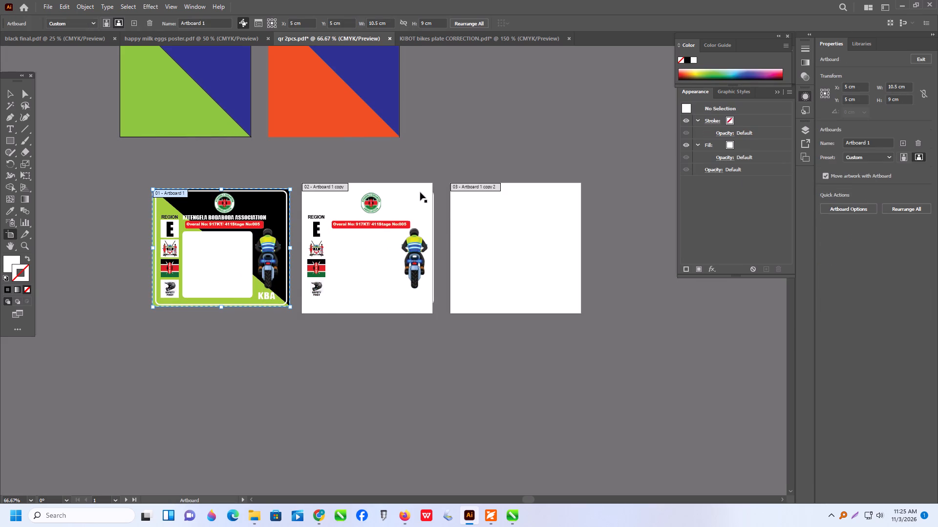
click(420, 192)
drag(904, 89, 823, 93)
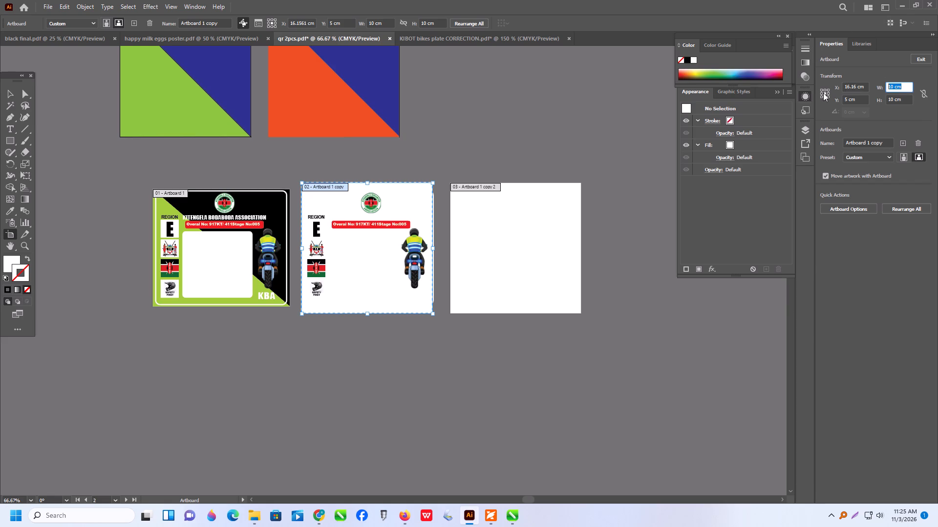
text(105)
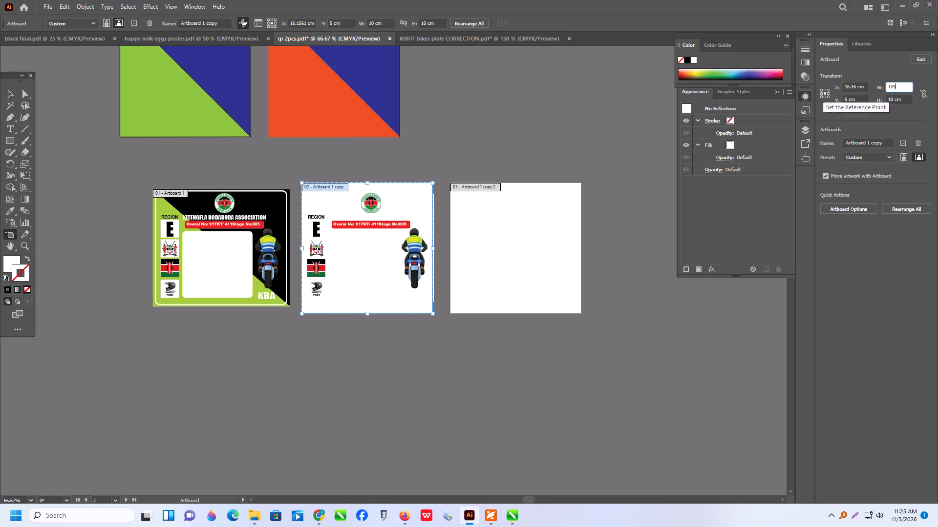
key(BackSpace)
text(.5)
key(Tab)
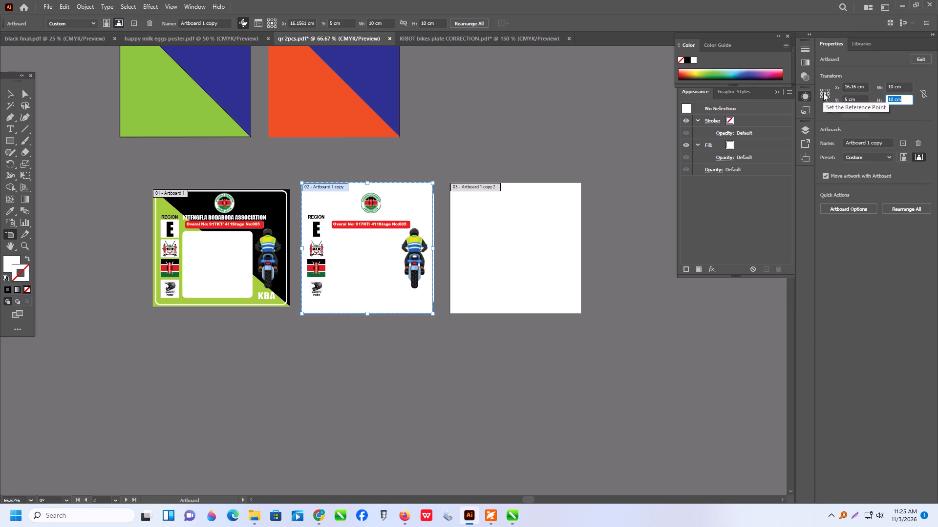
key(9)
key(Return)
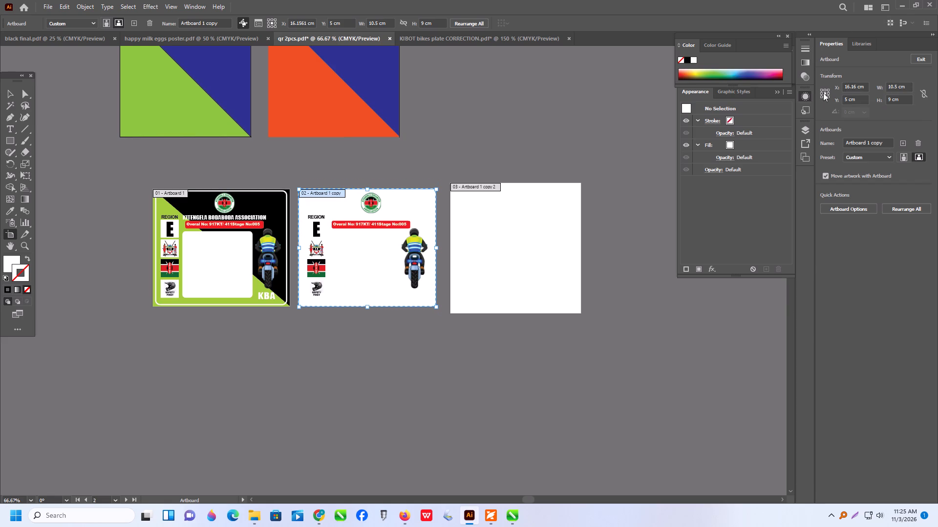
Centre the copied plate artwork group horizontally and vertically on the second artboard.
click(12, 92)
click(370, 204)
click(861, 233)
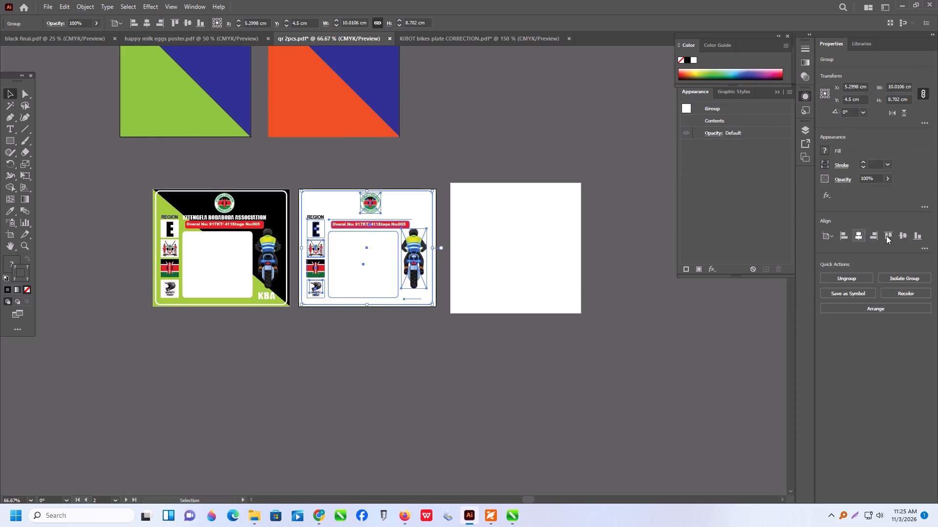
click(906, 239)
click(899, 236)
click(858, 235)
click(470, 127)
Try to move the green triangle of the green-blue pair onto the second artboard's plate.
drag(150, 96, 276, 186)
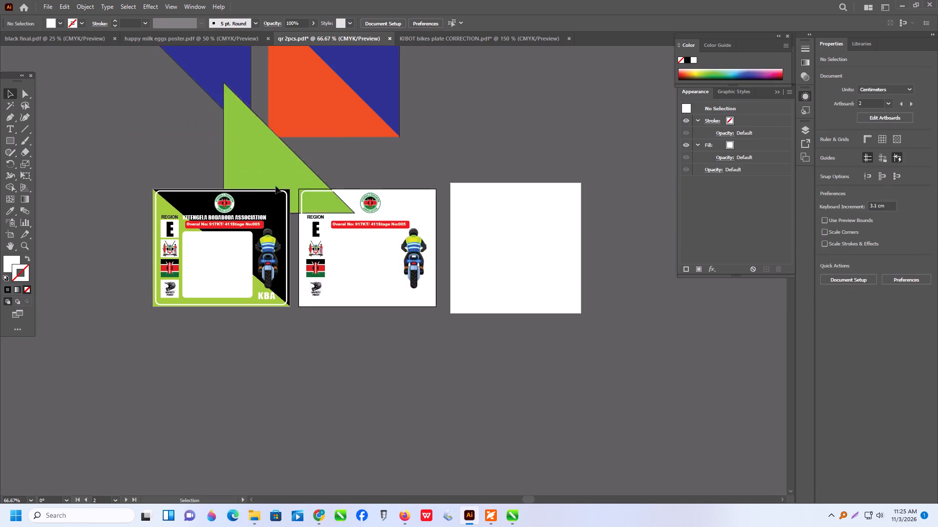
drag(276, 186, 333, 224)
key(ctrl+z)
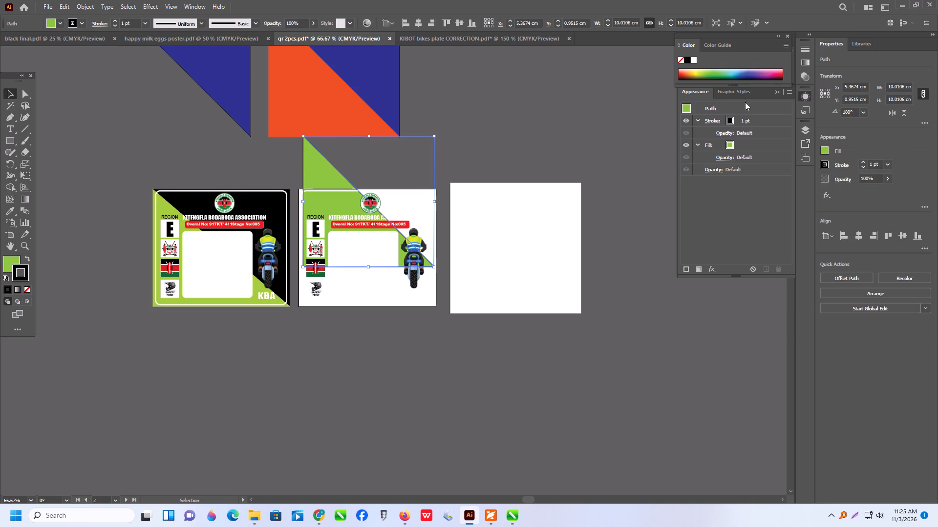
Remove the stroke from the green and blue background triangles above the plates and group the pair.
drag(82, 66, 227, 136)
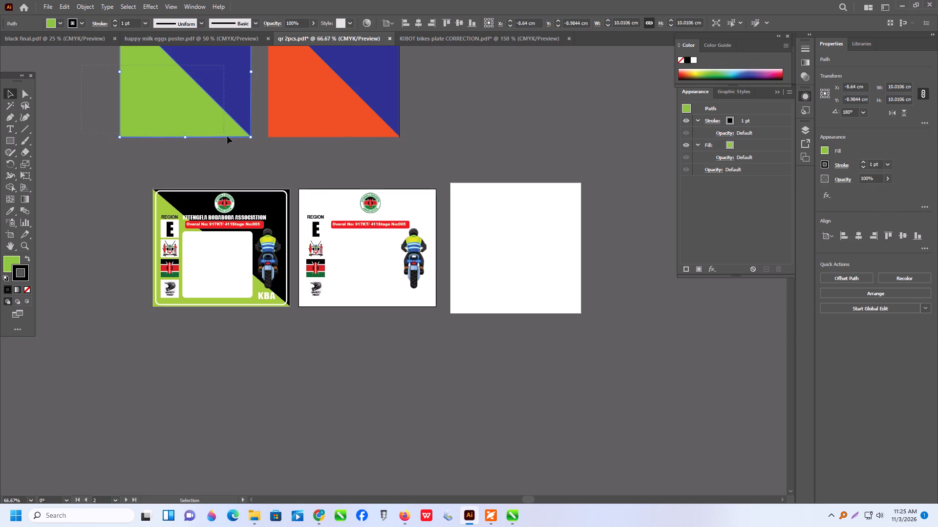
drag(227, 136, 235, 142)
click(864, 168)
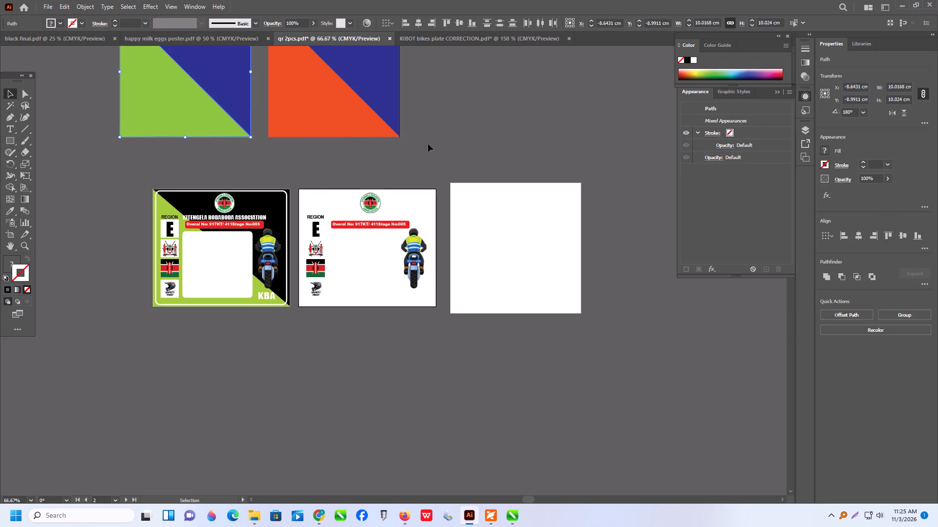
scroll(419, 144, up, 1)
key(ctrl+g)
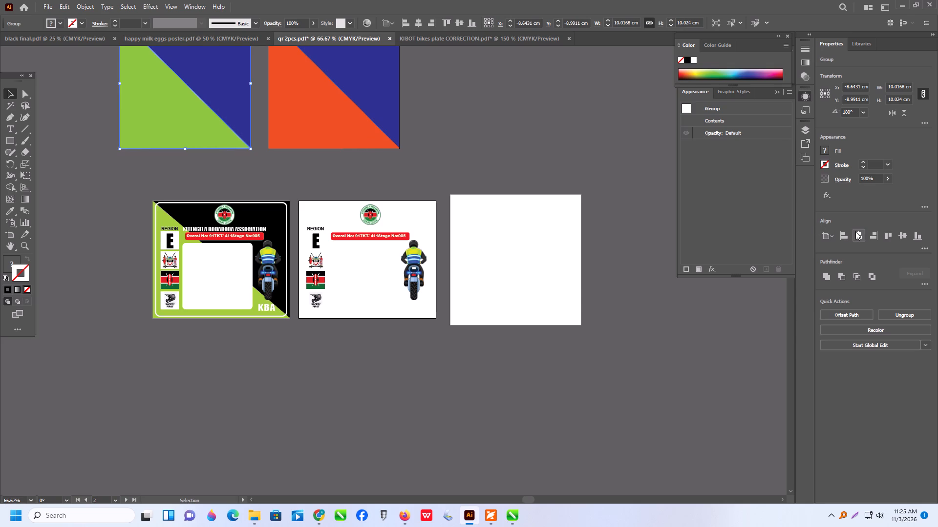
Align the green-blue background group to the horizontal centre and top edge of the second artboard.
click(855, 231)
click(888, 234)
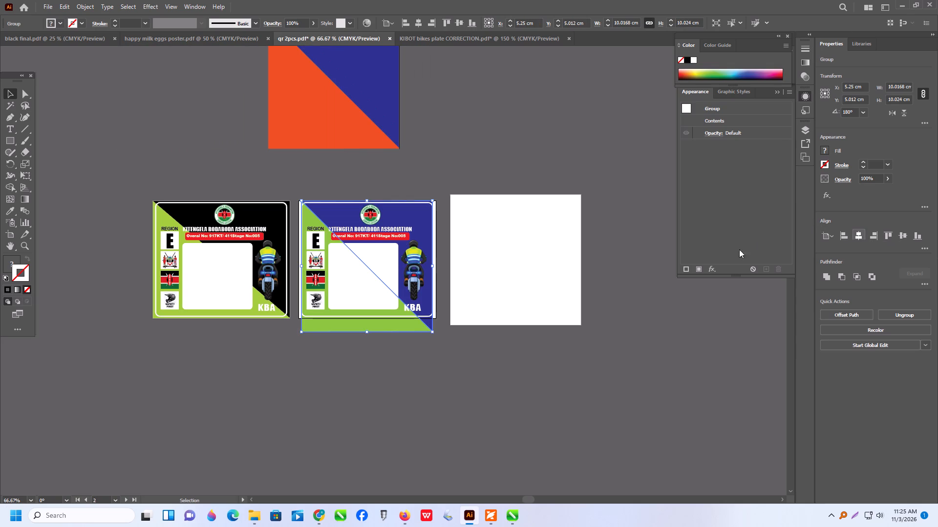
Resize the green-blue background group to 10.5 cm wide and 9 cm high without constrained proportions.
drag(906, 89, 839, 94)
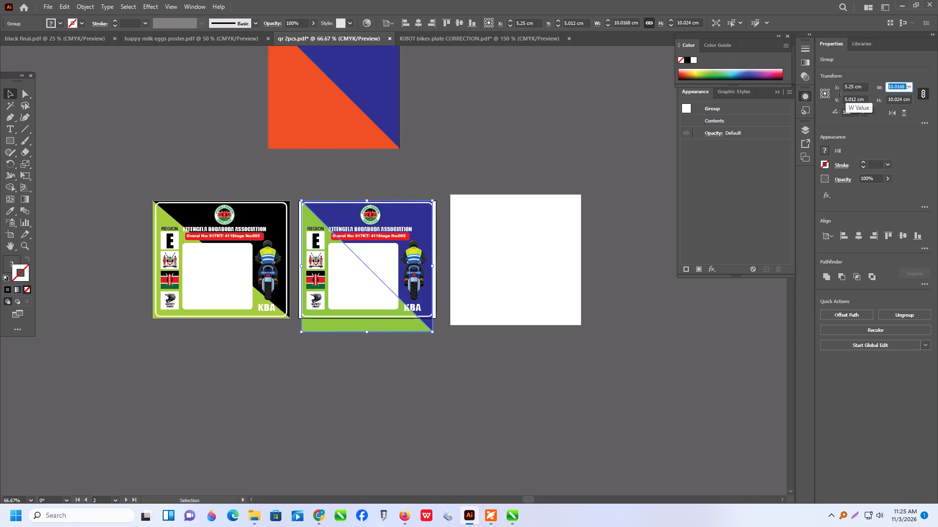
drag(839, 94, 840, 94)
text(10)
key(period)
key(5)
key(Tab)
key(9)
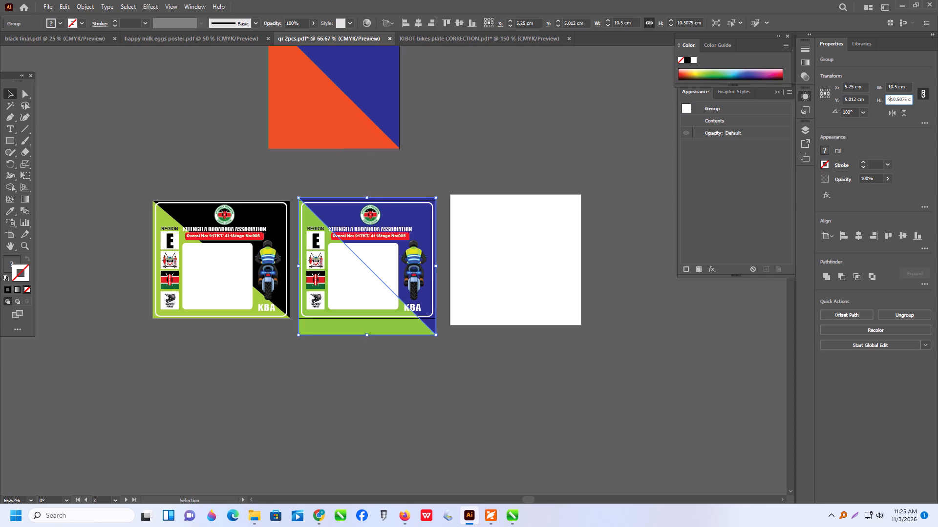
key(Return)
key(ctrl+z)
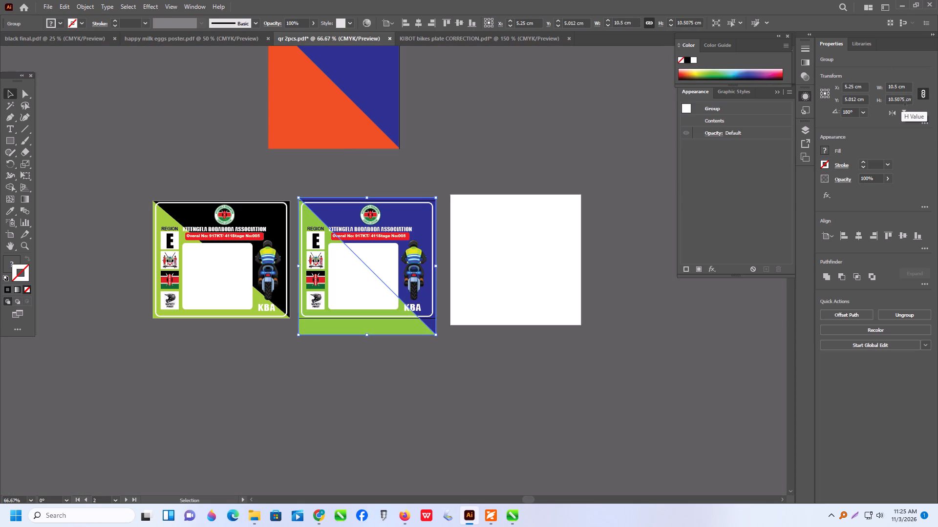
drag(906, 101, 855, 98)
key(9)
key(Return)
click(924, 95)
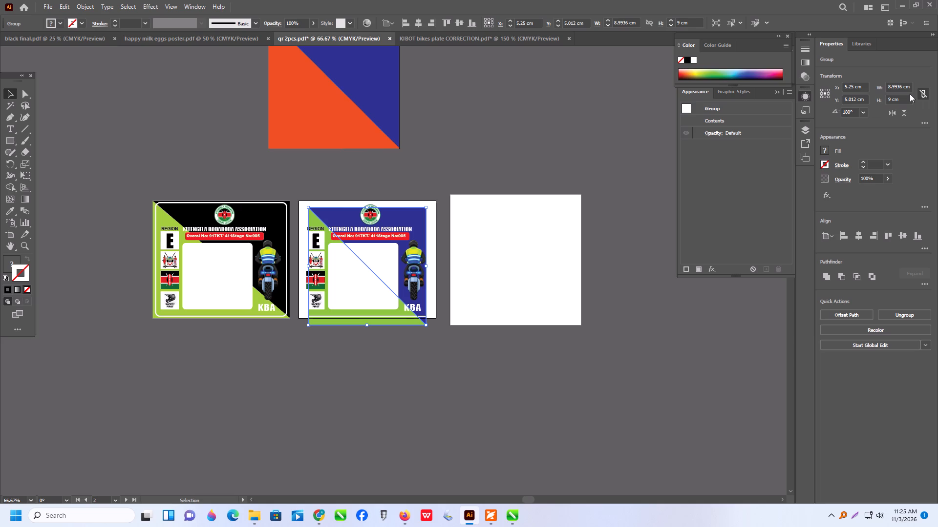
drag(904, 89, 832, 87)
text(10.5)
key(Return)
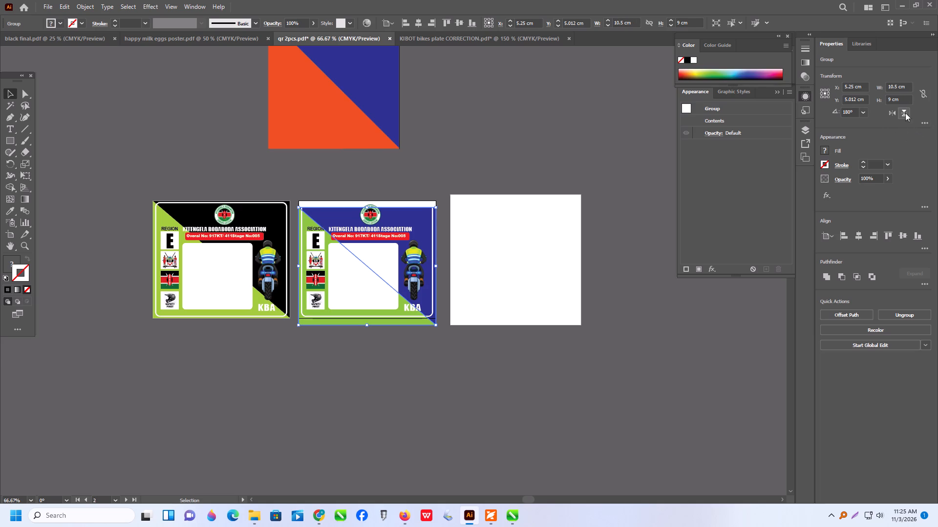
Align the green-blue background group to the bottom edge of the second artboard.
click(915, 235)
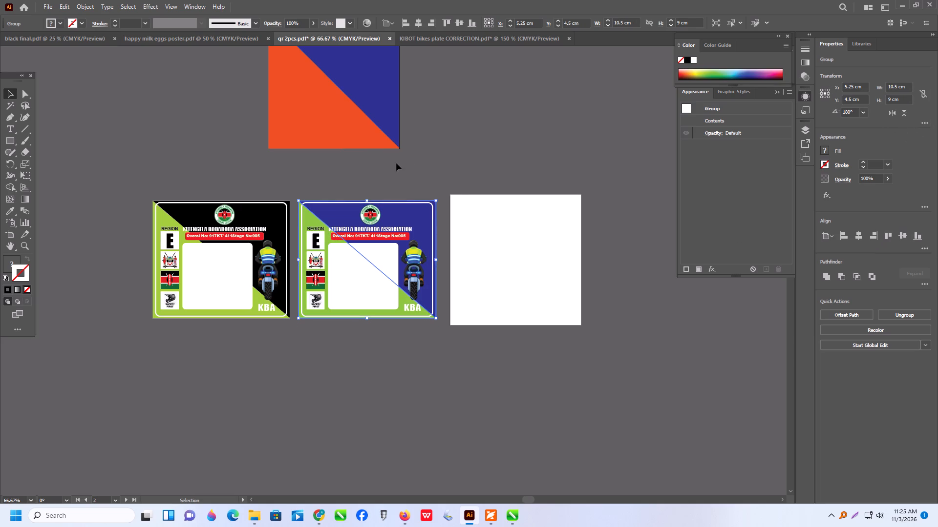
click(410, 158)
Place a copy of the second plate's artwork group on the third artboard.
scroll(439, 198, down, 3)
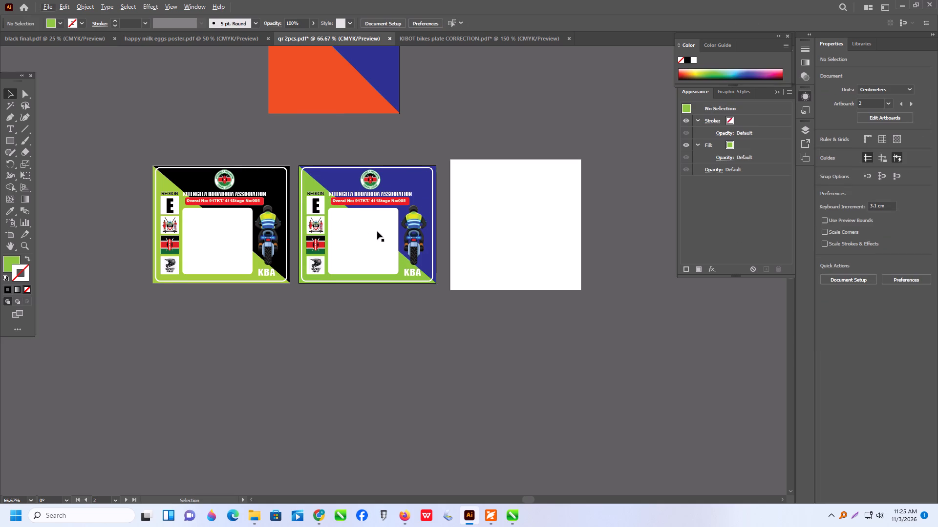
click(377, 231)
alt+drag(369, 242, 518, 246)
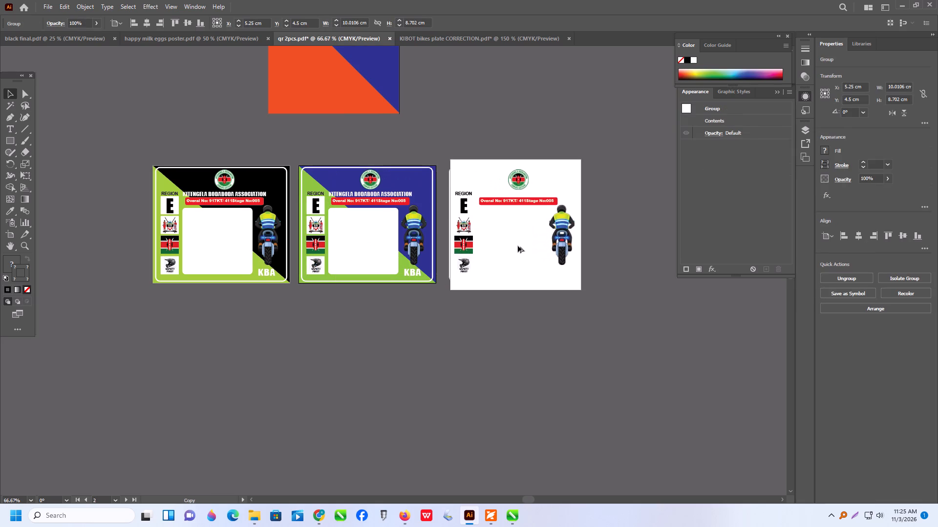
alt+drag(518, 246, 518, 246)
click(554, 335)
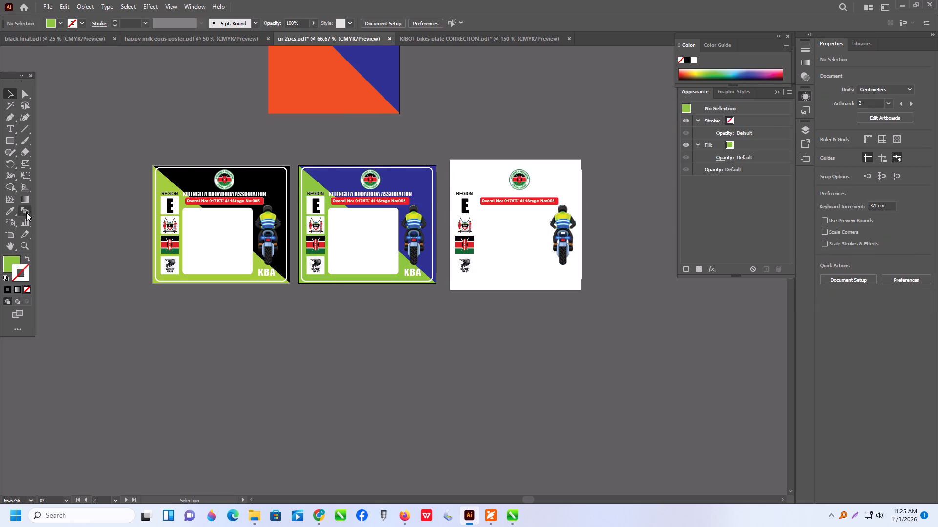
Resize the third artboard to 10.5 cm wide and 9 cm high.
click(9, 236)
click(548, 175)
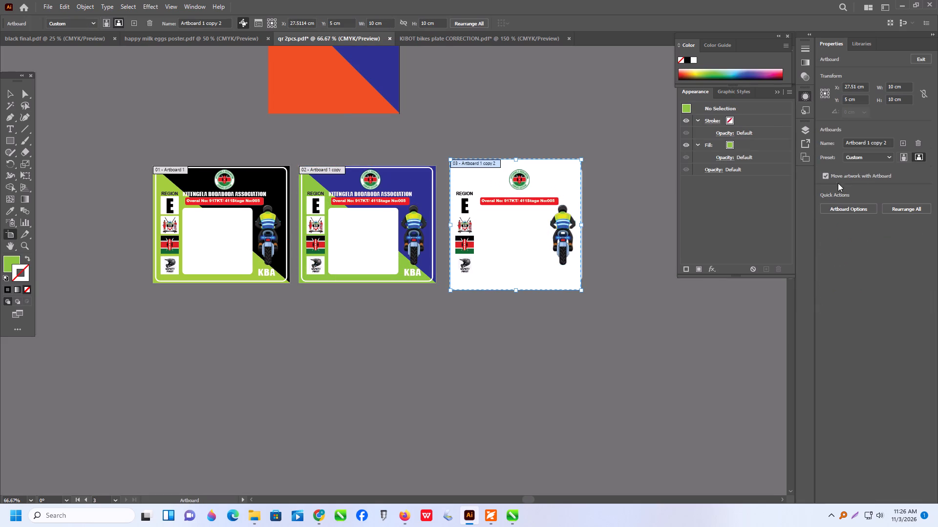
drag(904, 89, 865, 96)
text(10)
text(.5)
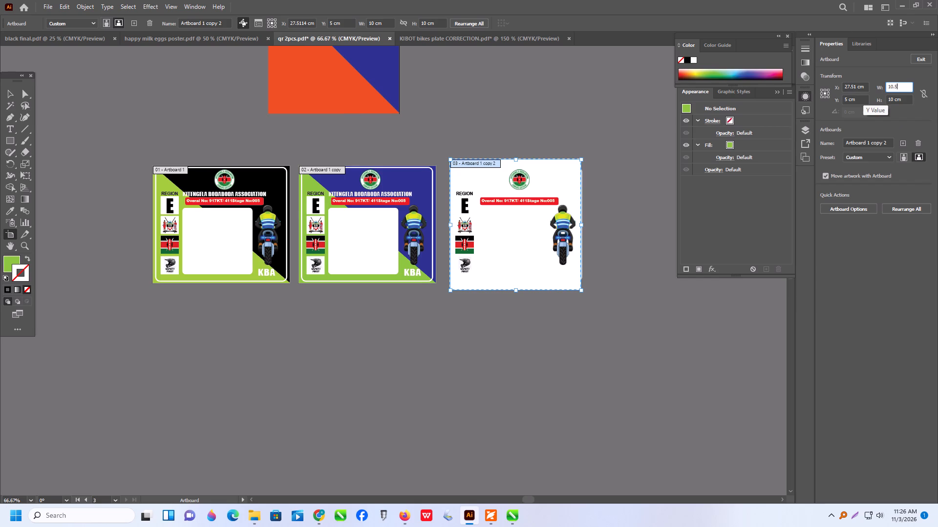
key(Tab)
key(9)
key(Return)
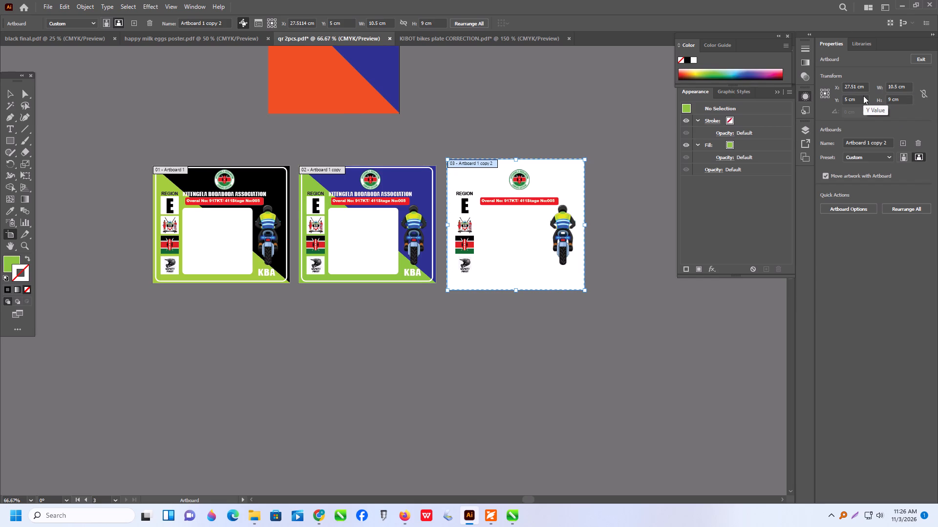
click(4, 95)
Resize the orange and blue background triangle pair together to 10.5 cm wide and 9 cm high.
scroll(352, 99, up, 2)
drag(144, 76, 541, 159)
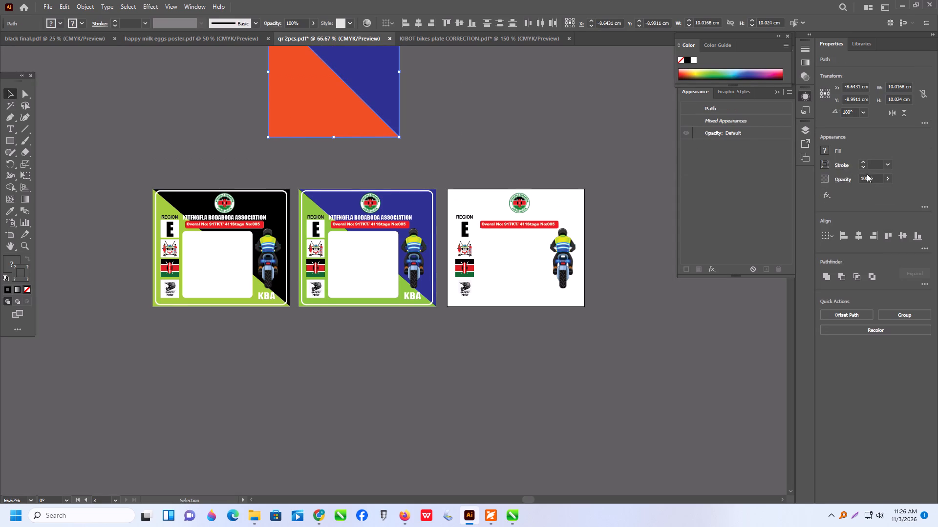
drag(906, 87, 848, 85)
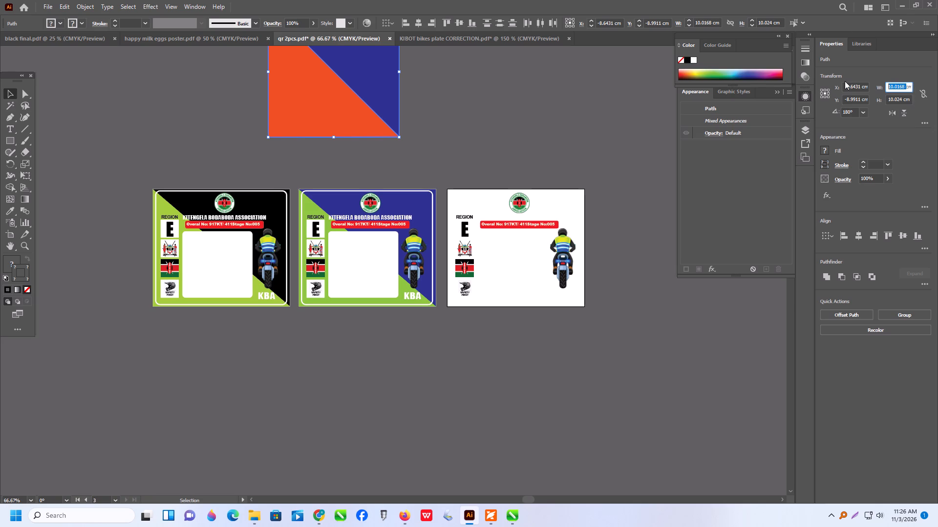
text(10)
text(.5)
key(Tab)
key(9)
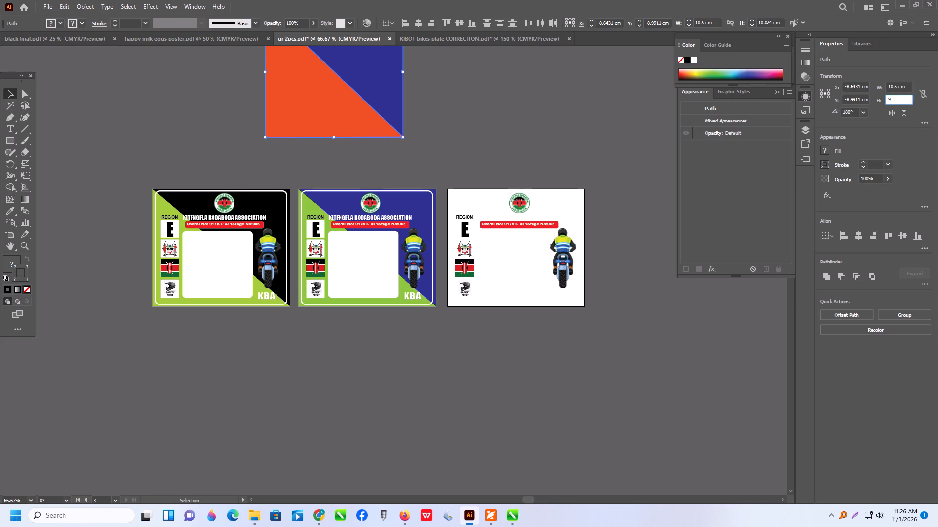
key(Return)
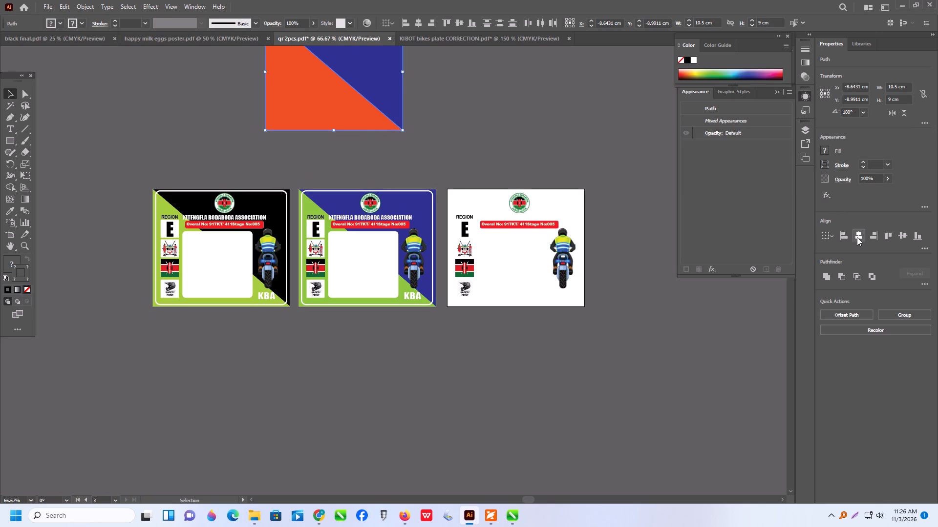
Align the orange and blue triangles with each other by their horizontal and vertical centres.
click(856, 238)
click(904, 236)
click(859, 236)
click(903, 235)
scroll(468, 160, up, 5)
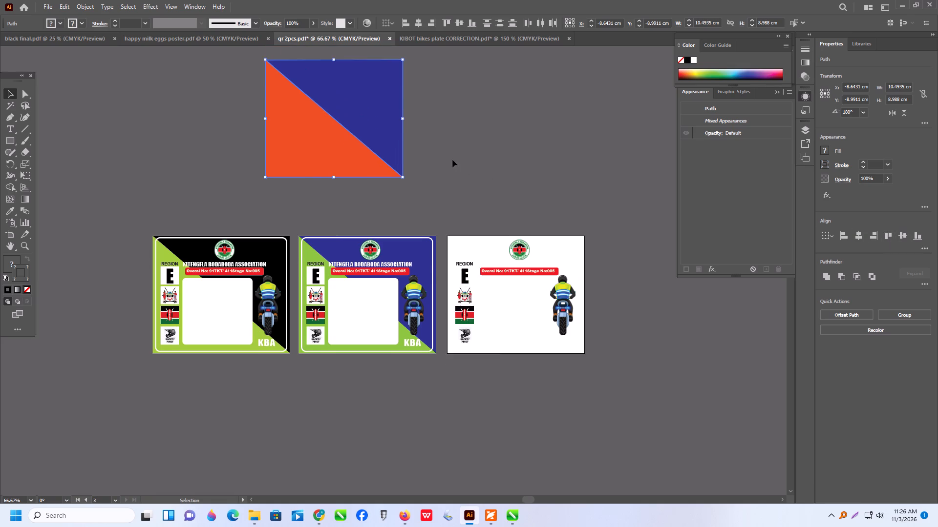
scroll(452, 160, up, 1)
click(488, 158)
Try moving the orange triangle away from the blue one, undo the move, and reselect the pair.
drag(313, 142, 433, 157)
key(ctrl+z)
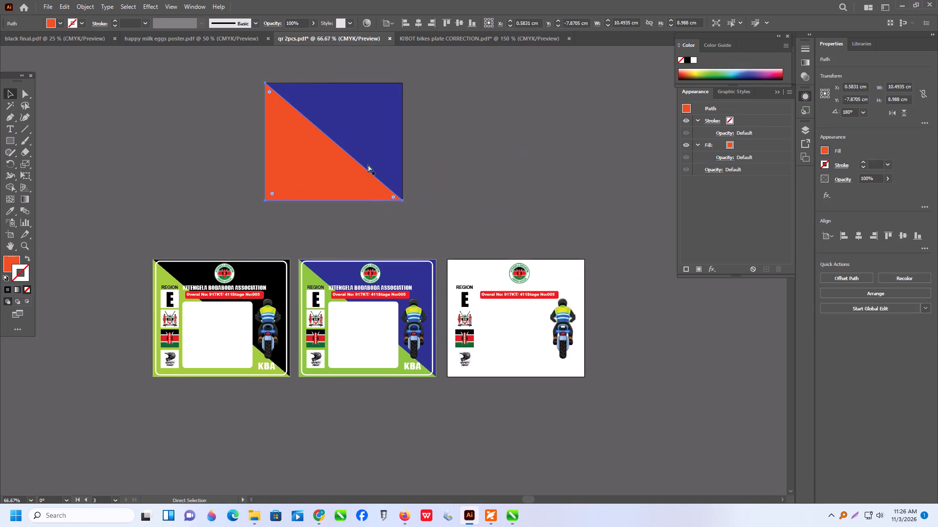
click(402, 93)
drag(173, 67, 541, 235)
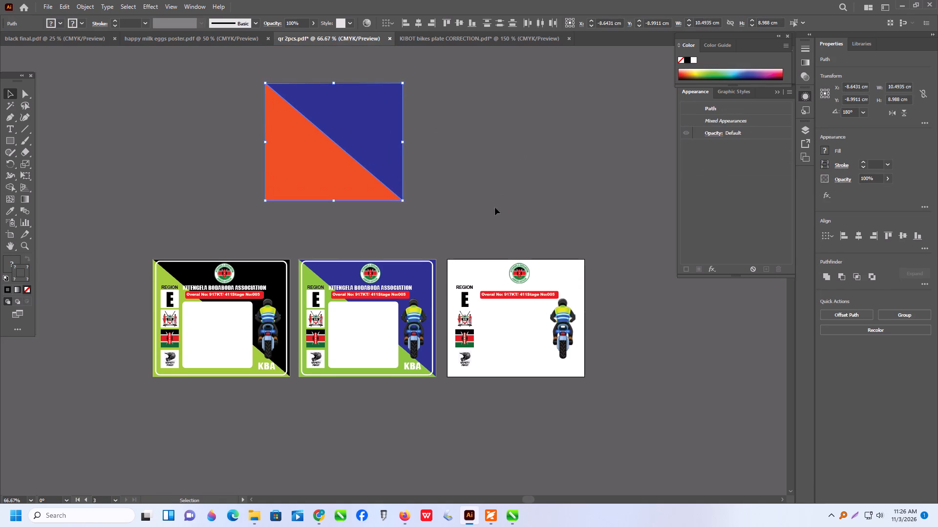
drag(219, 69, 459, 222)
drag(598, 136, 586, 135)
Remove the stroke from the blue triangle of the orange-blue pair, keeping the triangle in place.
click(382, 105)
drag(402, 109, 576, 132)
key(ctrl+z)
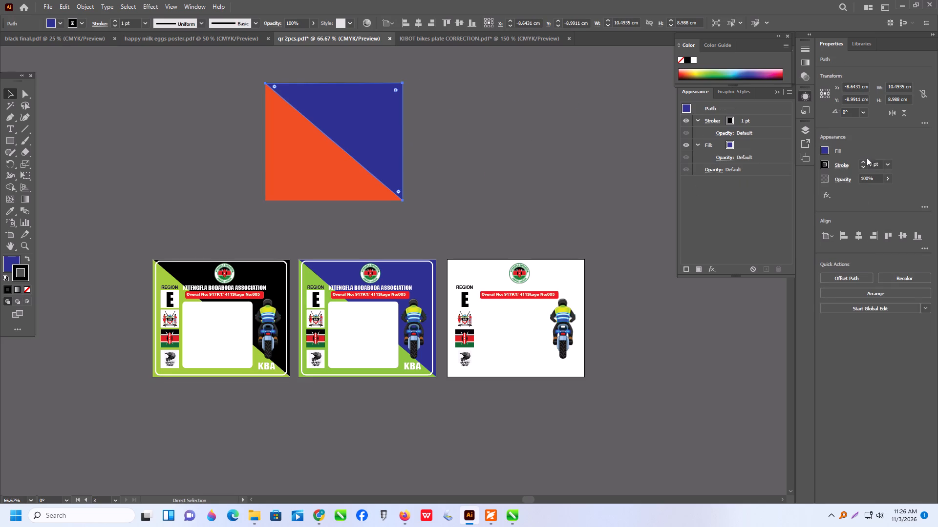
click(865, 167)
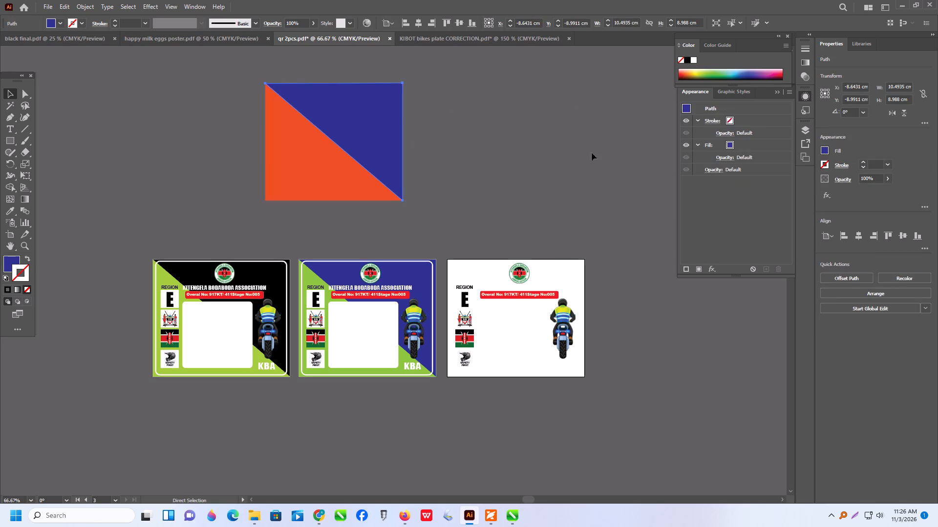
click(557, 143)
Group the orange and blue triangles and align the group to the left and top edges of the third artboard.
drag(533, 120, 246, 197)
key(ctrl+g)
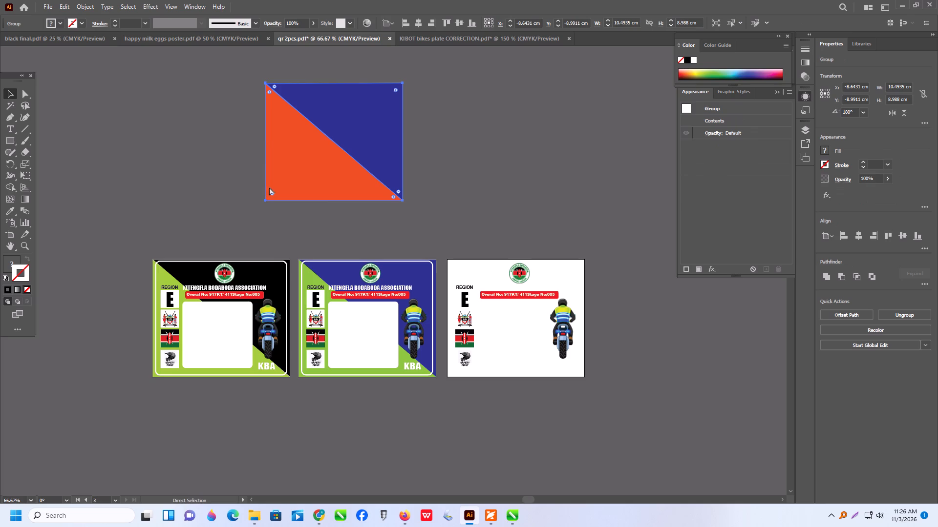
click(844, 235)
click(891, 234)
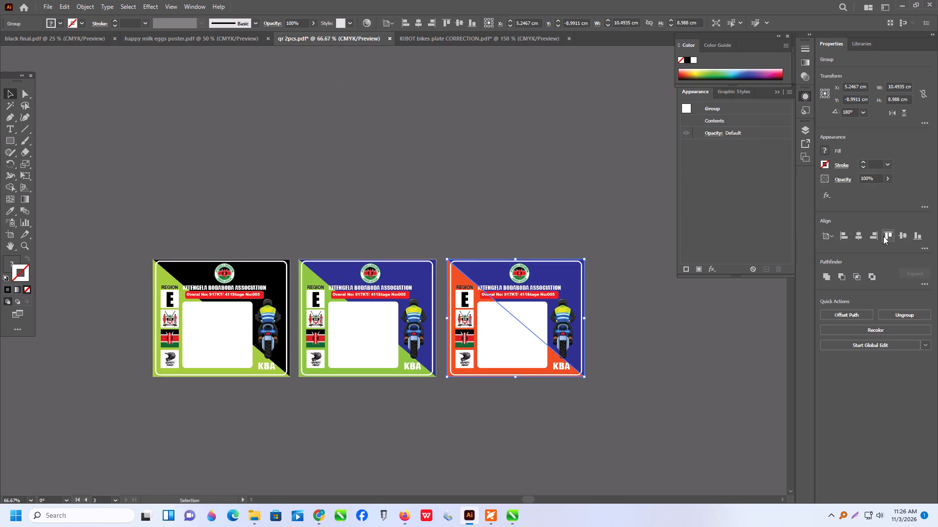
click(578, 227)
Ungroup the foreground artwork of the orange-blue plate on the third artboard, leaving its background triangles alone.
alt+scroll(575, 294, up, 1)
scroll(498, 283, down, 2)
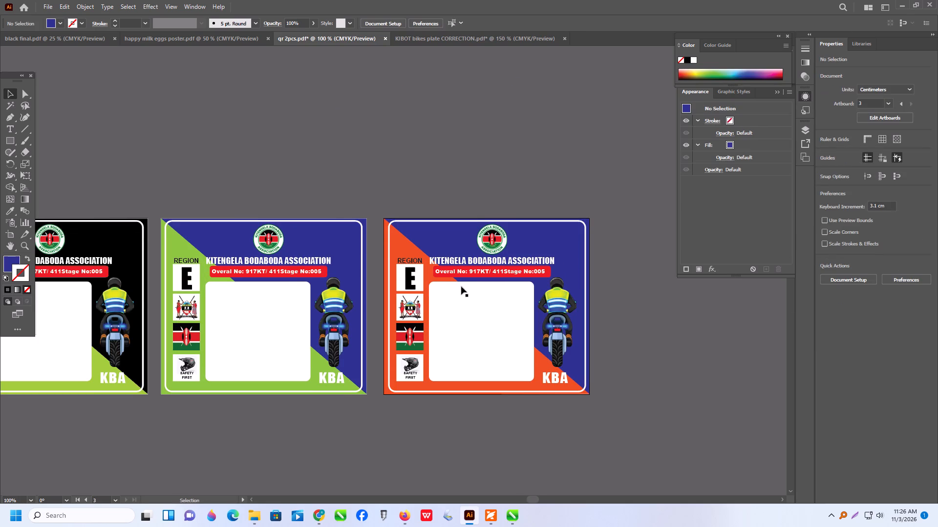
scroll(470, 295, down, 3)
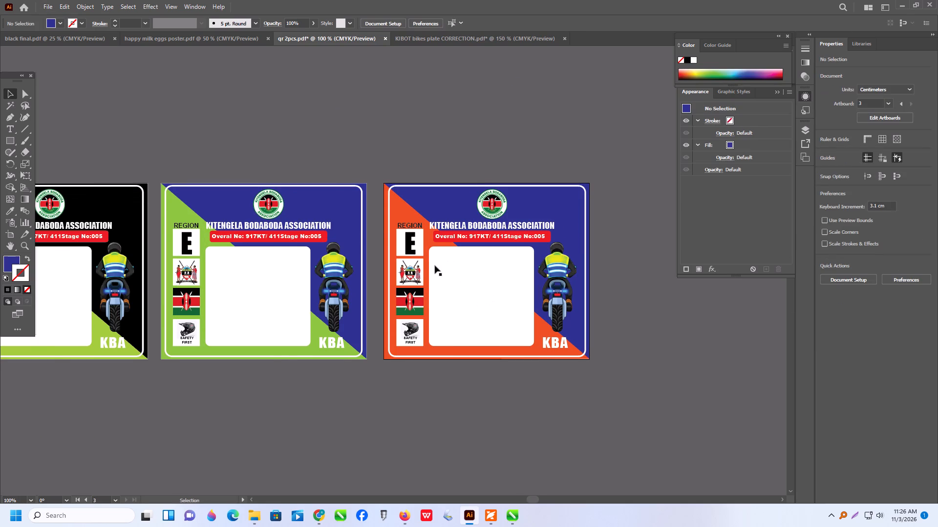
alt+scroll(438, 261, up, 1)
alt+scroll(415, 223, up, 1)
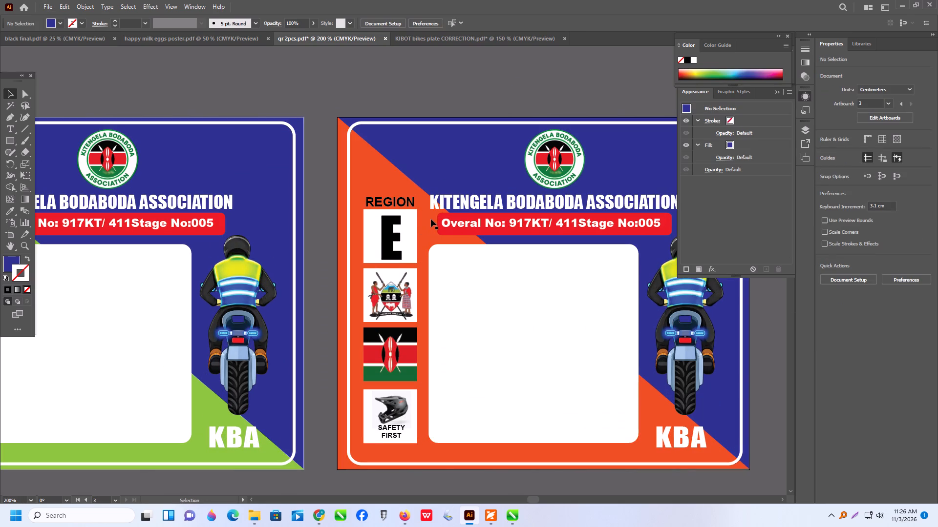
click(458, 228)
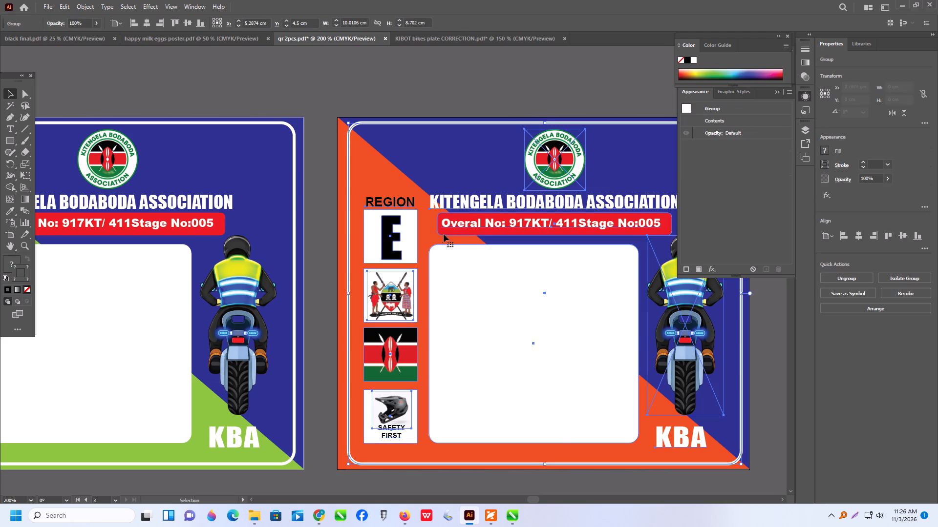
click(444, 234)
right_click(444, 231)
click(489, 362)
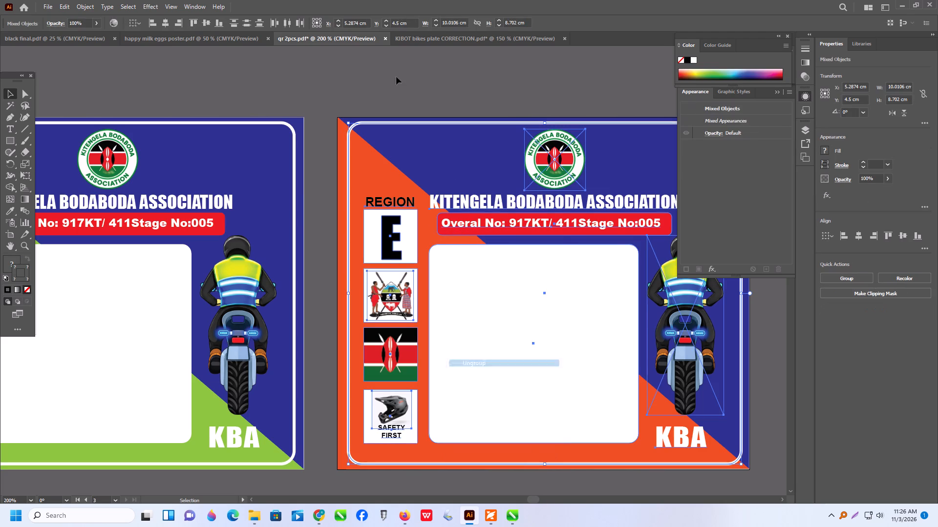
click(400, 80)
Ungroup the third plate's title and number bar, and separate the red bar from its "Overal No" text.
click(444, 232)
right_click(445, 230)
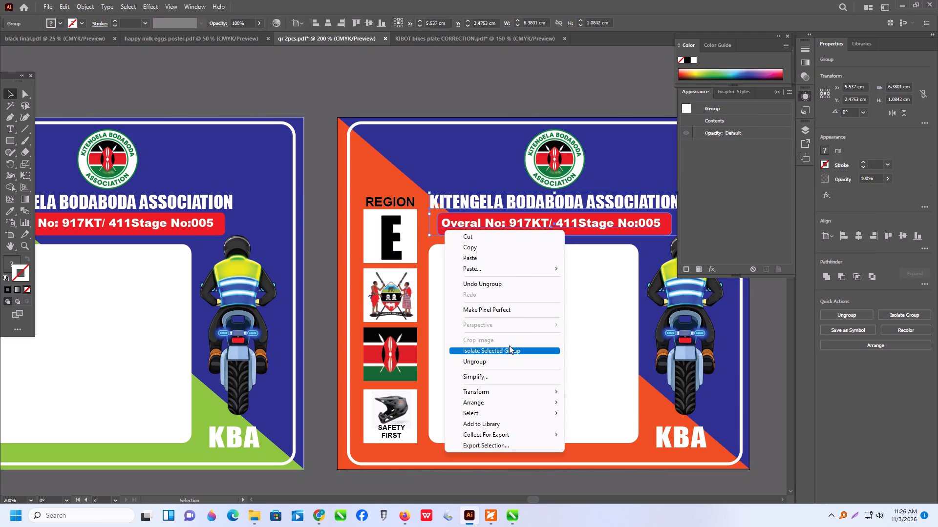
click(498, 361)
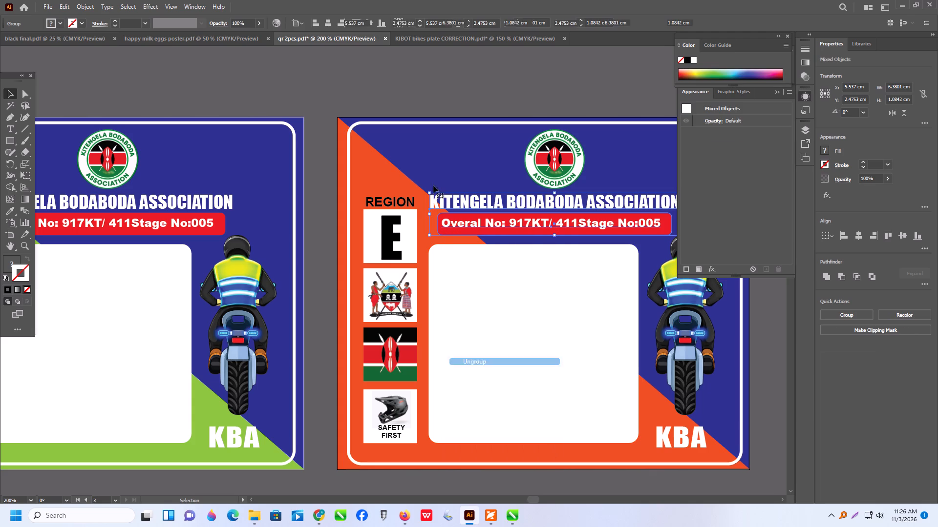
click(438, 99)
click(444, 231)
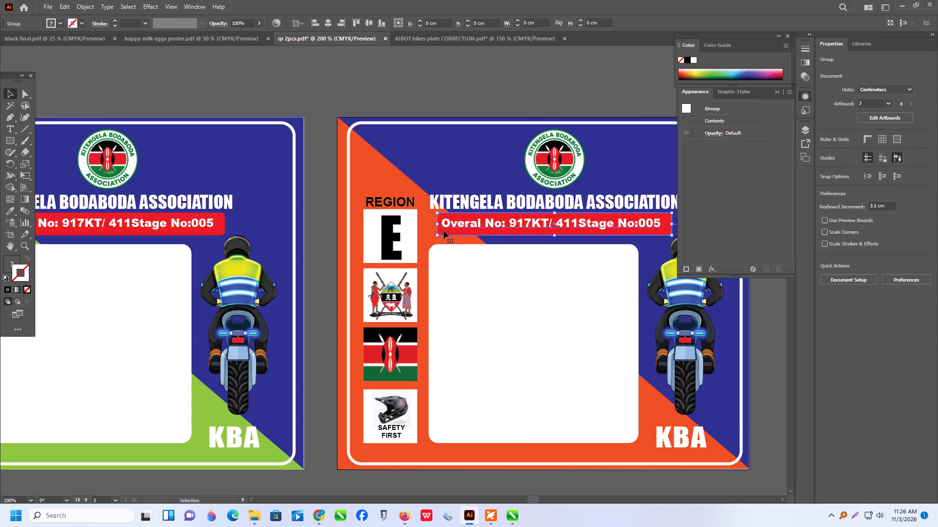
right_click(581, 217)
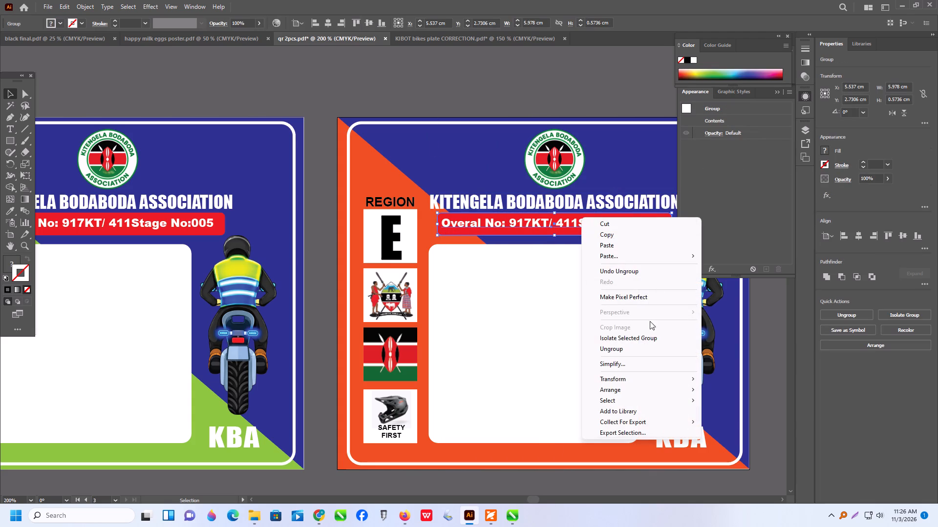
click(618, 352)
click(469, 95)
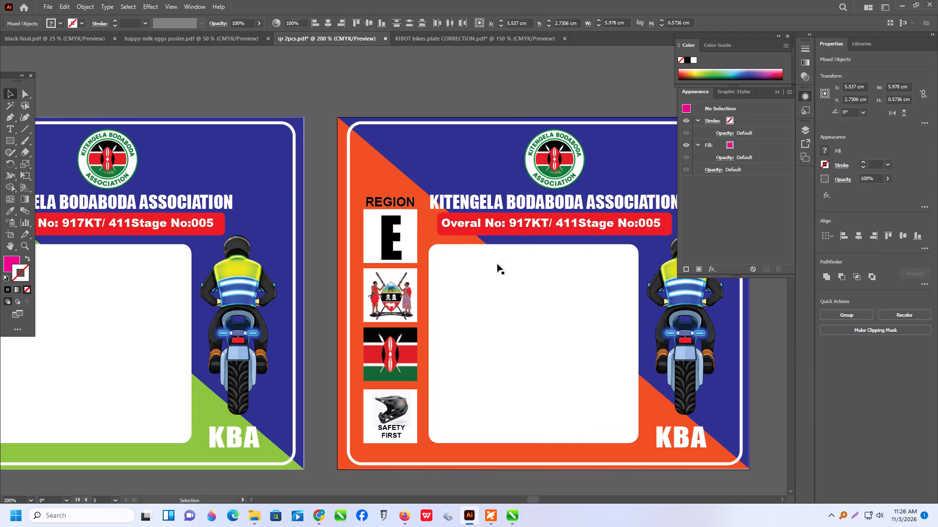
Give the red number bar on the third plate a 1 pt white (FFFFFF) stroke.
click(444, 232)
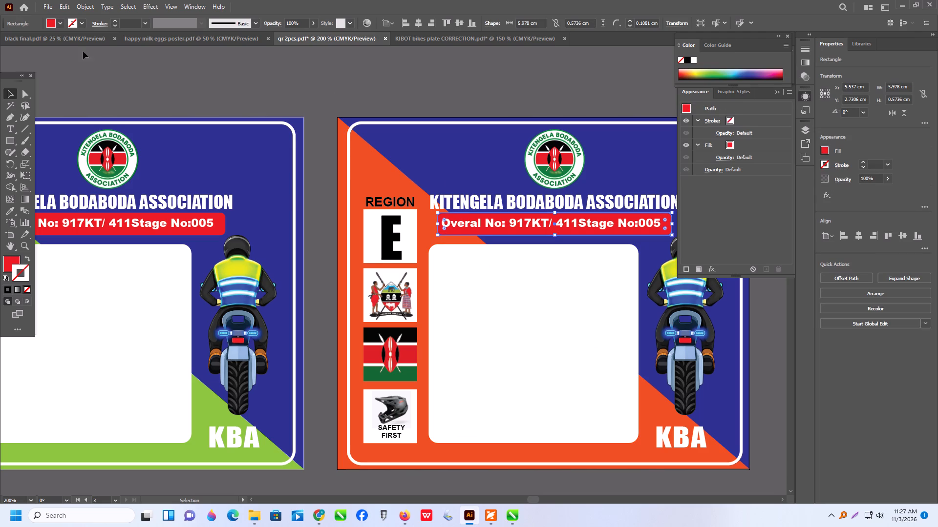
click(862, 161)
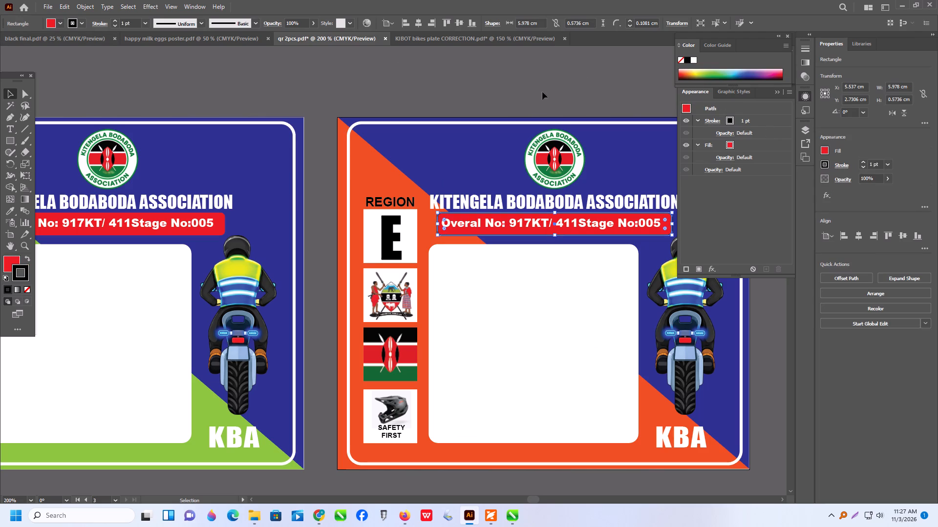
click(493, 79)
alt+scroll(418, 228, up, 2)
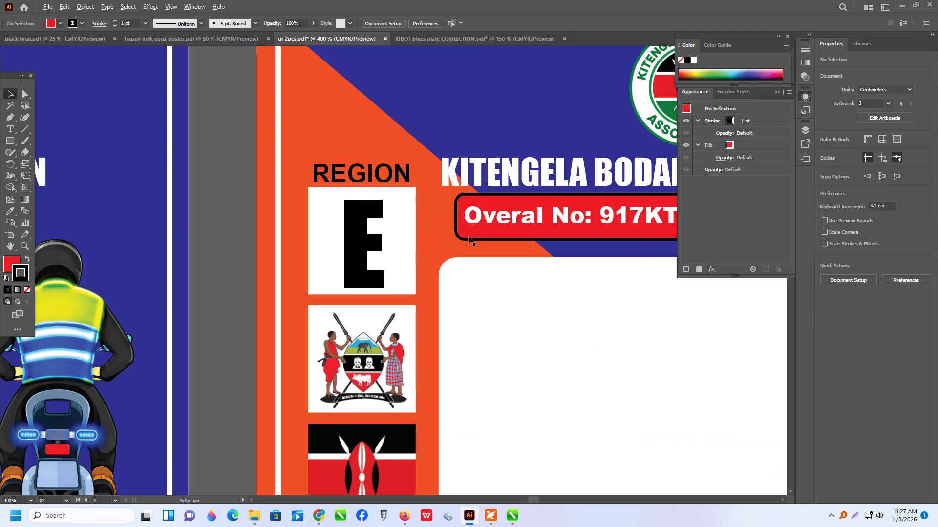
click(471, 235)
triple_click(23, 277)
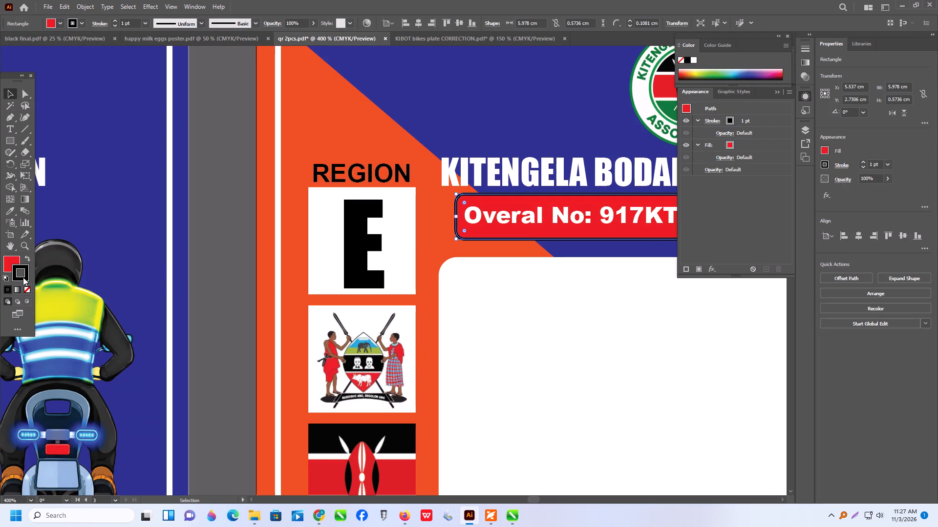
drag(75, 380, 53, 352)
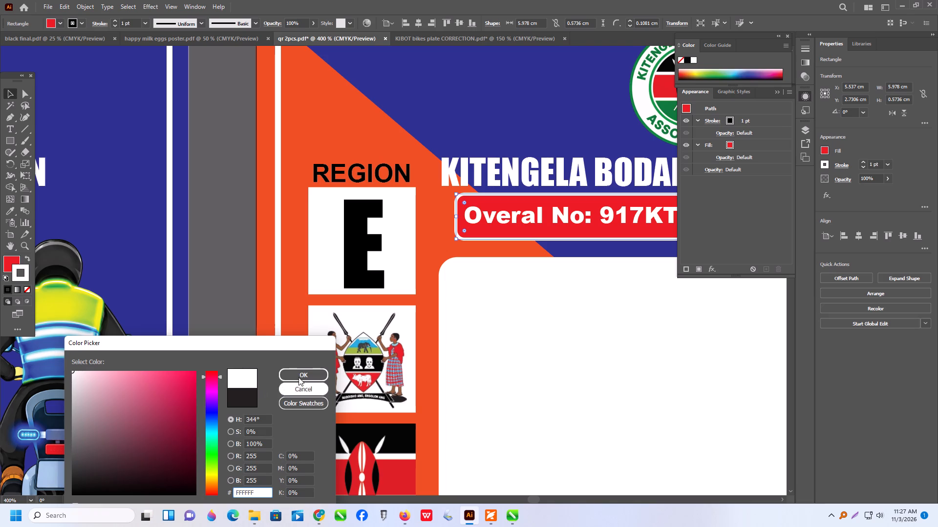
click(298, 374)
click(221, 258)
alt+scroll(201, 318, down, 2)
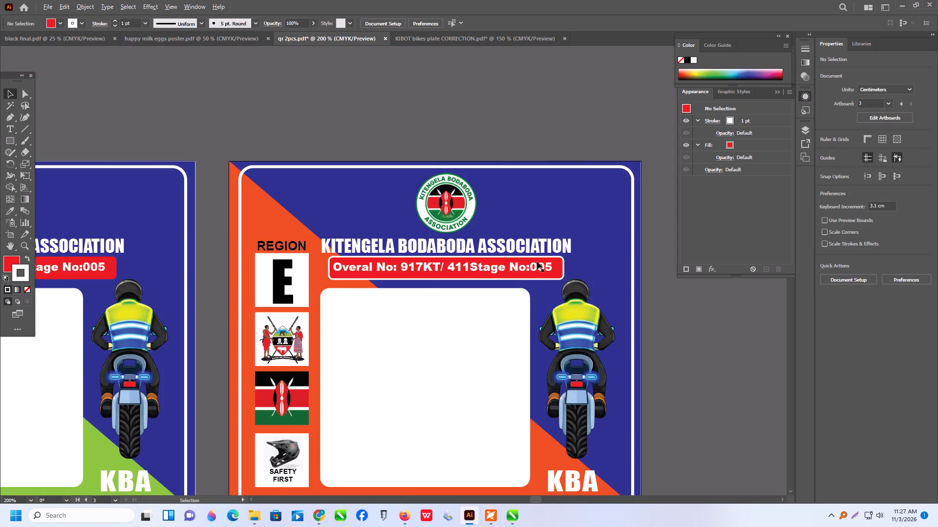
Align the orange-blue background group to the right and top edges of the third artboard.
click(638, 166)
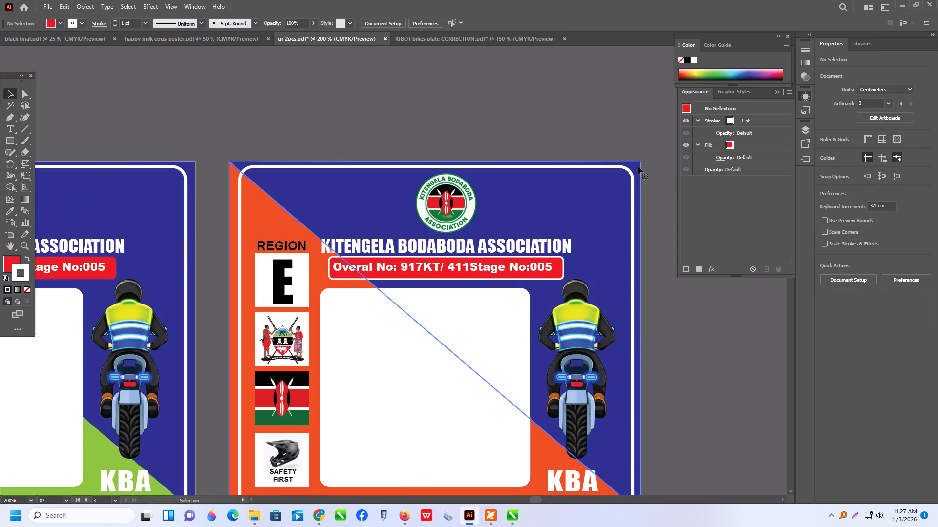
click(876, 237)
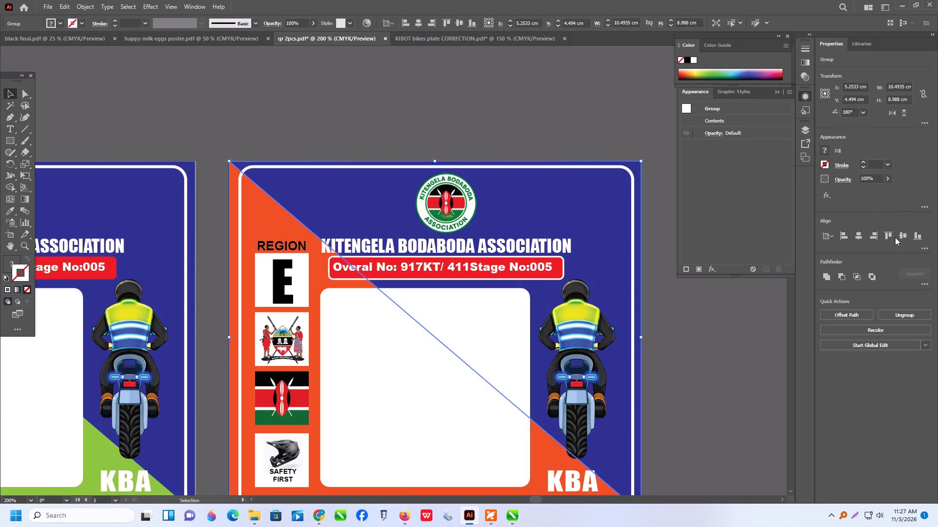
click(888, 235)
click(551, 124)
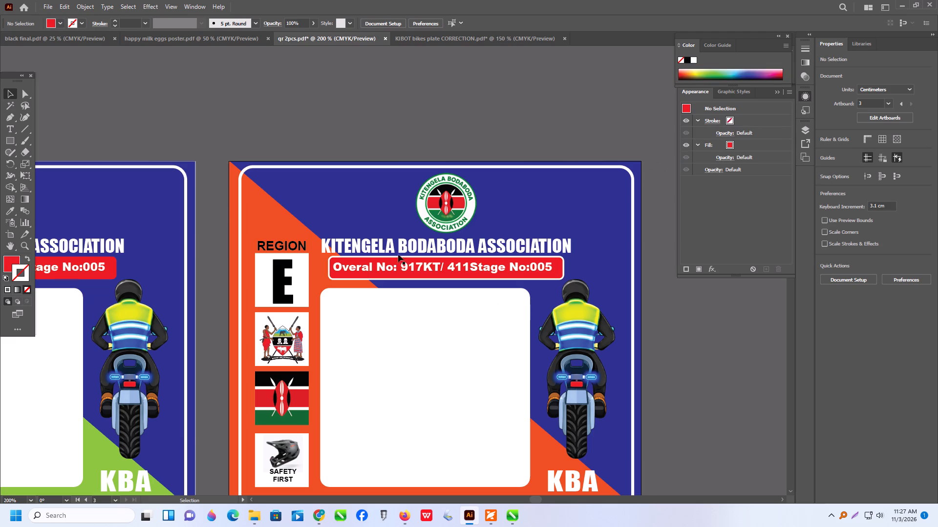
Draw a downward-pointing Pen tool triangle across the third artboard's full top edge, about 10.5 cm wide and 5.3 cm high.
click(12, 117)
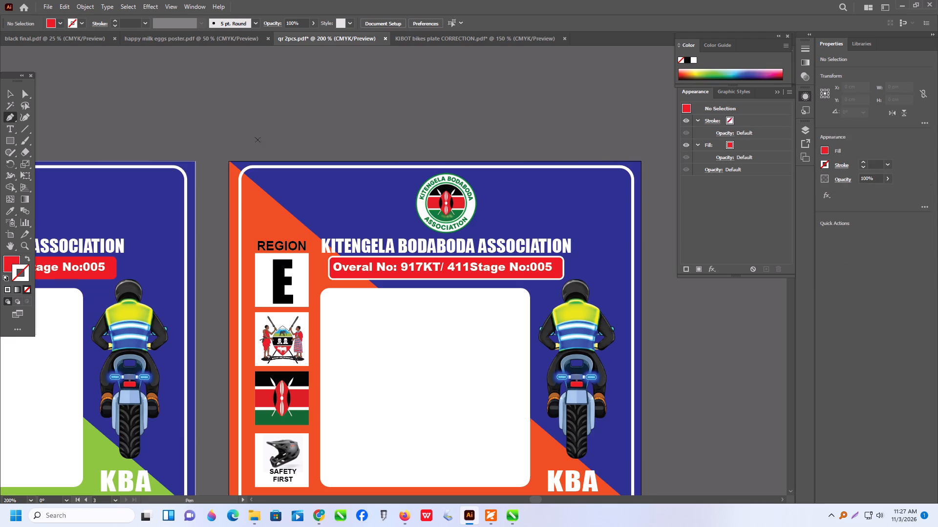
click(230, 160)
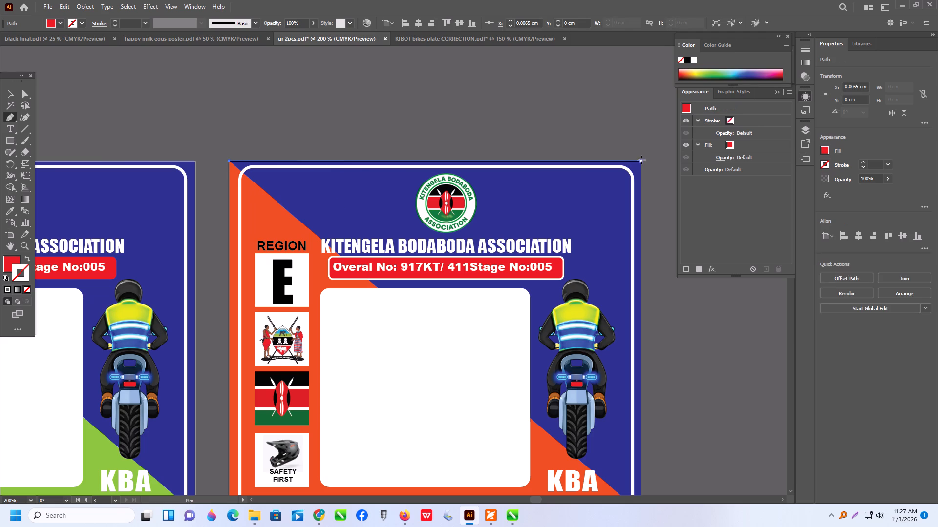
click(640, 160)
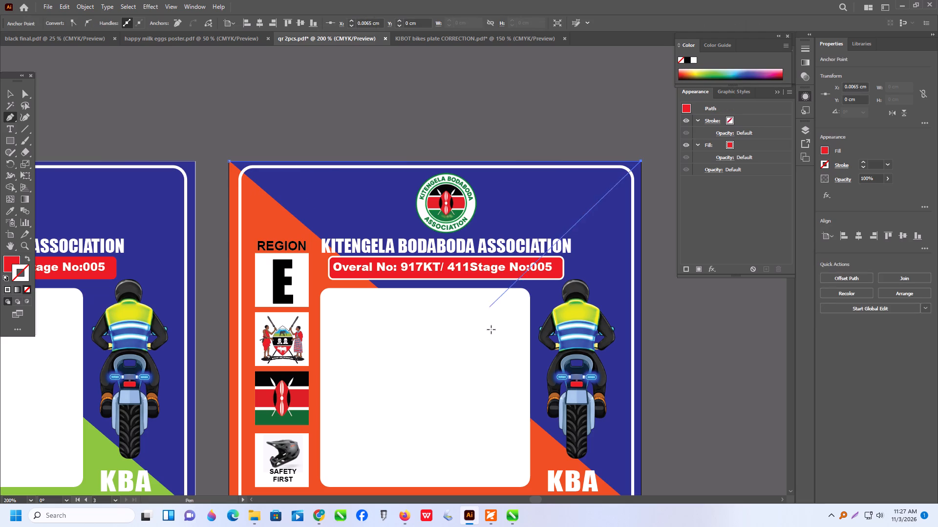
click(467, 370)
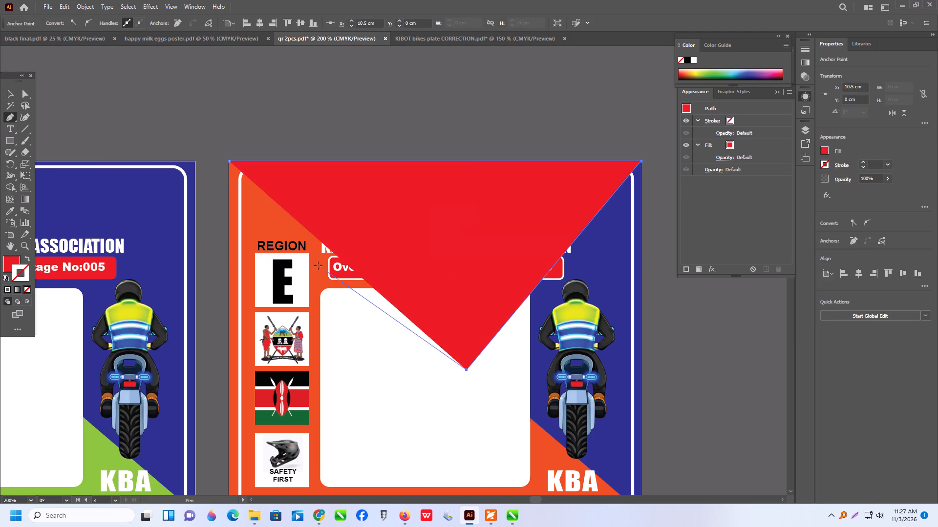
click(229, 162)
click(6, 91)
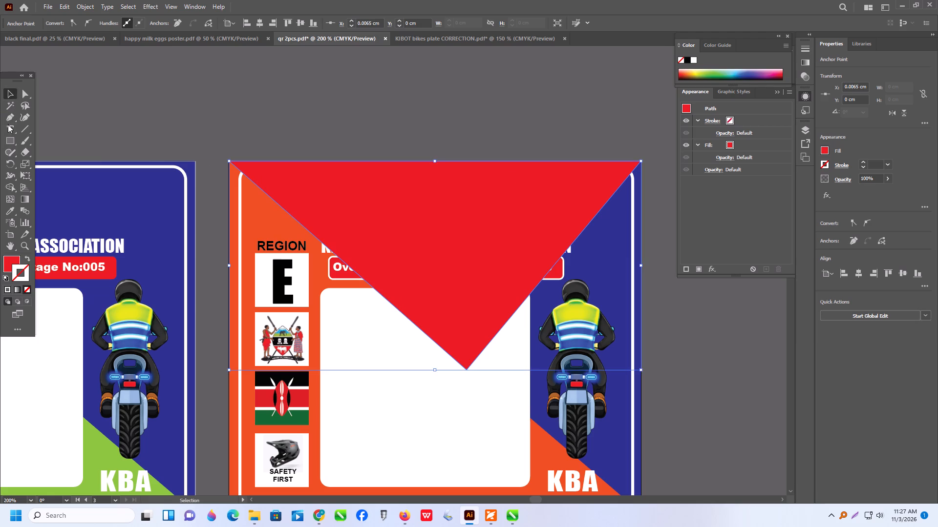
Fill the new triangle with the light green sampled from the second plate's background.
click(8, 212)
click(103, 452)
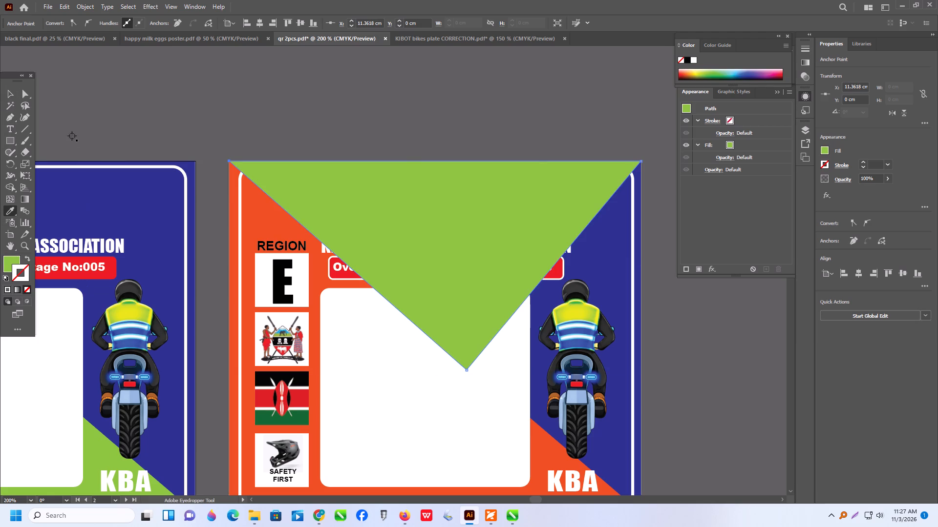
click(10, 93)
Move the green triangle up clear of the third plate, exposing the logo and title.
scroll(234, 158, down, 4)
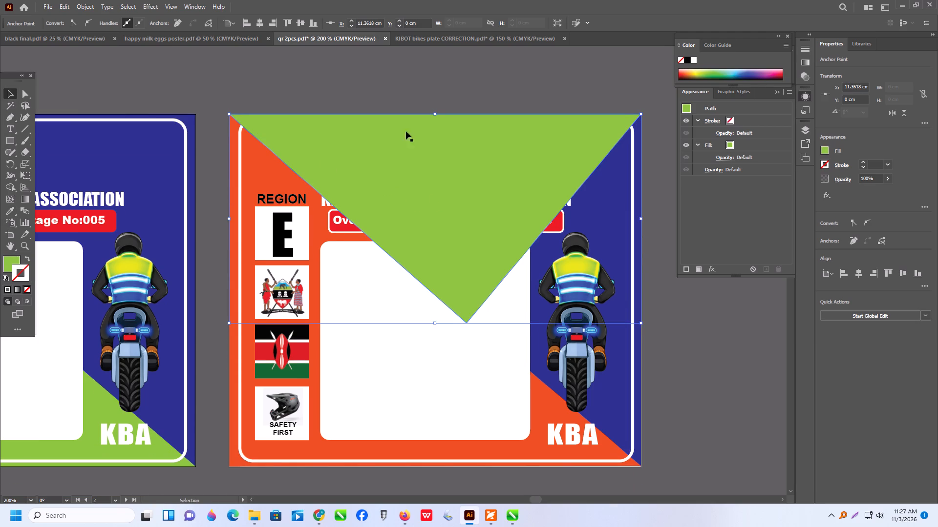
scroll(438, 113, up, 2)
drag(451, 219, 438, 63)
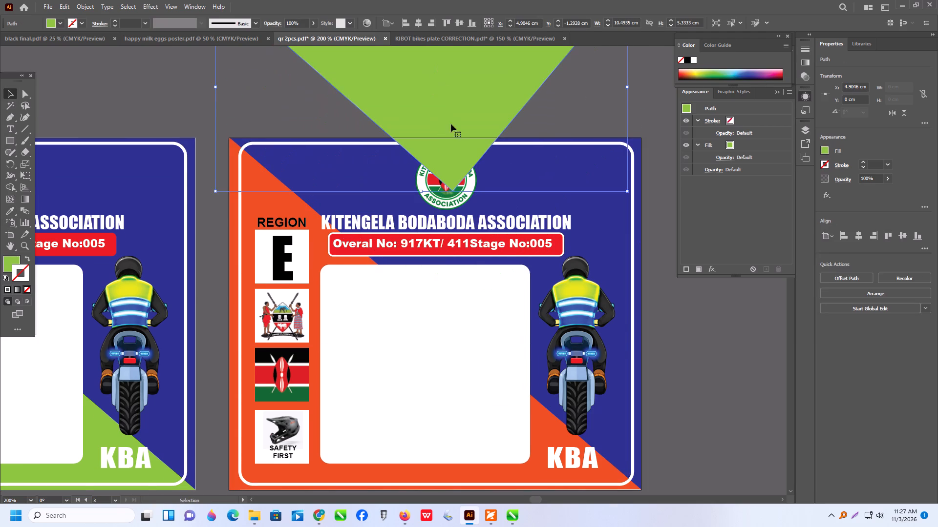
scroll(434, 198, up, 7)
drag(437, 202, 422, 83)
Group the third plate's logo, association title, number text and red bar, and bring the group to the front.
click(440, 251)
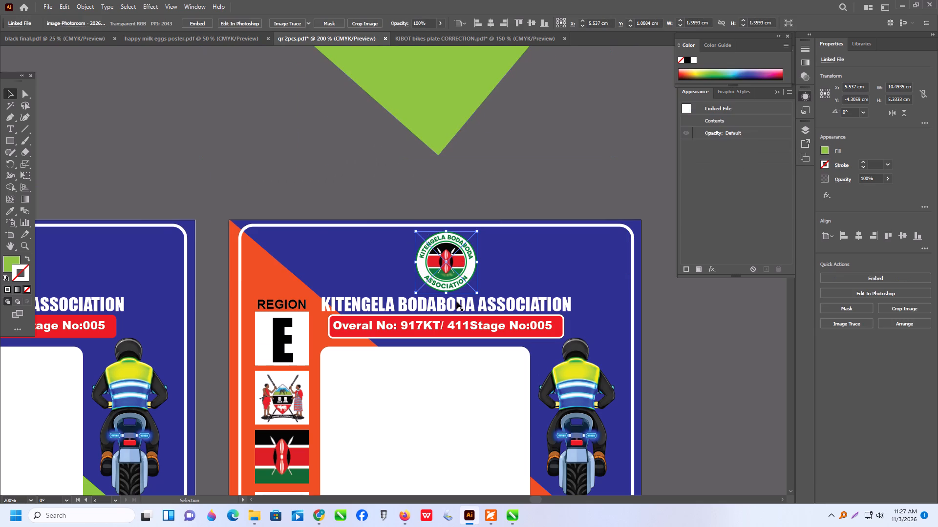
shift+click(430, 306)
shift+click(417, 328)
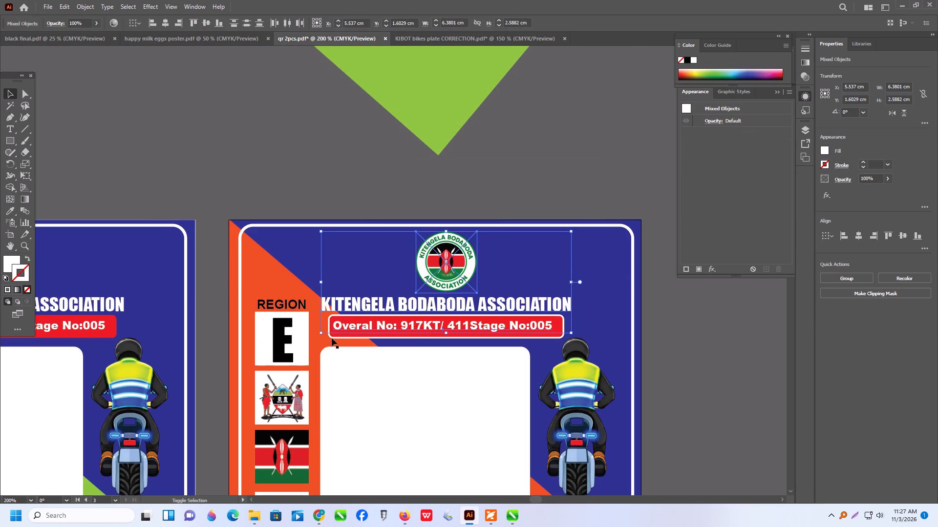
shift+click(332, 338)
key(ctrl+g)
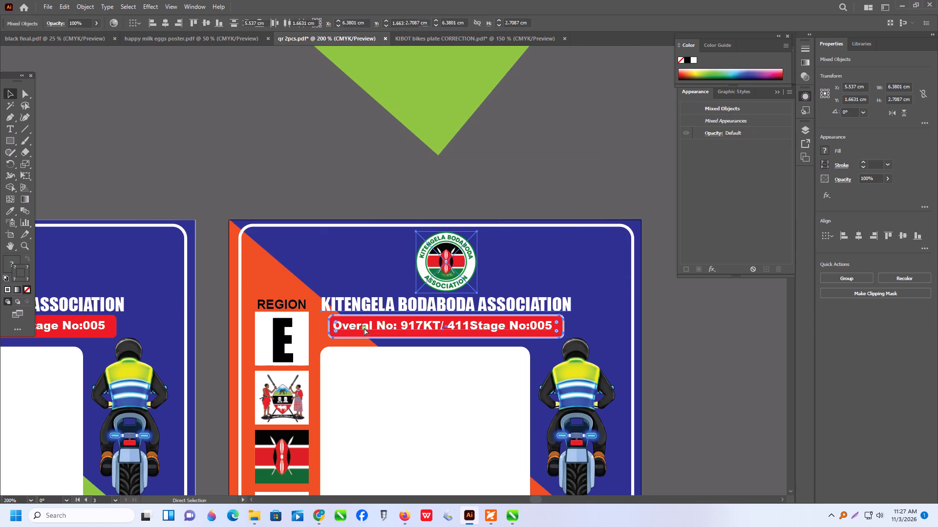
right_click(456, 254)
click(489, 424)
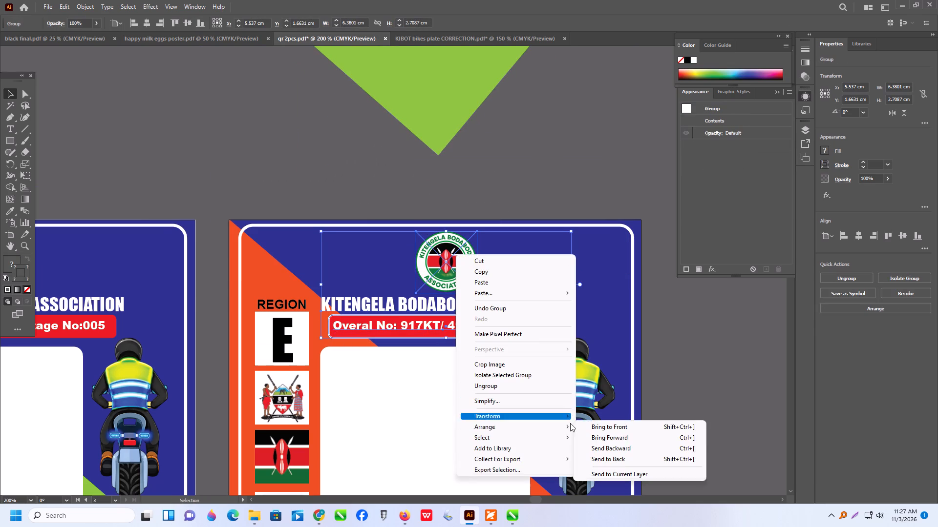
click(623, 429)
Move the green triangle back down onto the third plate, behind the logo, title and number bar.
drag(463, 94, 474, 252)
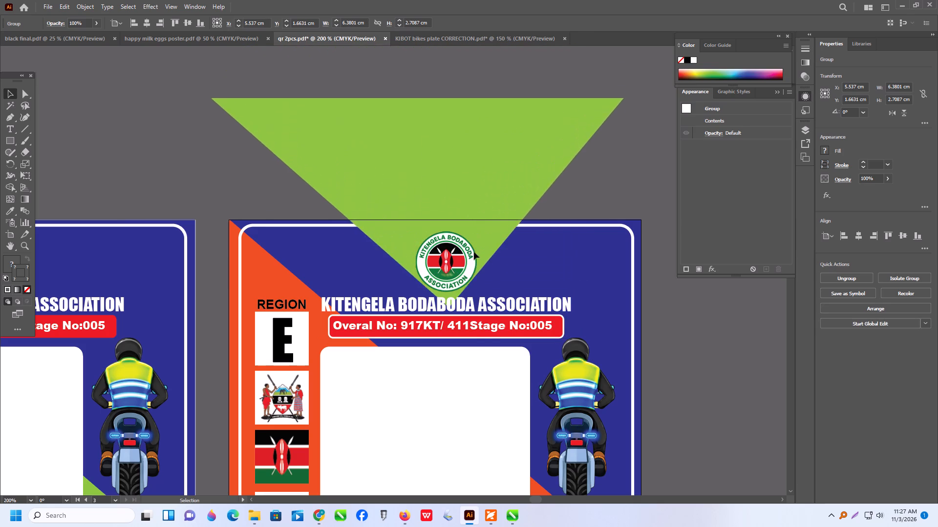
drag(474, 252, 474, 330)
Bring the third plate's white panel, motorcyclist, REGION label, white letter square, emblem, flag and helmet to the front.
scroll(469, 304, down, 5)
click(472, 367)
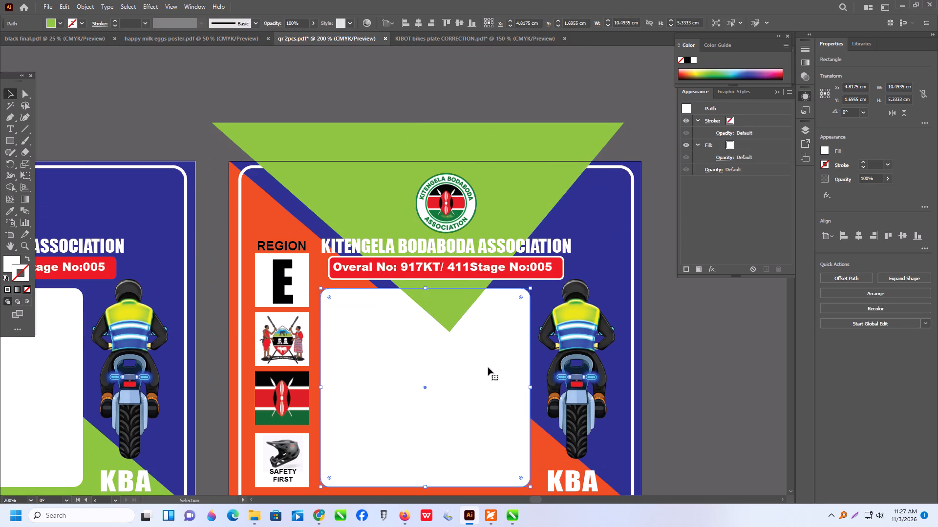
shift+click(571, 341)
shift+click(287, 273)
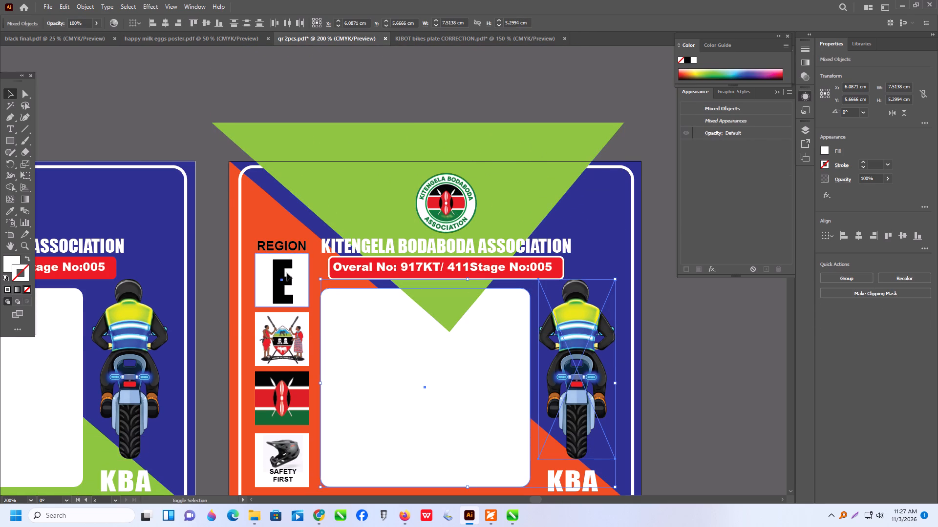
shift+click(287, 243)
shift+click(289, 345)
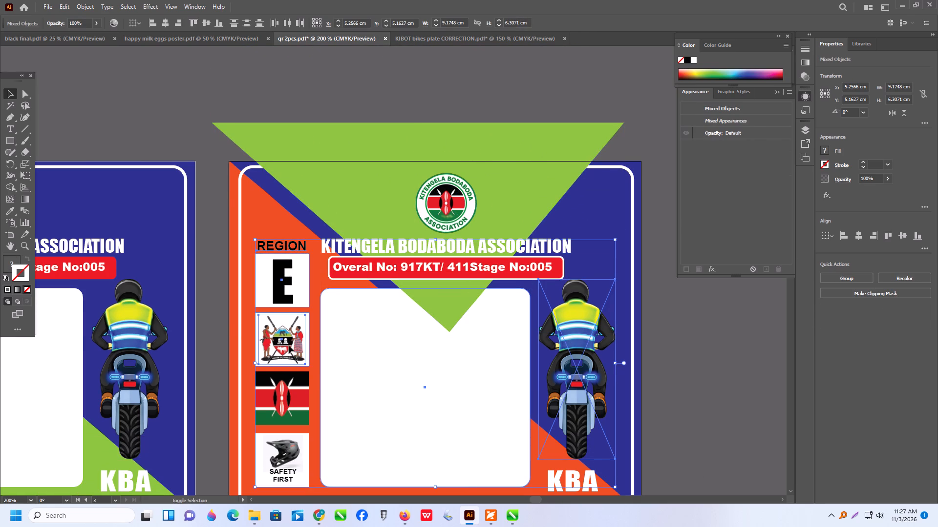
shift+click(284, 394)
shift+click(287, 462)
right_click(288, 461)
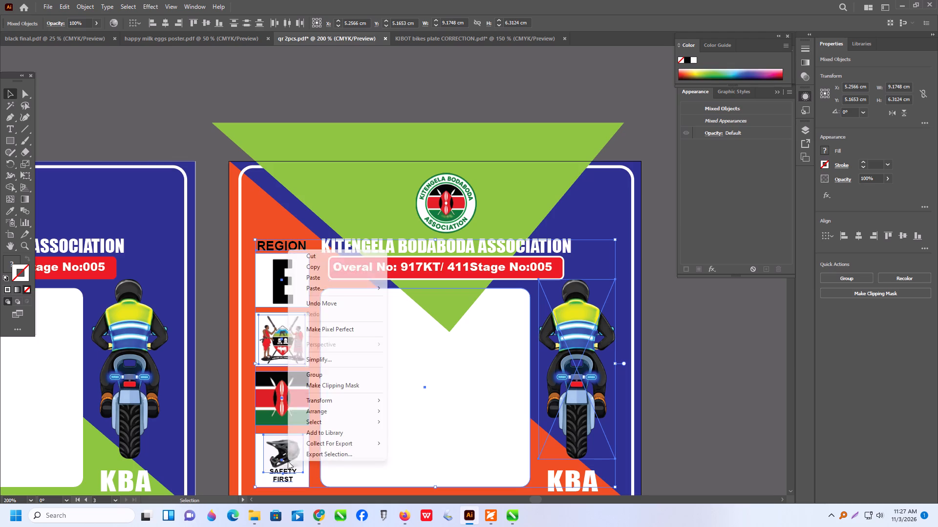
click(325, 410)
click(477, 414)
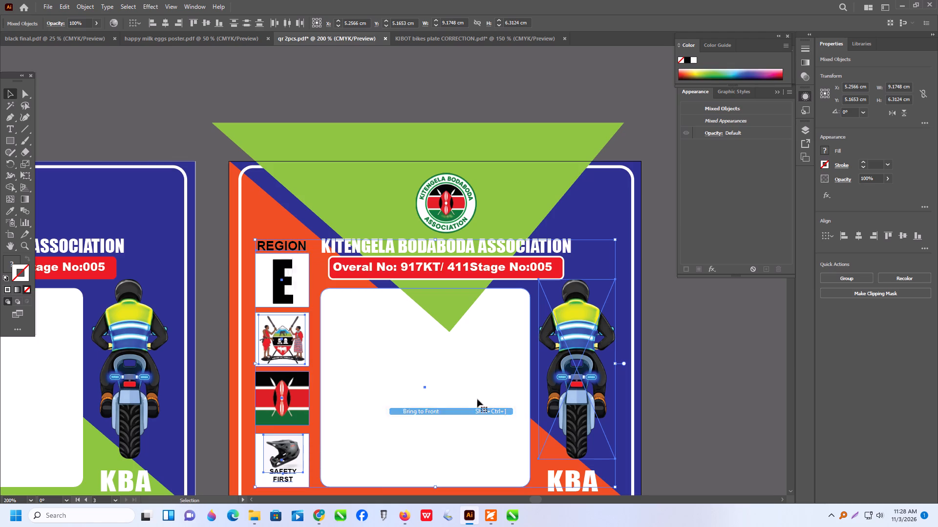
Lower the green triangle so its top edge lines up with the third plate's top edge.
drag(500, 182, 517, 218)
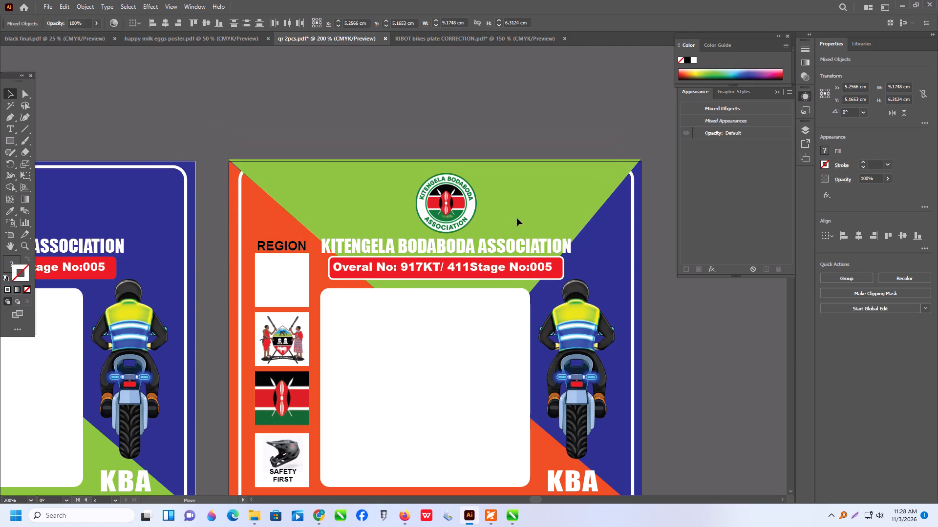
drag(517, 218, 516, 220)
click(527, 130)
Delete the green triangle from the third plate.
scroll(531, 119, down, 6)
scroll(403, 198, down, 1)
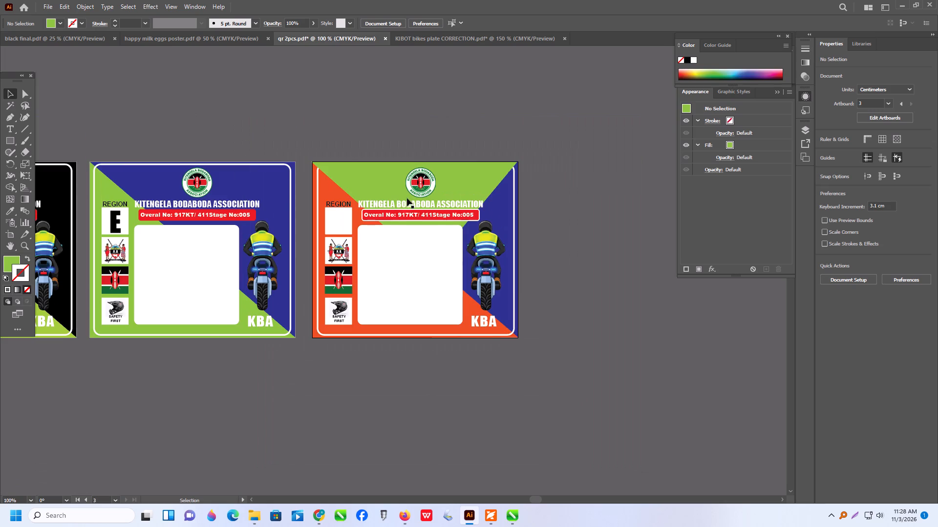
scroll(407, 198, down, 2)
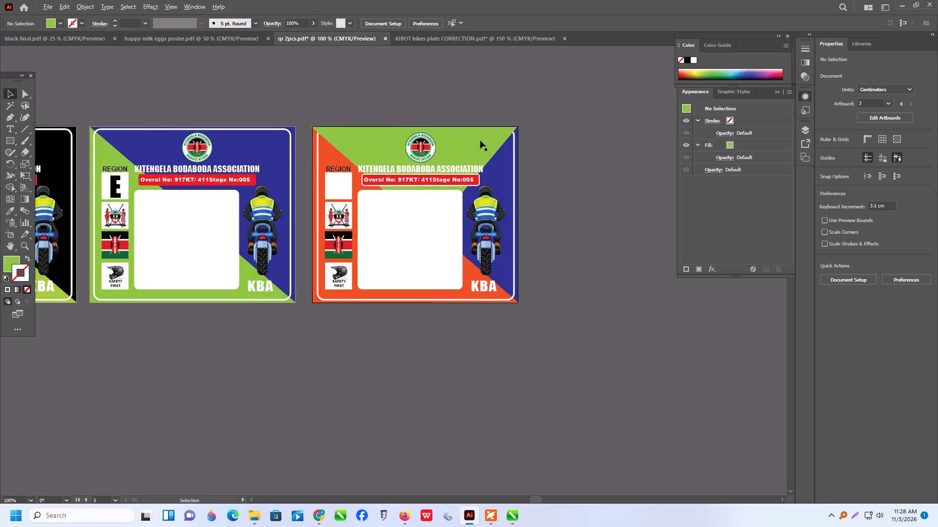
click(493, 136)
key(Delete)
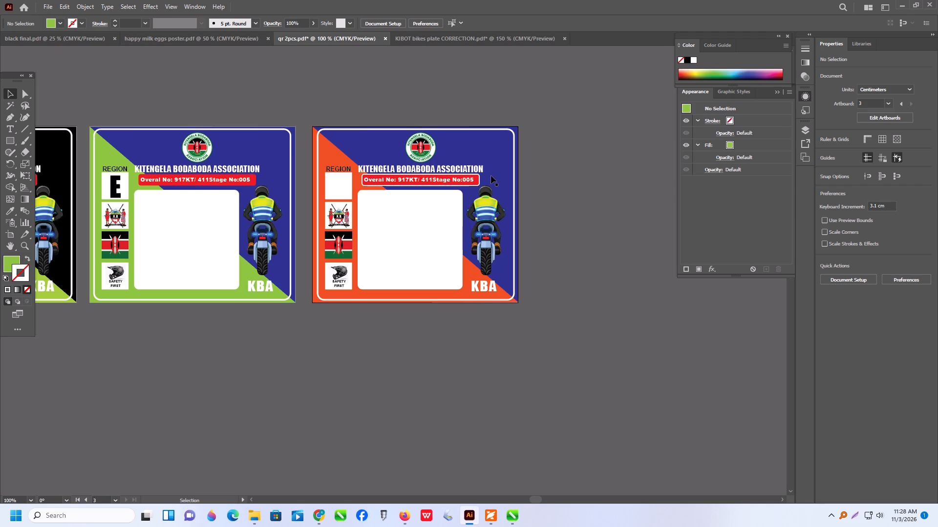
alt+scroll(489, 191, down, 2)
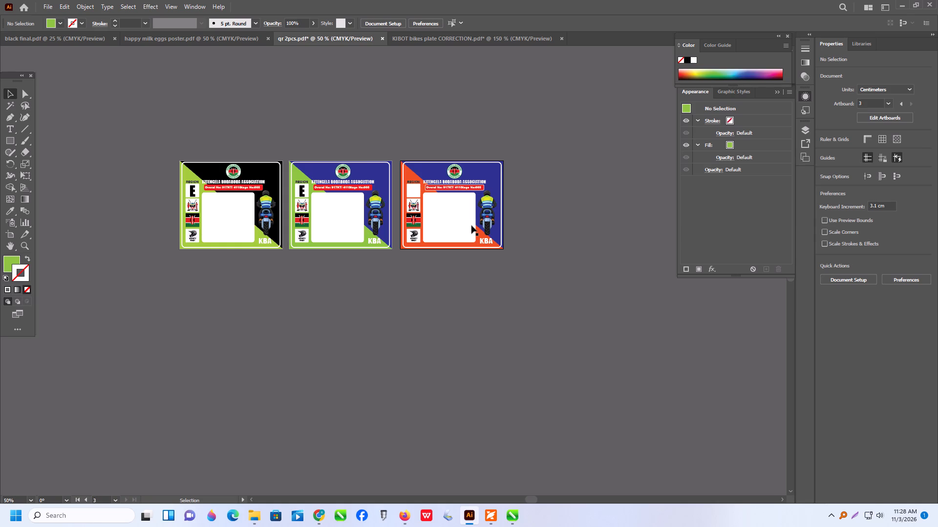
Close the "KIBOT bikes plate CORRECTION" document.
click(563, 39)
click(519, 269)
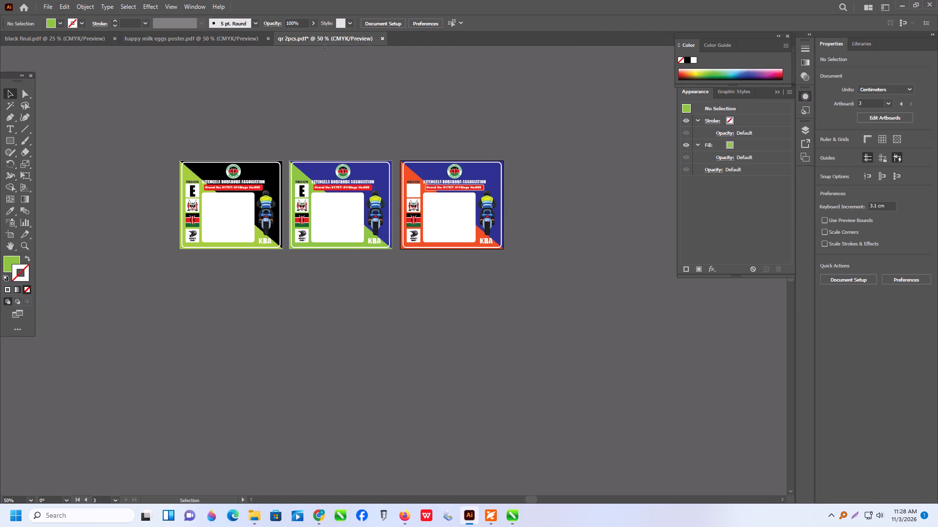
Switch to the "happy milk eggs poster" document.
click(204, 41)
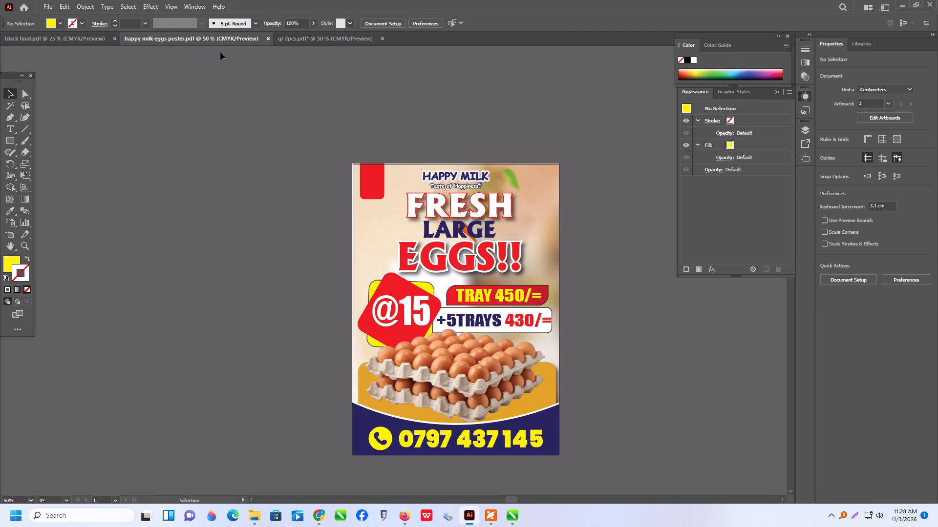
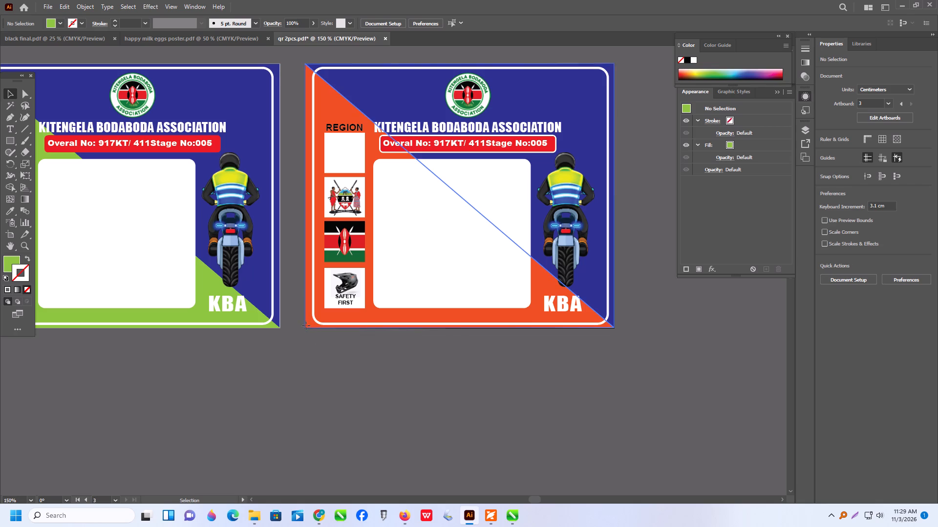
Ungroup the third plate's blue and orange background artwork so its shapes can be selected separately.
right_click(312, 319)
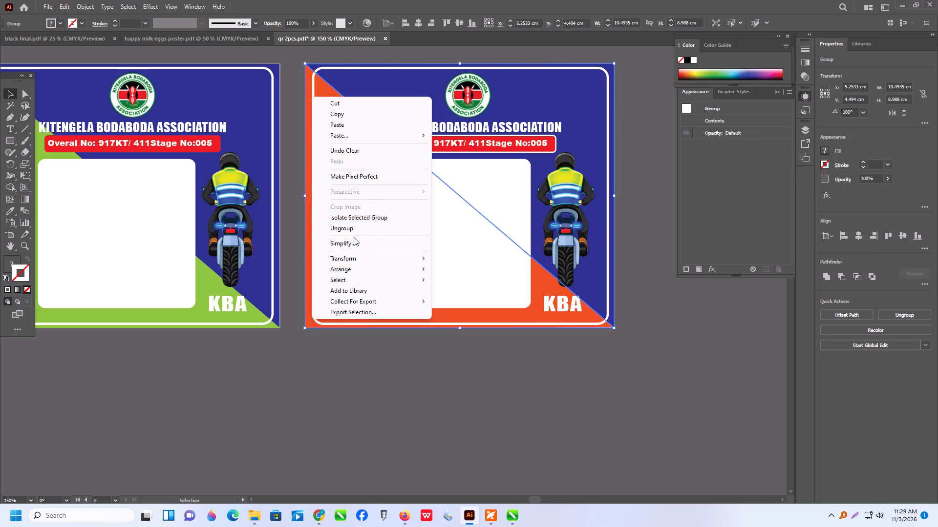
click(357, 231)
click(364, 344)
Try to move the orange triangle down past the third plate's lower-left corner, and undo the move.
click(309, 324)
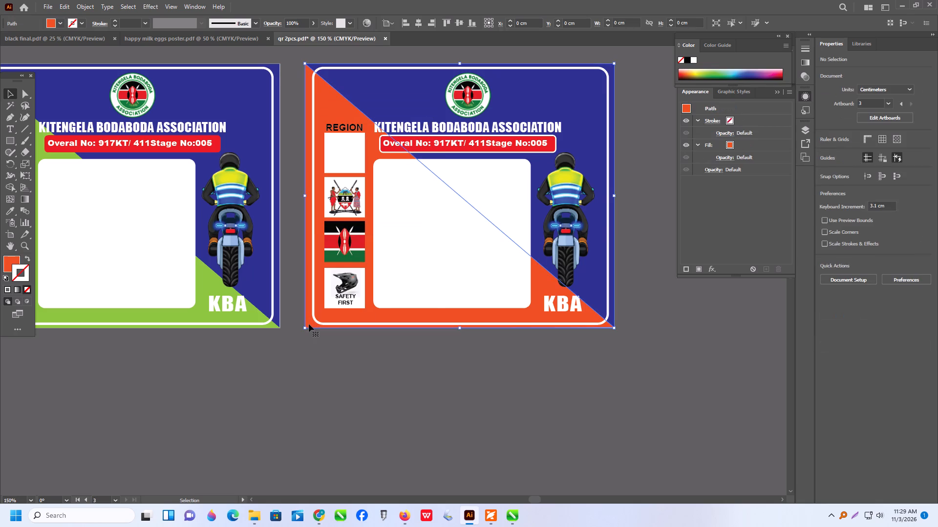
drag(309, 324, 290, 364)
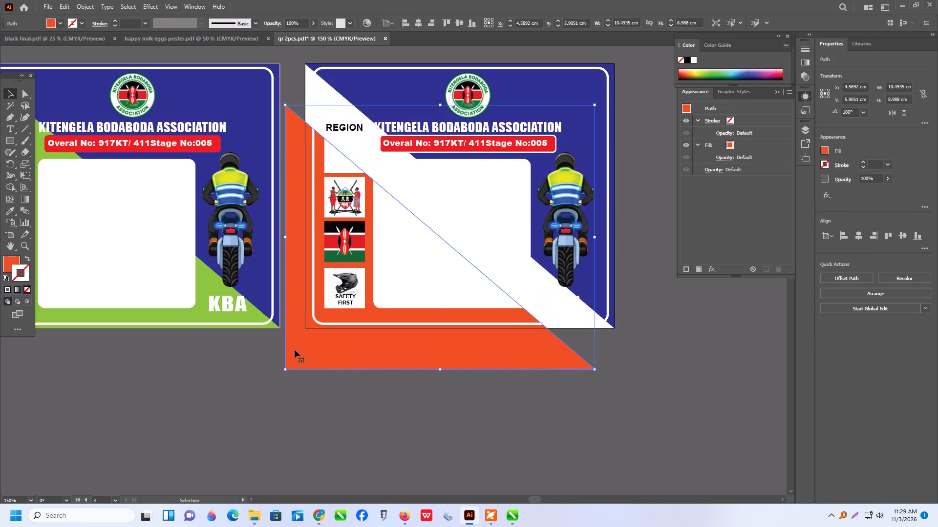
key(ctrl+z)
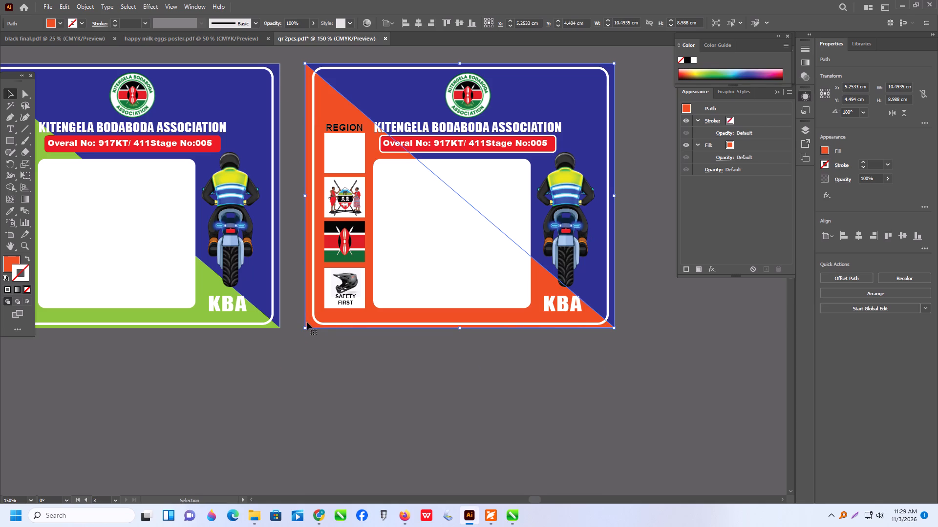
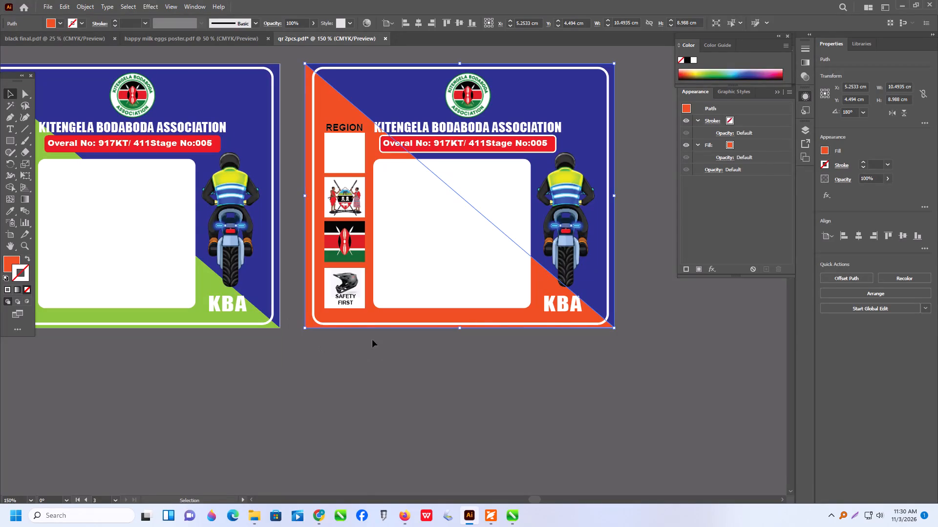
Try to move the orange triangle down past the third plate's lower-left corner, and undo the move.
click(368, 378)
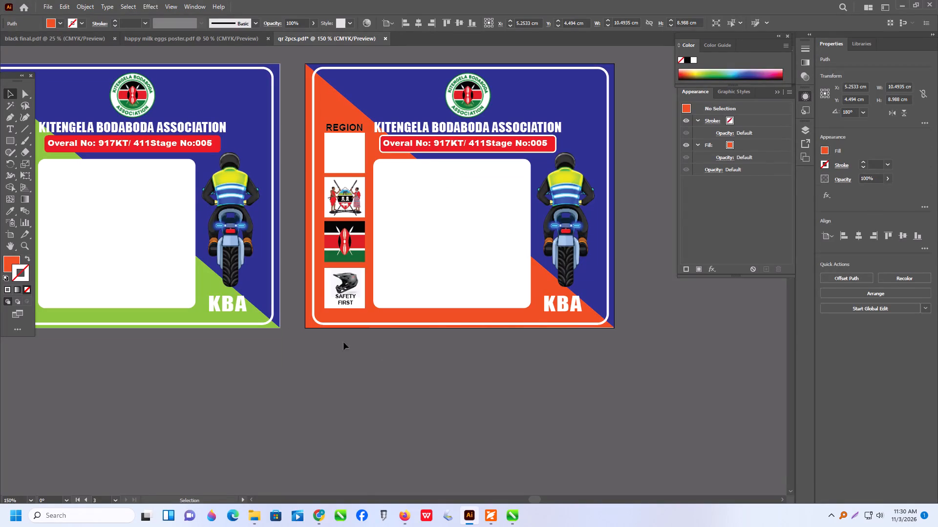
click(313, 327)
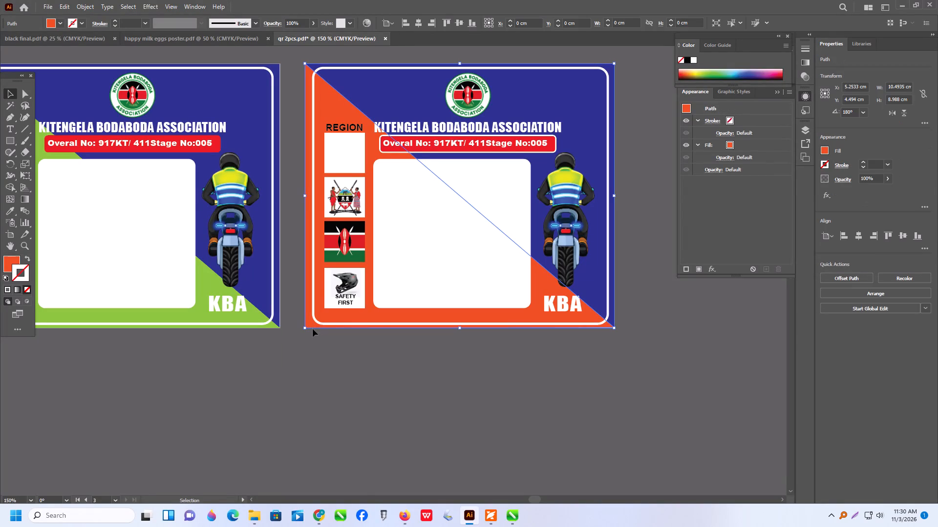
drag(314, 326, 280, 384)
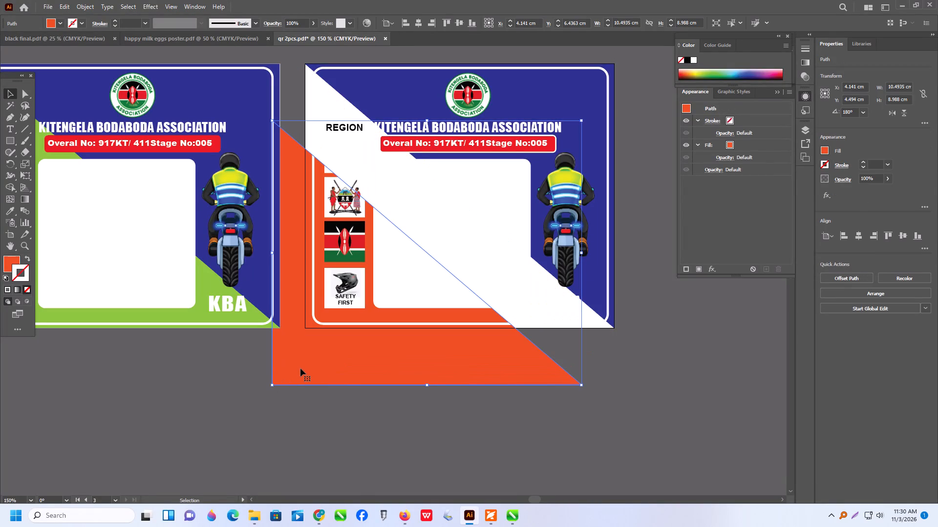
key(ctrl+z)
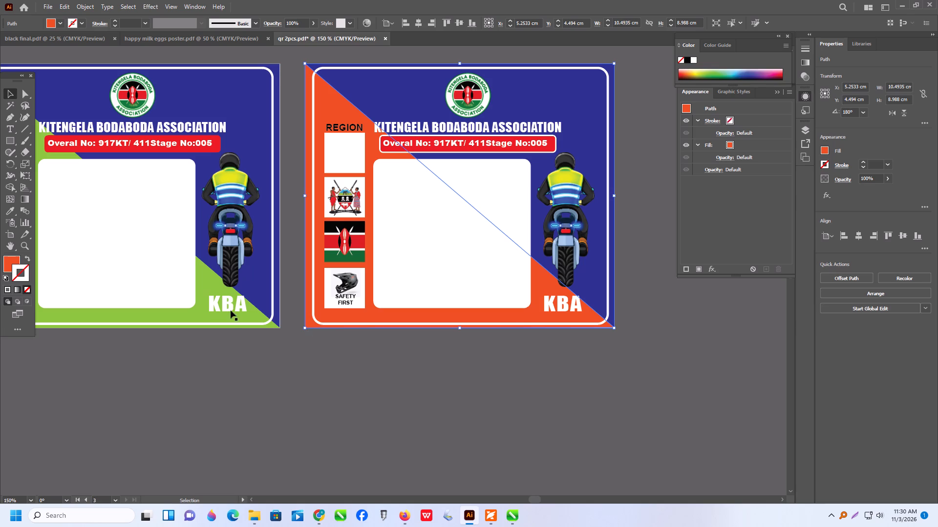
Start a new Pen path at the third plate's lower-left corner with nothing else selected.
click(13, 120)
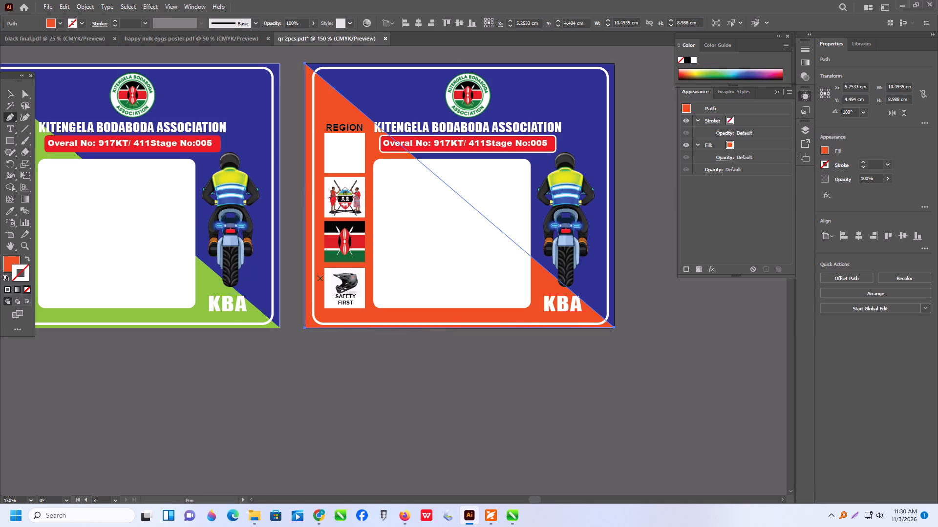
click(4, 94)
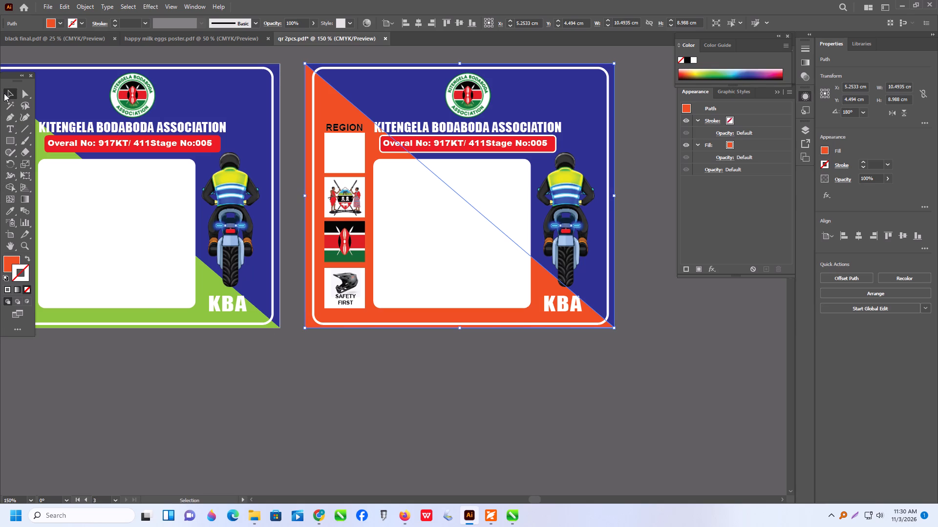
click(192, 360)
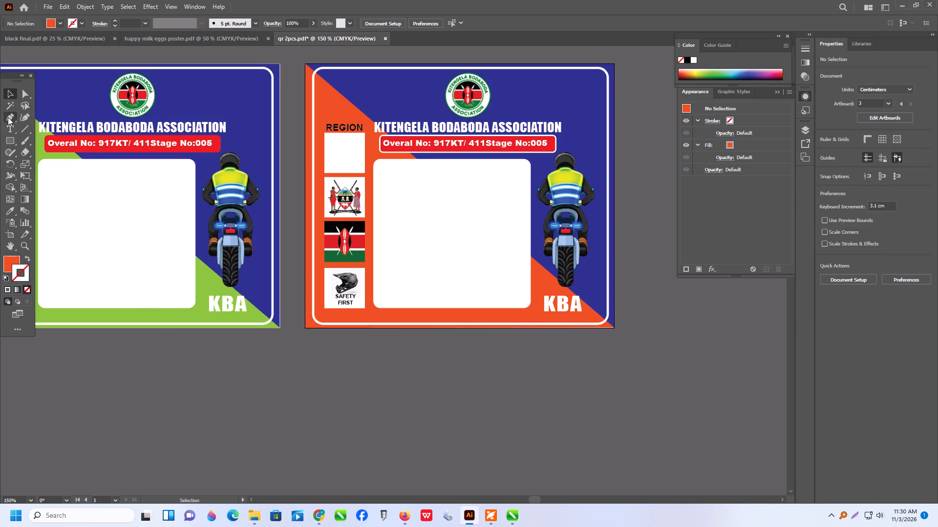
click(8, 117)
click(305, 327)
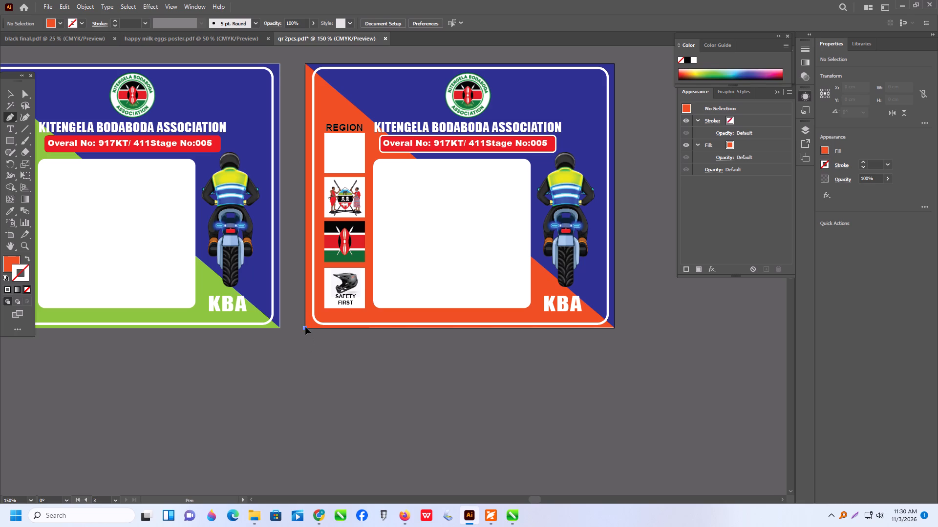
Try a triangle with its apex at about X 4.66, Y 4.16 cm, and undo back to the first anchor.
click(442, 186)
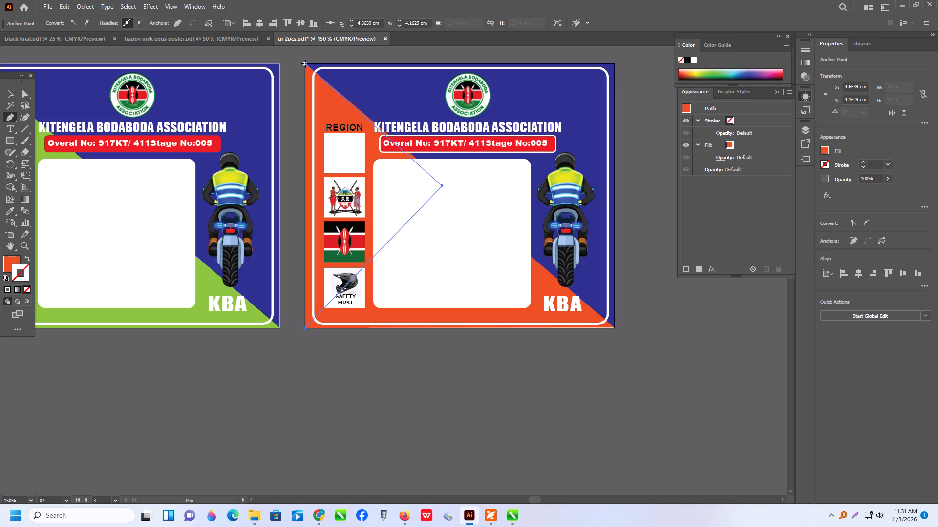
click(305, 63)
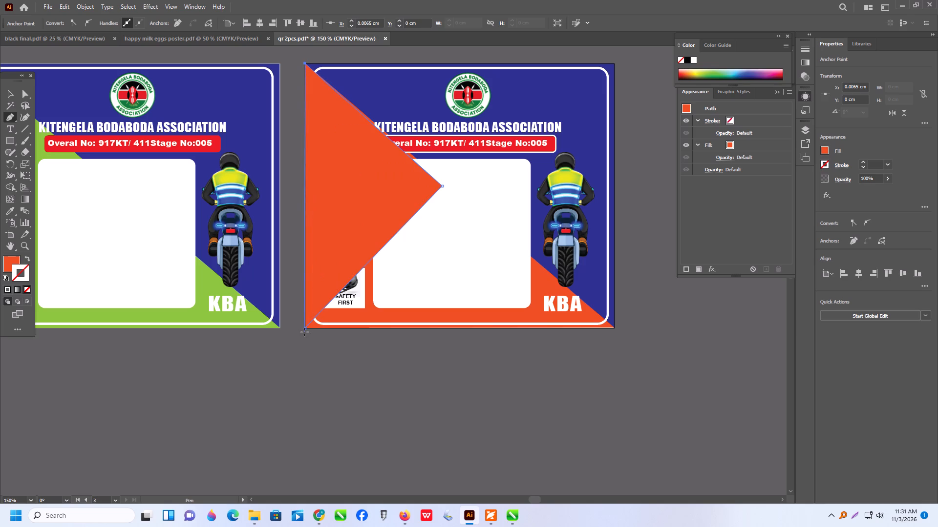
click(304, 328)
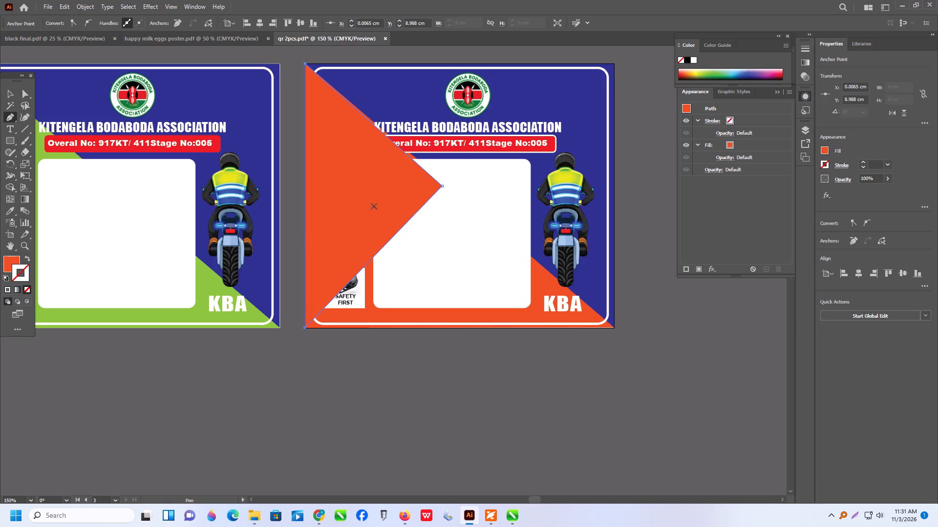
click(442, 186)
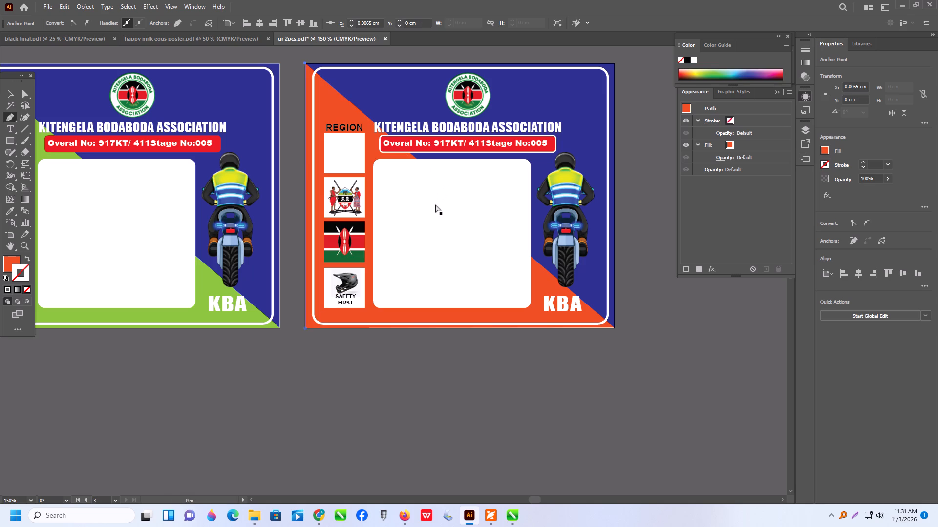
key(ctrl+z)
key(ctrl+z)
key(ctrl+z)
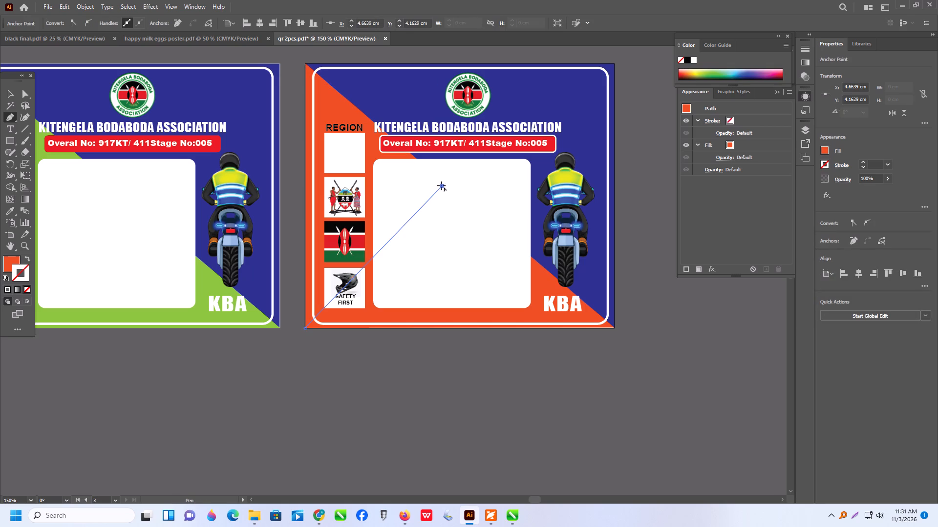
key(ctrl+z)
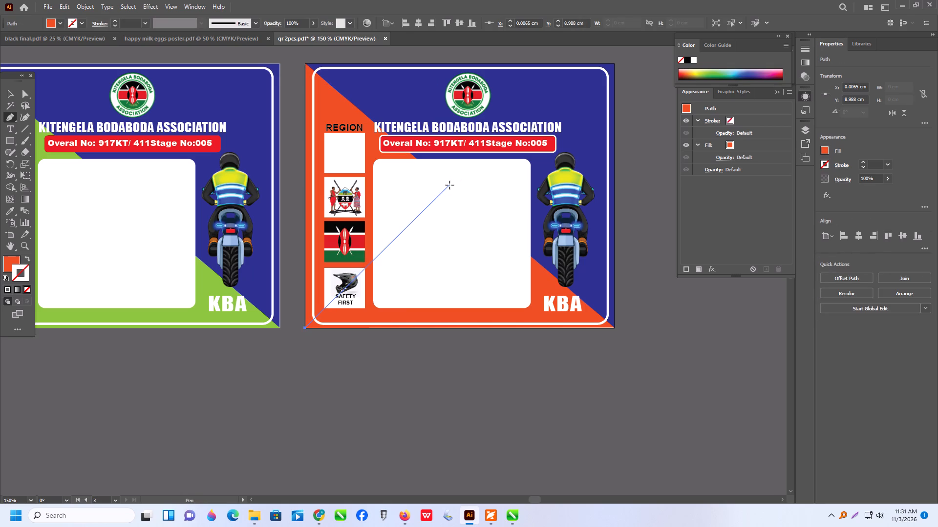
Complete the closed triangle with its apex at about X 4.91, Y 4.13 cm and another corner at the plate's upper-left corner.
click(449, 185)
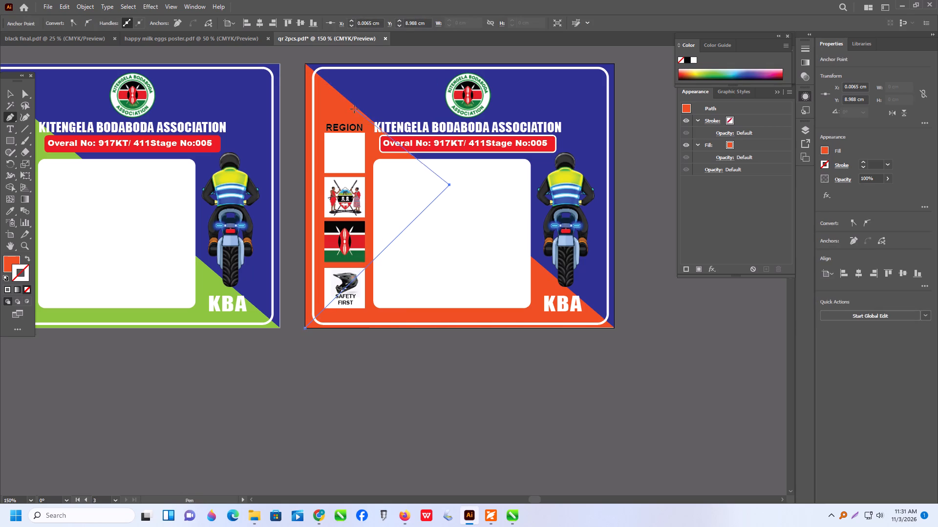
click(305, 63)
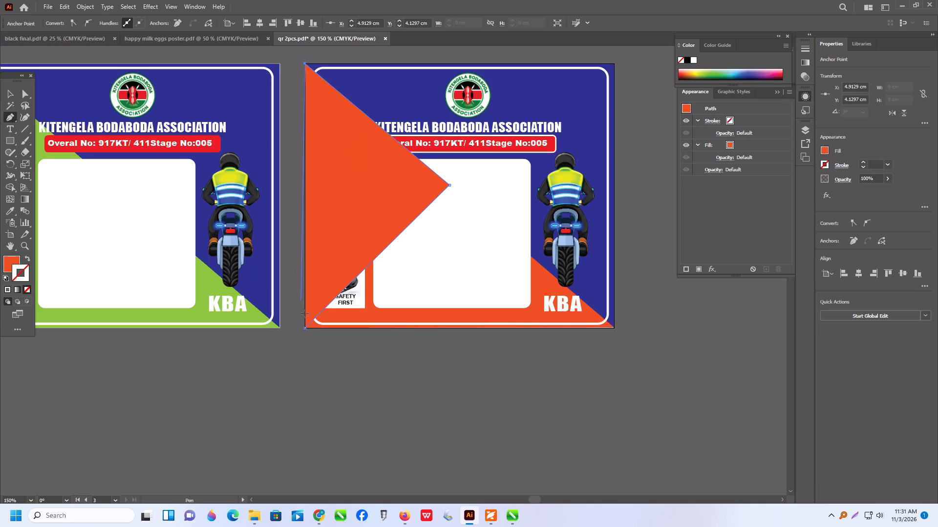
click(306, 329)
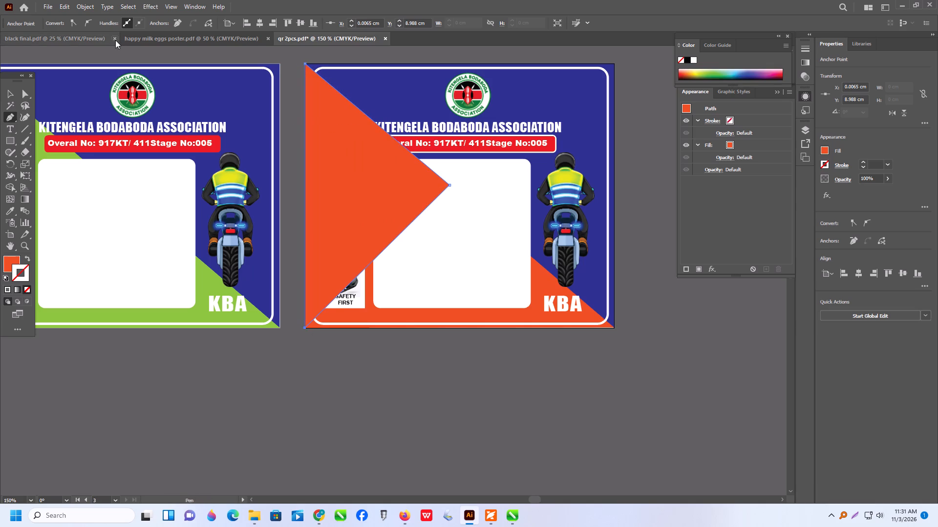
Fill the new triangle with black, hex 000000, undoing any stray colour sample.
click(13, 95)
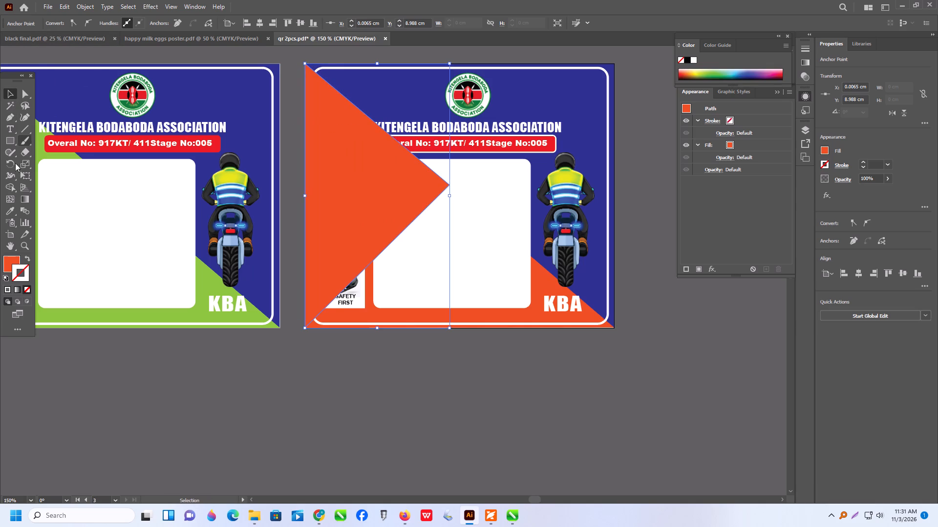
double_click(17, 207)
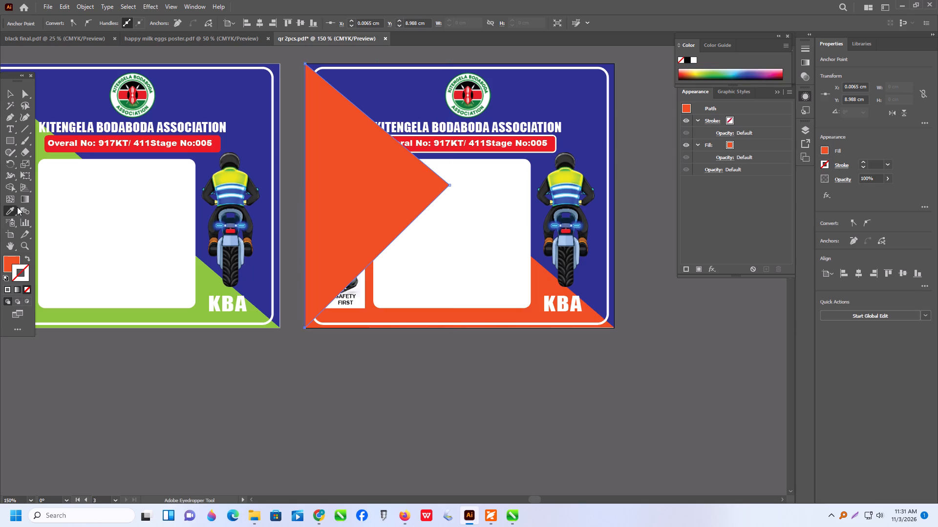
click(207, 190)
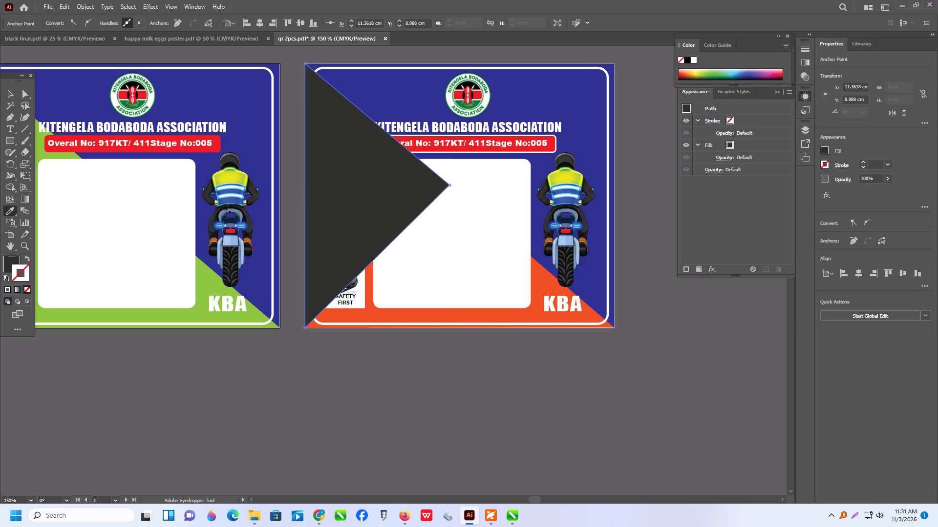
triple_click(12, 259)
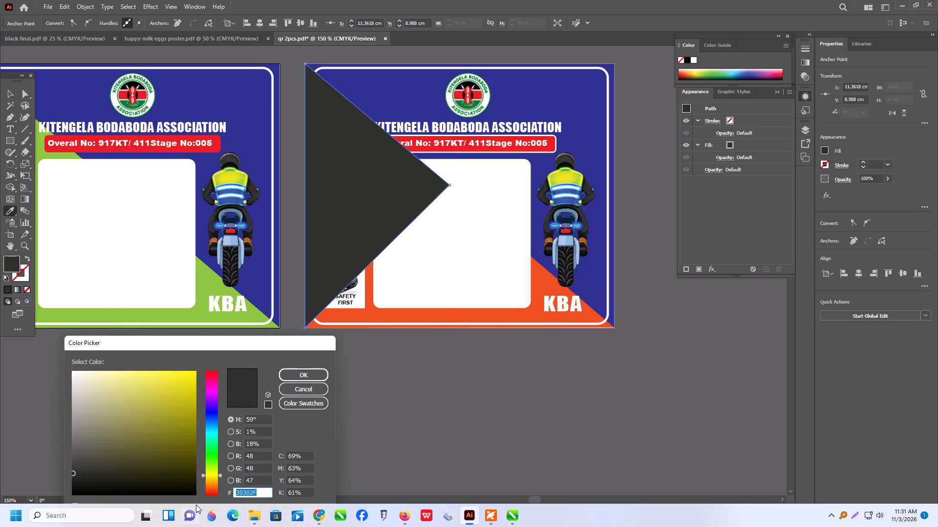
drag(194, 488, 204, 504)
click(324, 367)
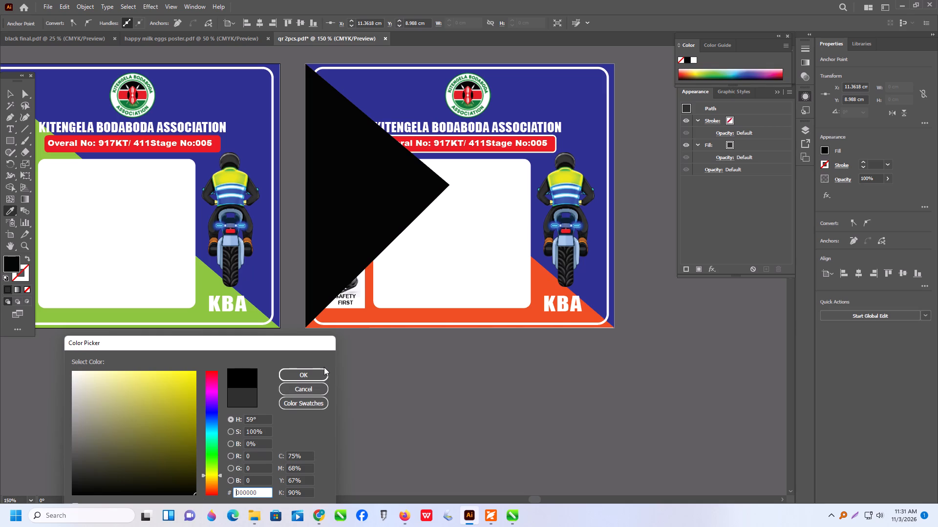
click(416, 397)
click(302, 376)
click(410, 385)
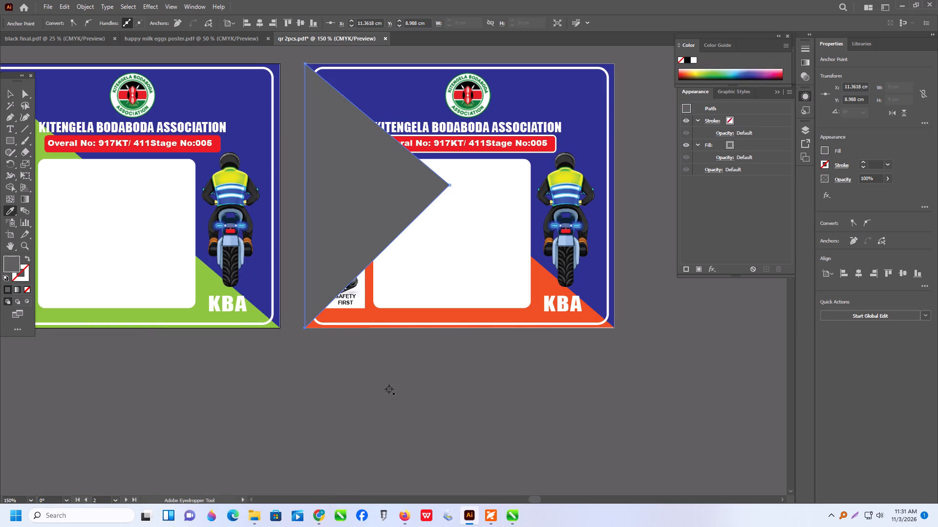
key(ctrl+z)
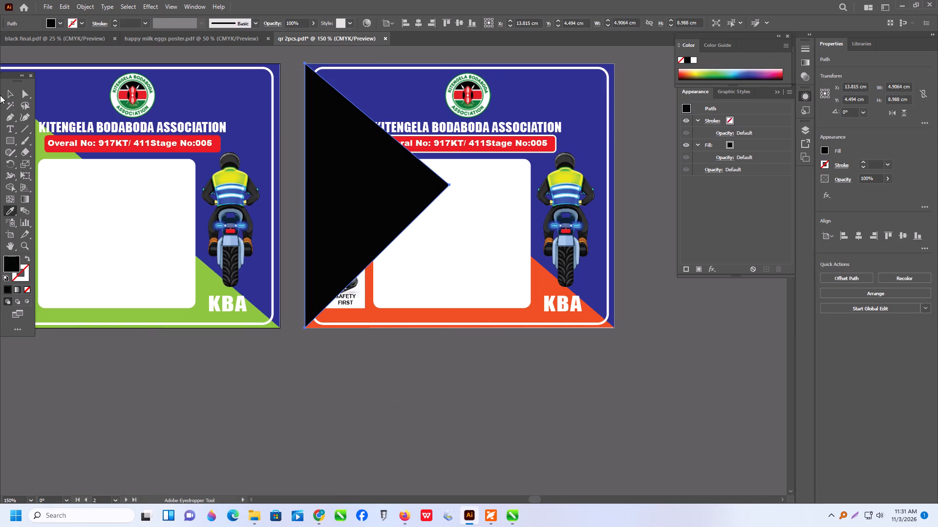
Move the black triangle off the third plate toward the second plate to uncover the column of boxes.
click(9, 93)
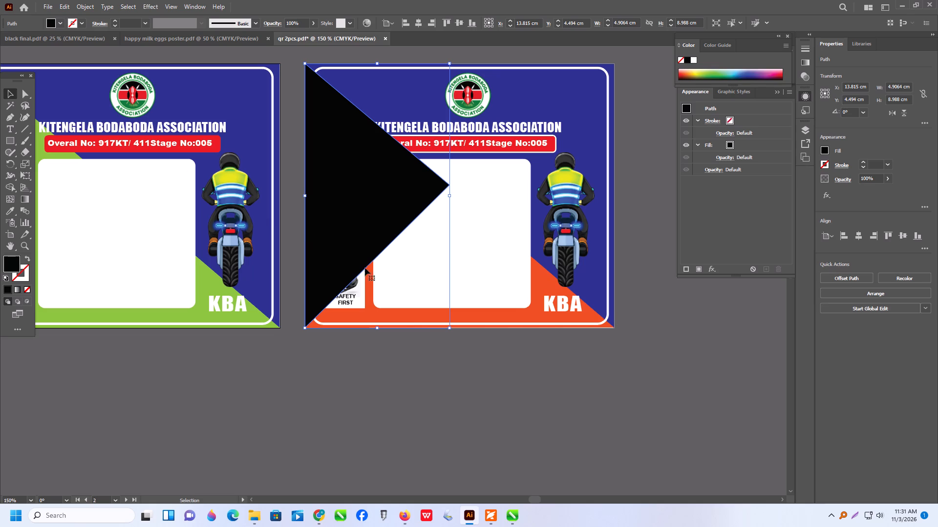
drag(462, 385, 459, 380)
drag(362, 224, 236, 199)
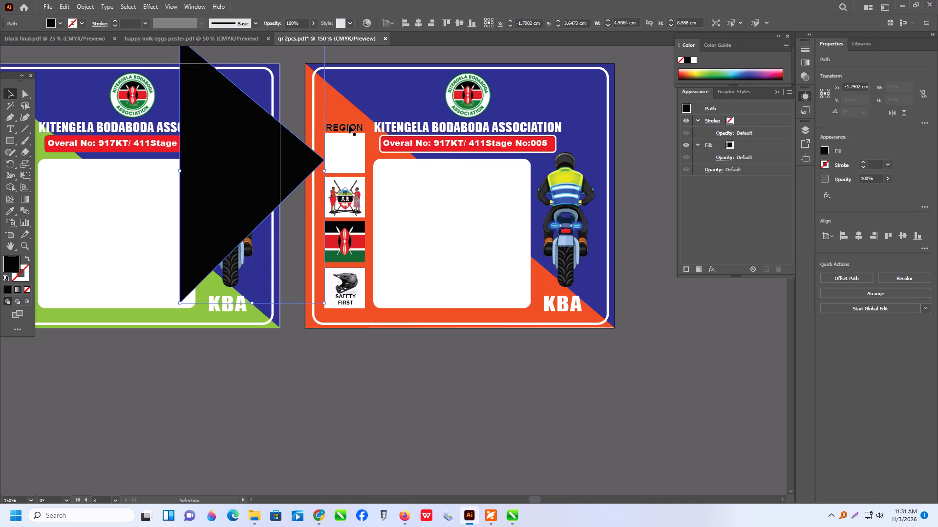
Group the third plate's REGION label, empty white box, coat of arms, Kenyan flag and SAFETY FIRST helmet box.
click(349, 125)
shift+click(352, 146)
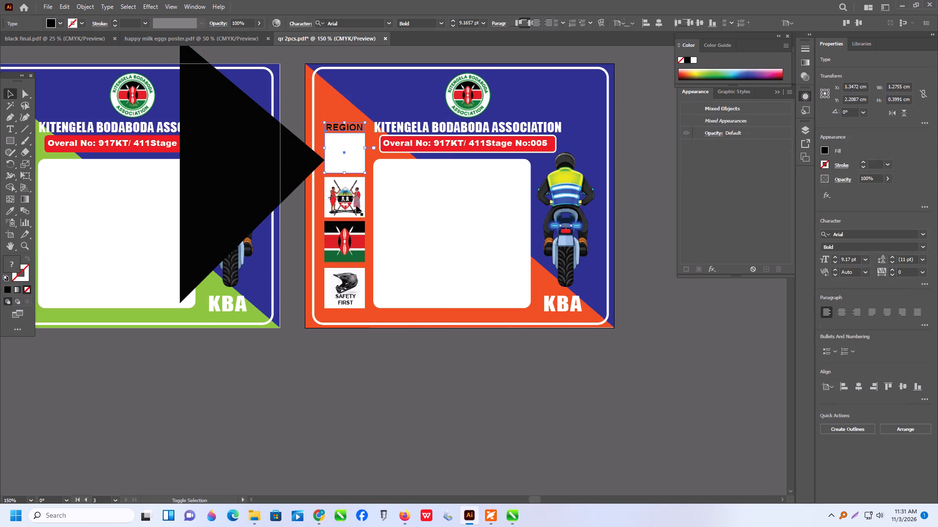
shift+click(357, 206)
shift+click(349, 236)
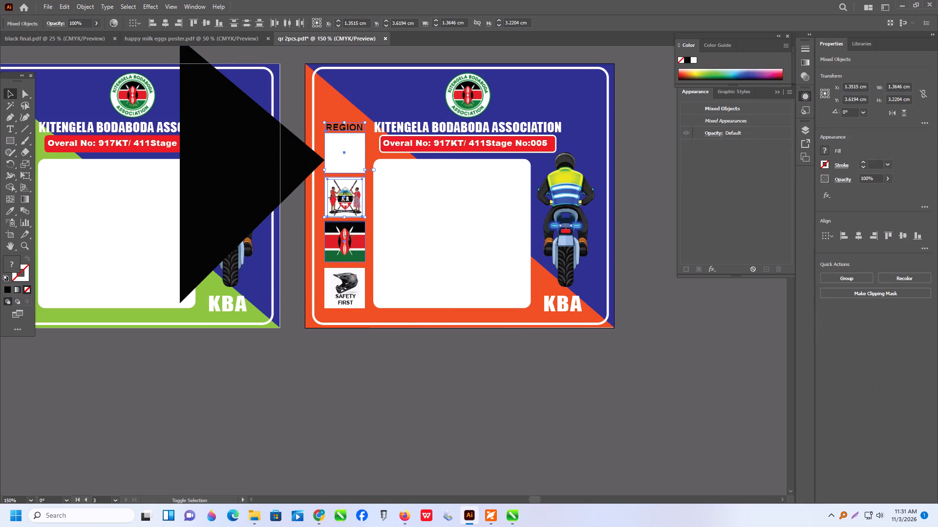
shift+click(358, 295)
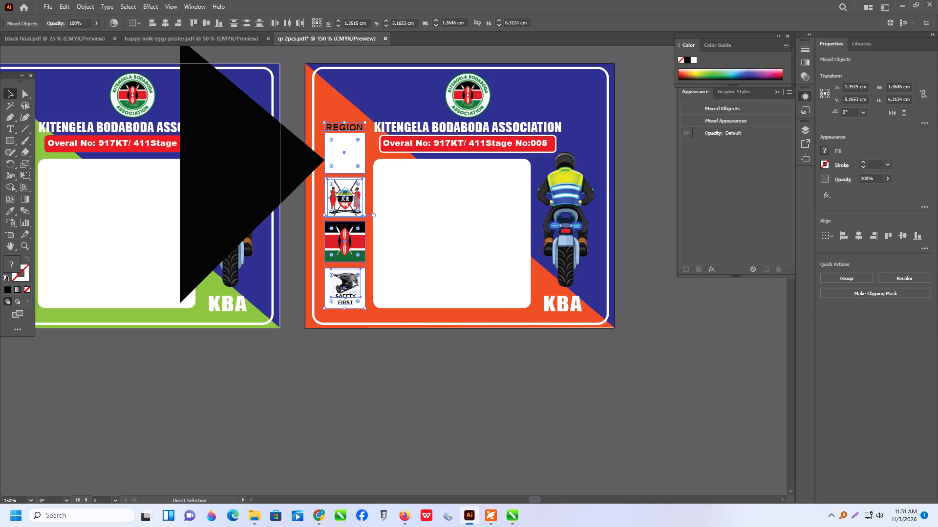
key(ctrl+g)
Move the black triangle back against the third plate's left edge, undoing the trial left alignment.
drag(252, 175, 367, 194)
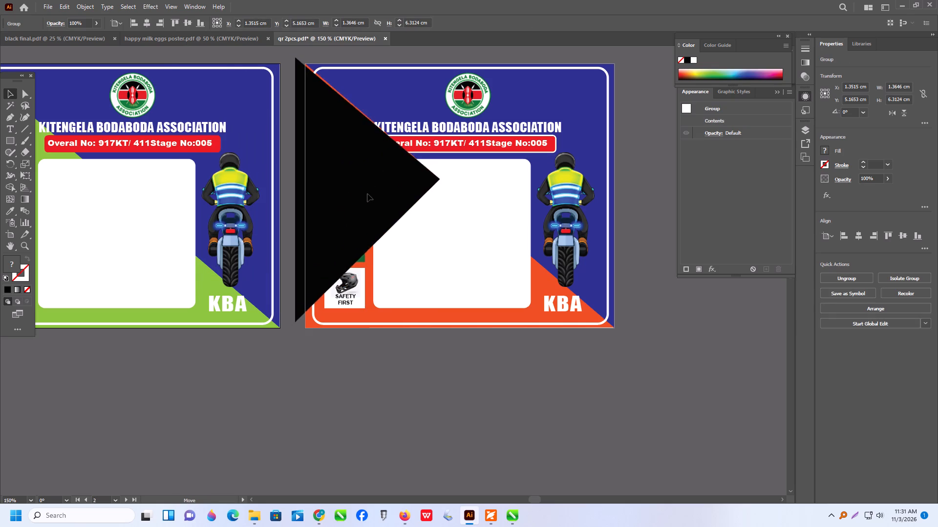
drag(367, 194, 378, 199)
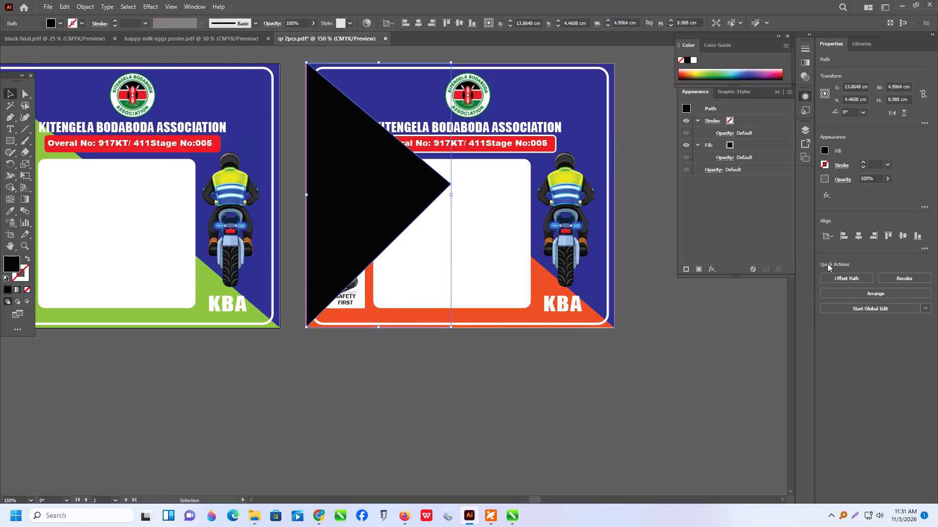
click(838, 238)
key(ctrl+z)
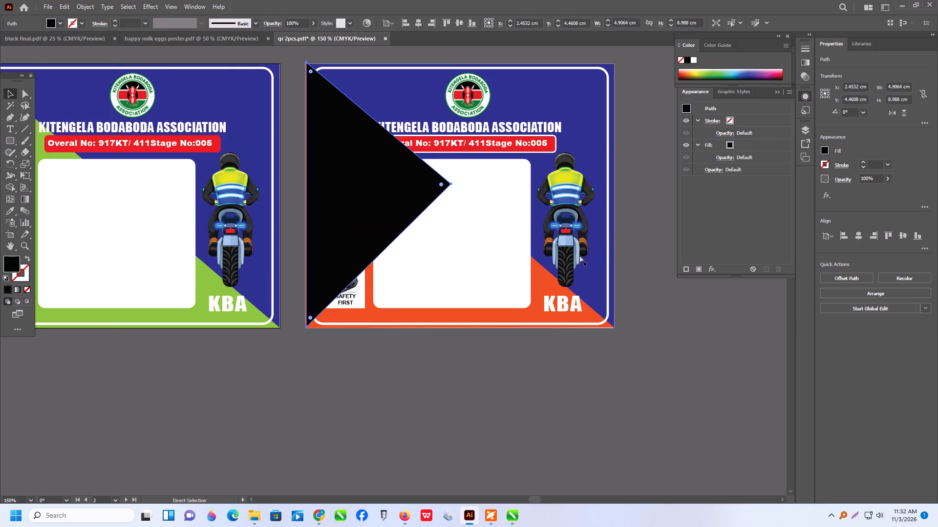
Bring the third plate's large white panel and its column of boxes to the front, above the black triangle.
click(497, 366)
click(475, 355)
click(420, 297)
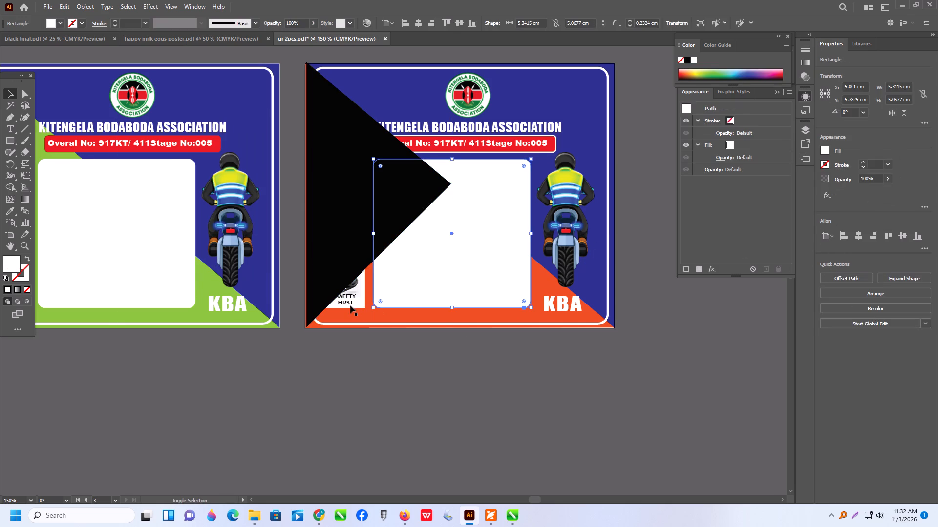
shift+click(350, 305)
right_click(350, 305)
click(393, 253)
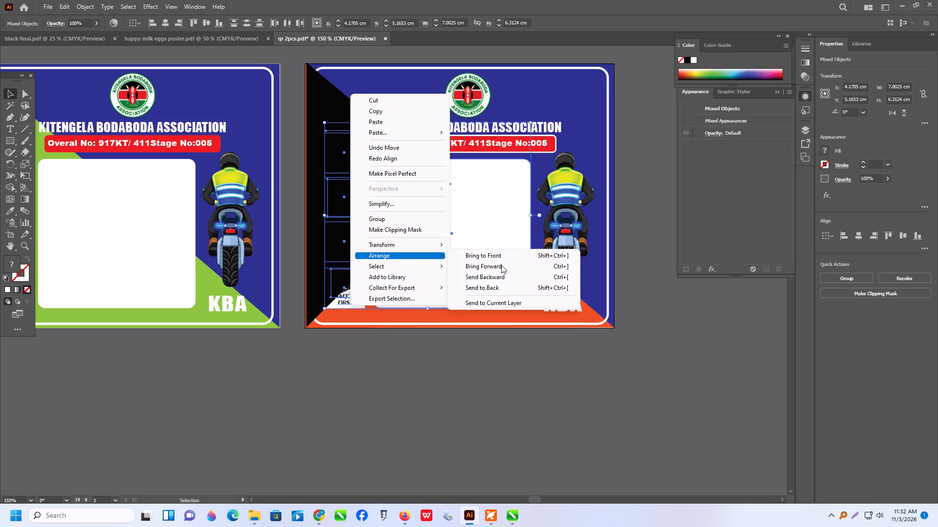
click(496, 260)
click(493, 356)
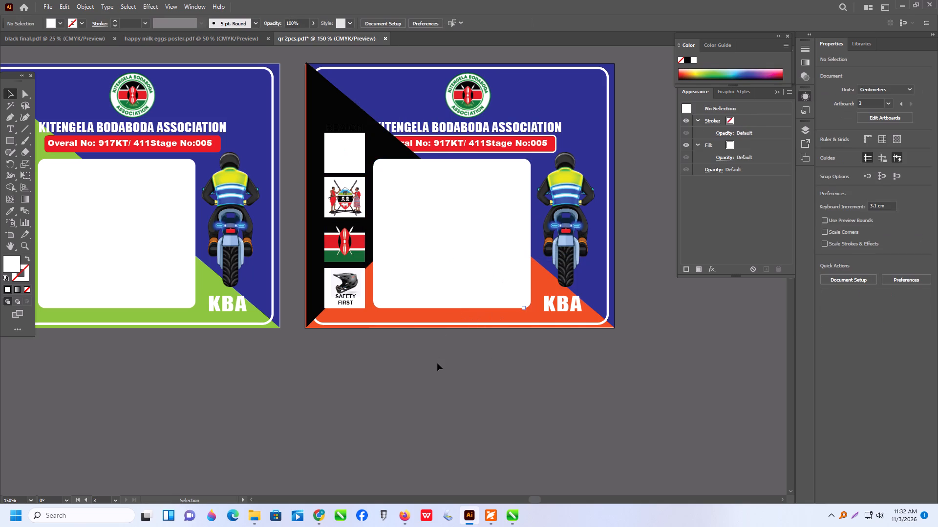
Align the black triangle to the left edge of the third plate's artboard.
click(309, 75)
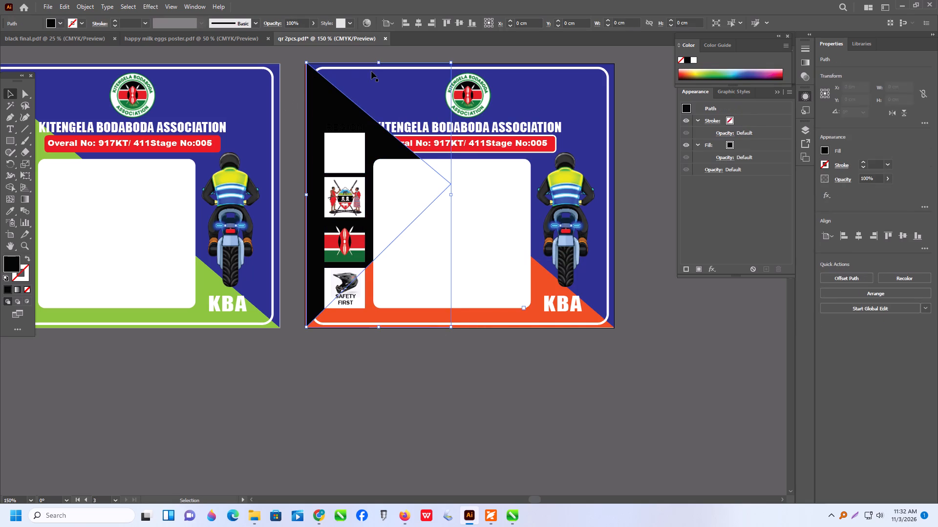
click(371, 71)
drag(582, 398, 590, 394)
click(638, 350)
click(602, 303)
click(629, 297)
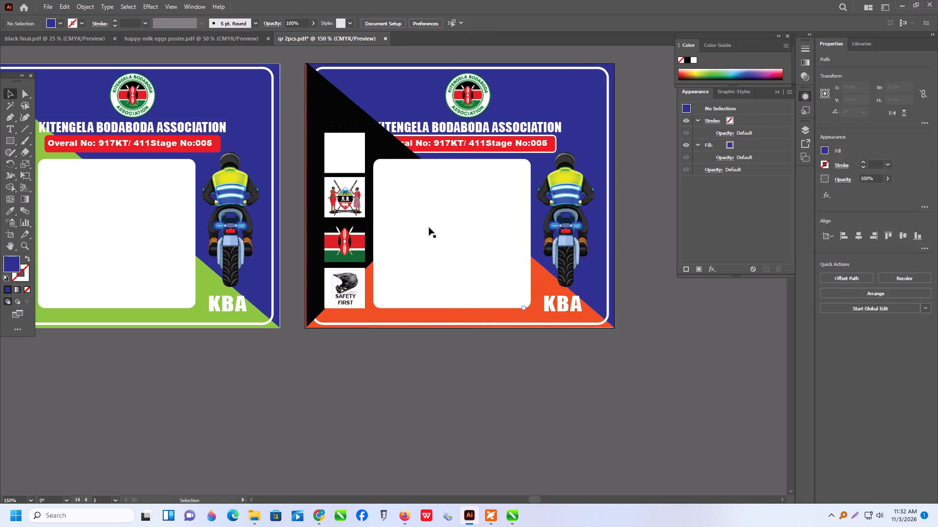
click(336, 110)
click(848, 237)
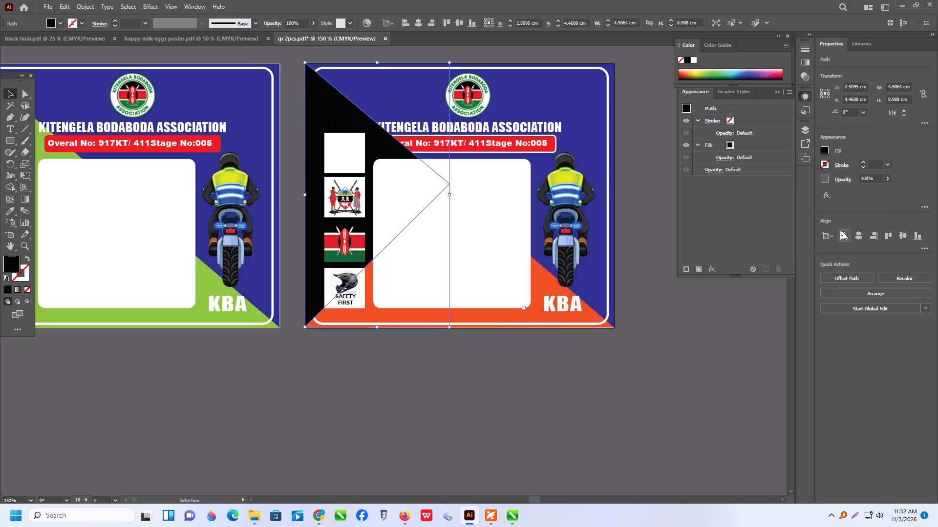
click(515, 383)
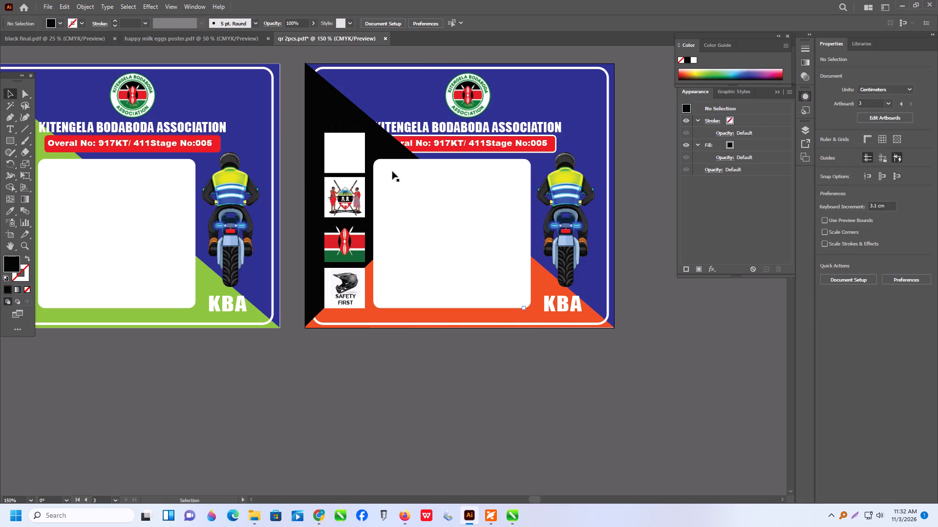
Ungroup the third plate's column of boxes and fill its REGION label with white.
click(351, 155)
right_click(351, 155)
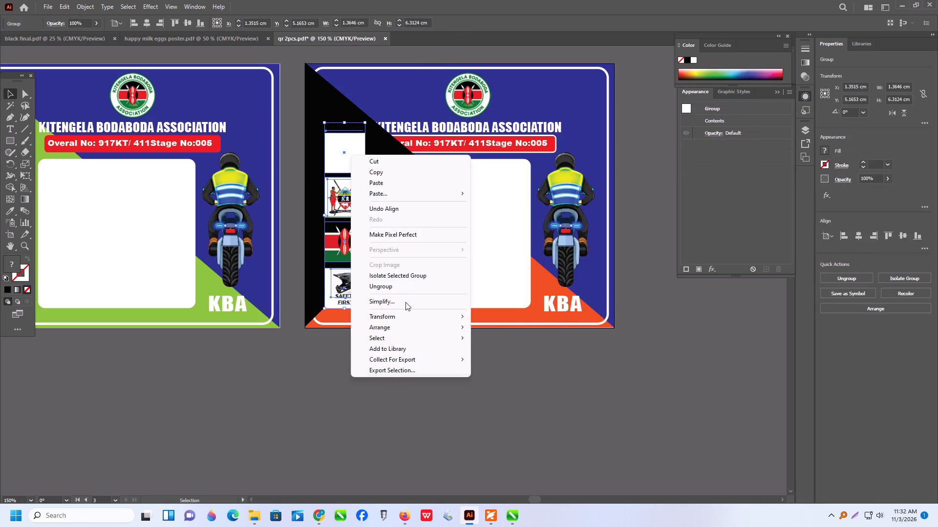
click(391, 289)
drag(477, 399, 477, 392)
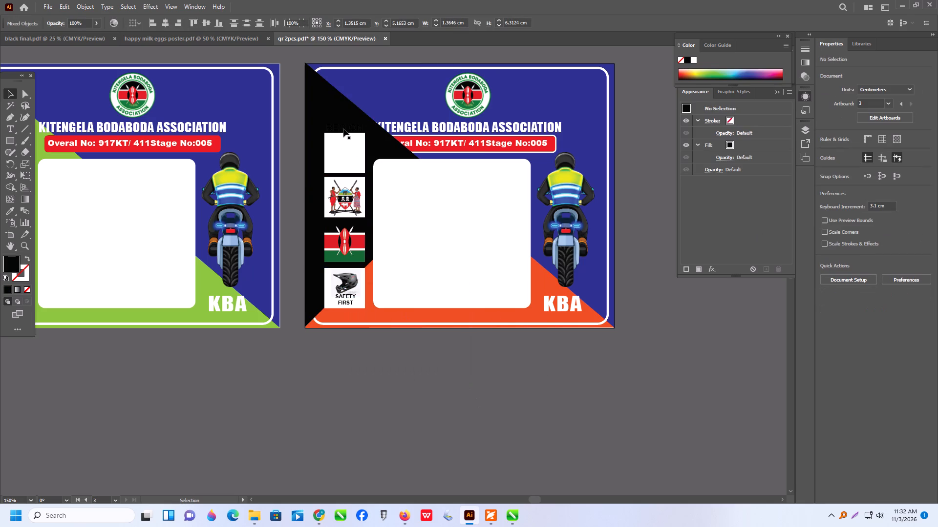
click(343, 129)
click(64, 25)
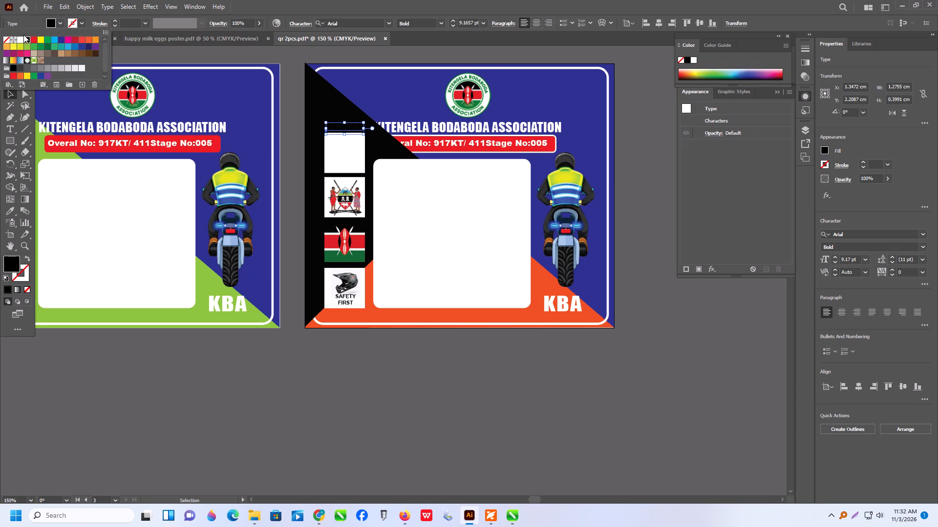
click(21, 38)
double_click(412, 387)
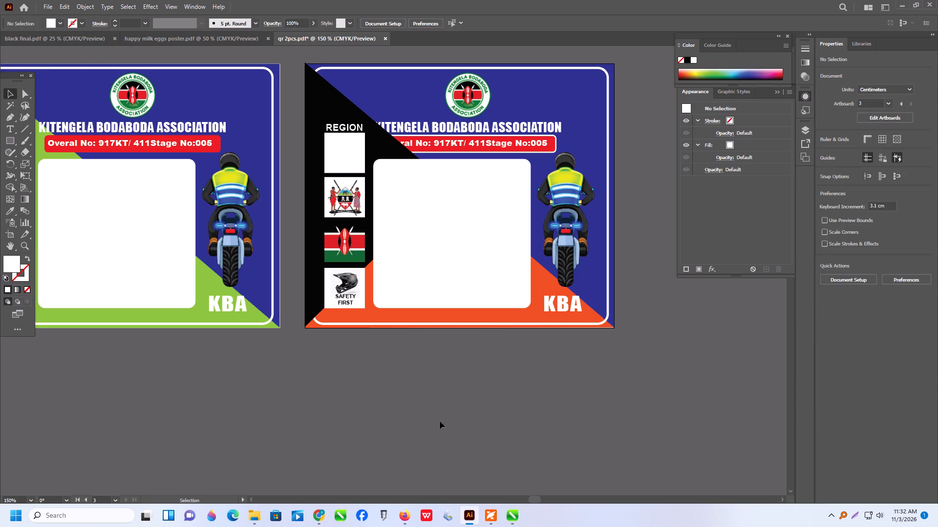
Bring the third plate's header group of logo, association title and red number bar to the front.
click(444, 139)
right_click(444, 138)
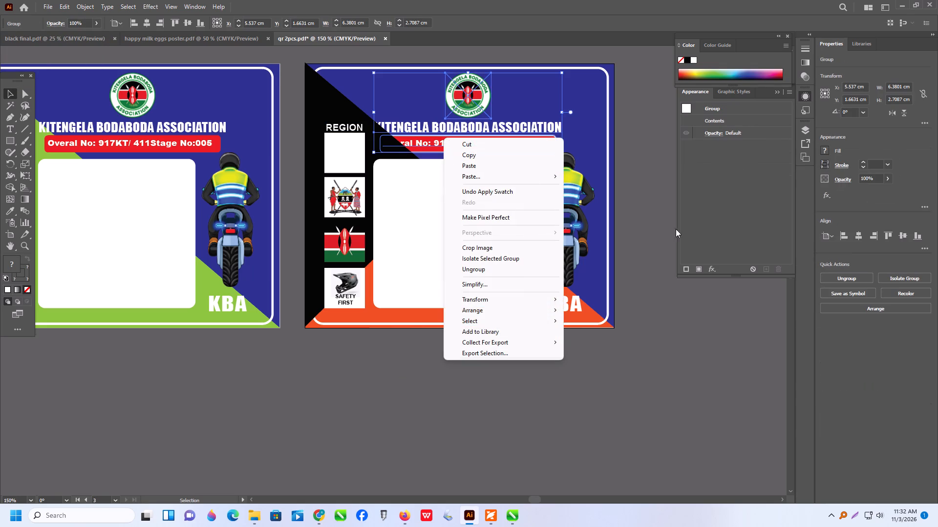
click(480, 310)
click(625, 310)
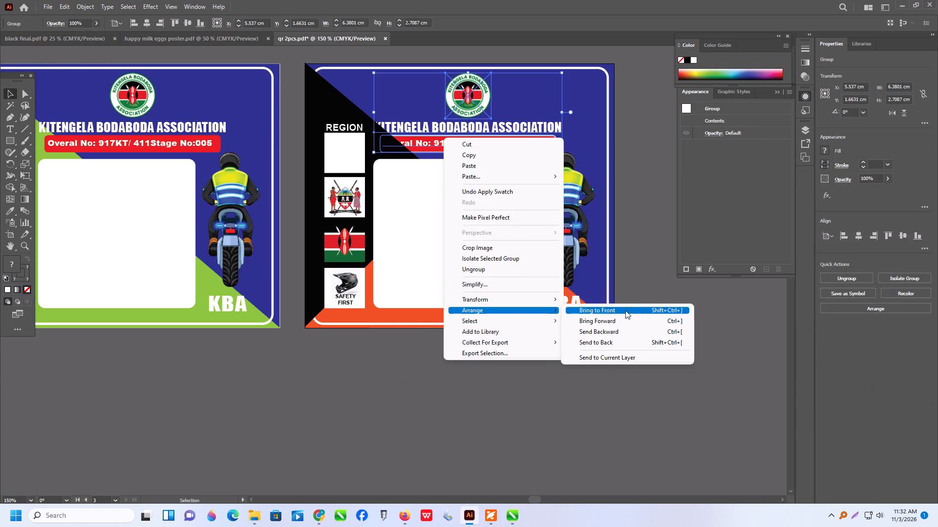
click(615, 367)
click(614, 377)
scroll(538, 406, up, 1)
click(543, 420)
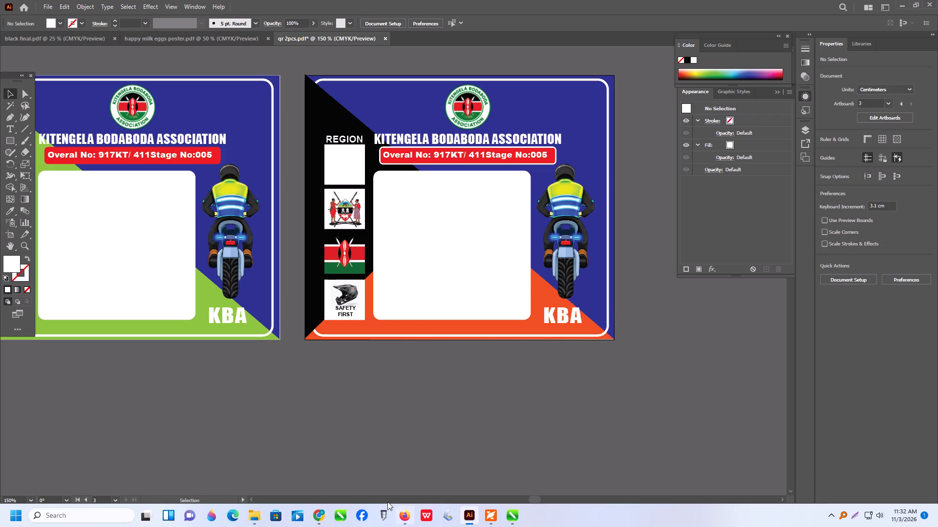
Ungroup the third plate's header of logo, association title and red number bar.
click(447, 153)
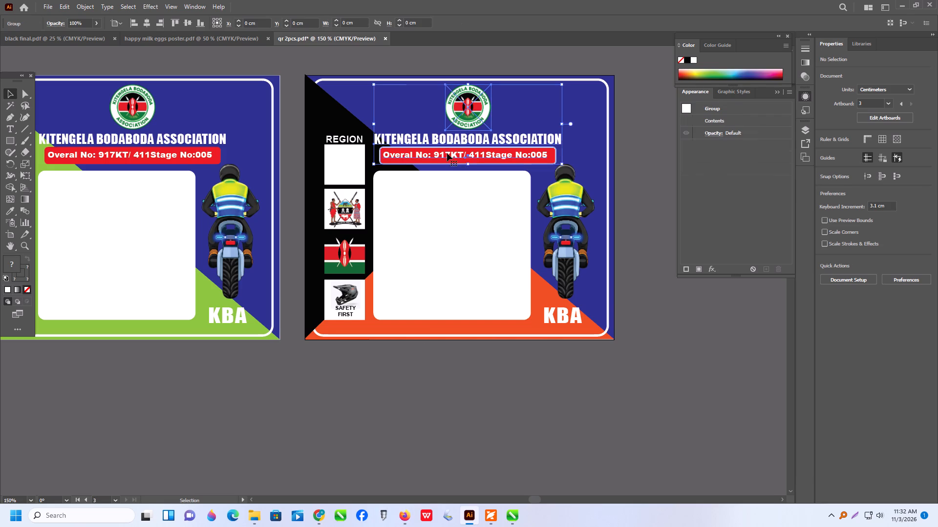
right_click(447, 153)
click(486, 281)
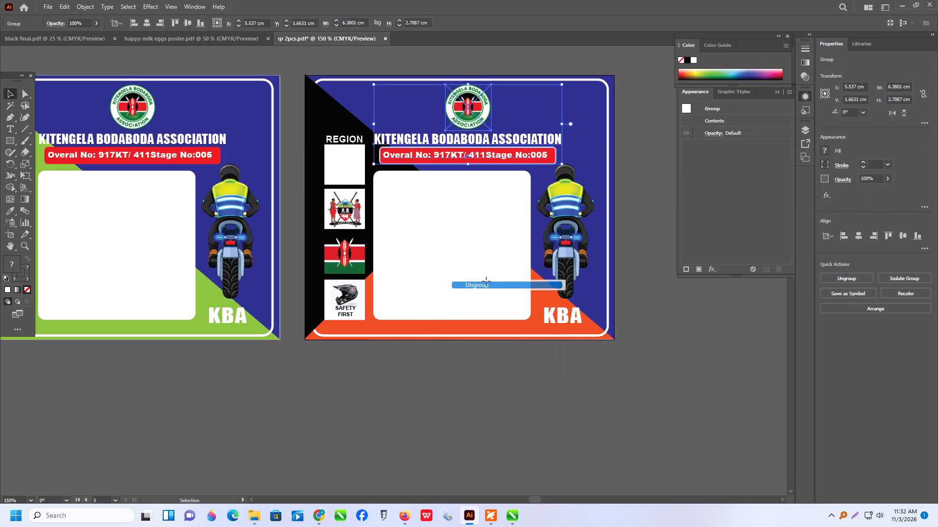
drag(567, 400, 568, 395)
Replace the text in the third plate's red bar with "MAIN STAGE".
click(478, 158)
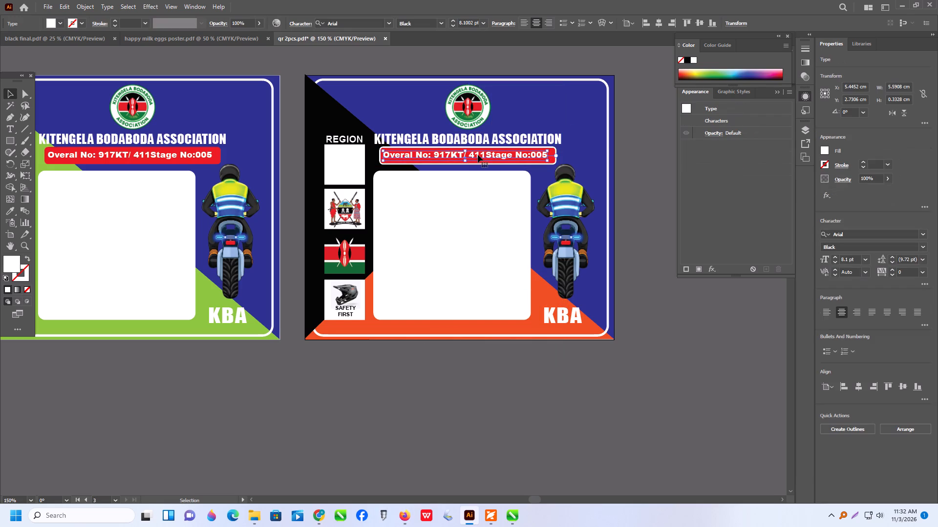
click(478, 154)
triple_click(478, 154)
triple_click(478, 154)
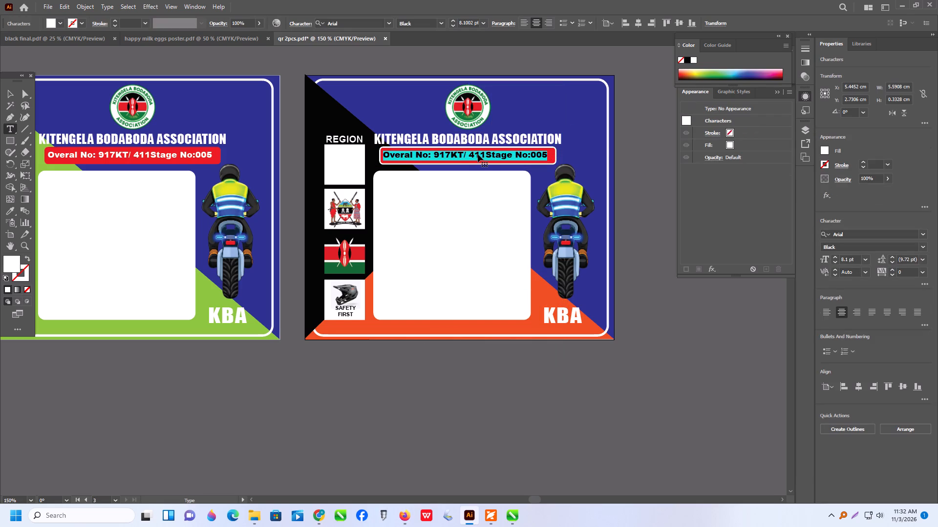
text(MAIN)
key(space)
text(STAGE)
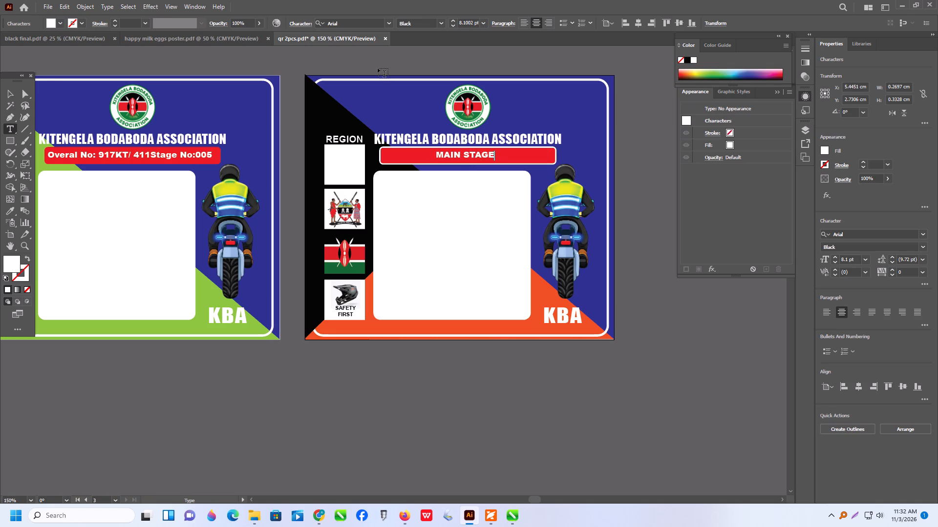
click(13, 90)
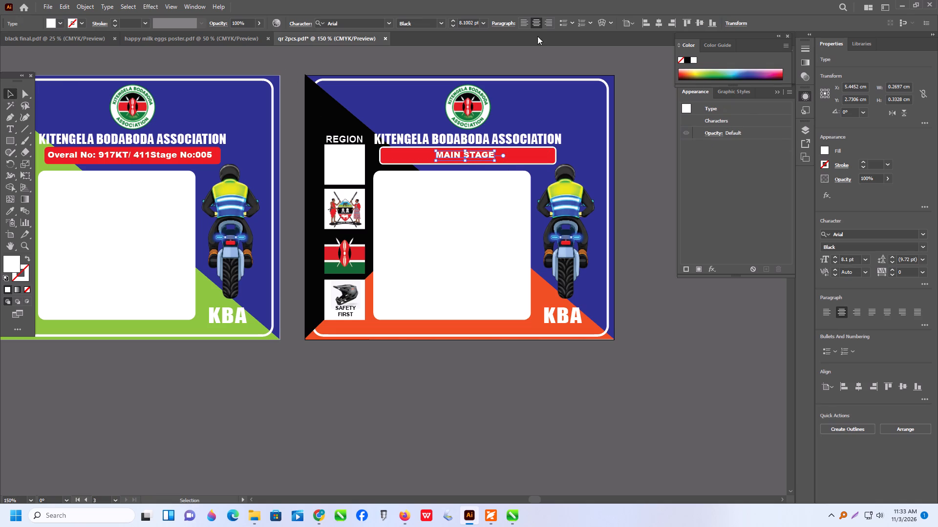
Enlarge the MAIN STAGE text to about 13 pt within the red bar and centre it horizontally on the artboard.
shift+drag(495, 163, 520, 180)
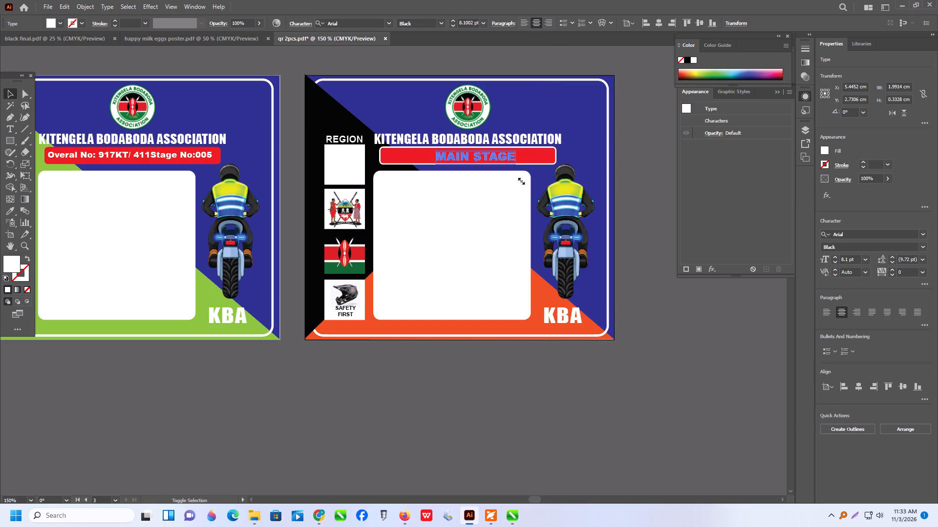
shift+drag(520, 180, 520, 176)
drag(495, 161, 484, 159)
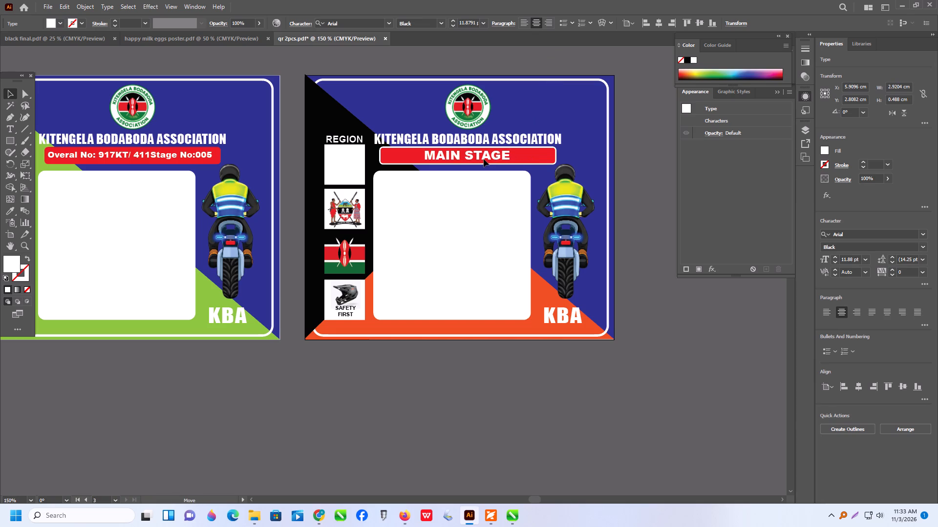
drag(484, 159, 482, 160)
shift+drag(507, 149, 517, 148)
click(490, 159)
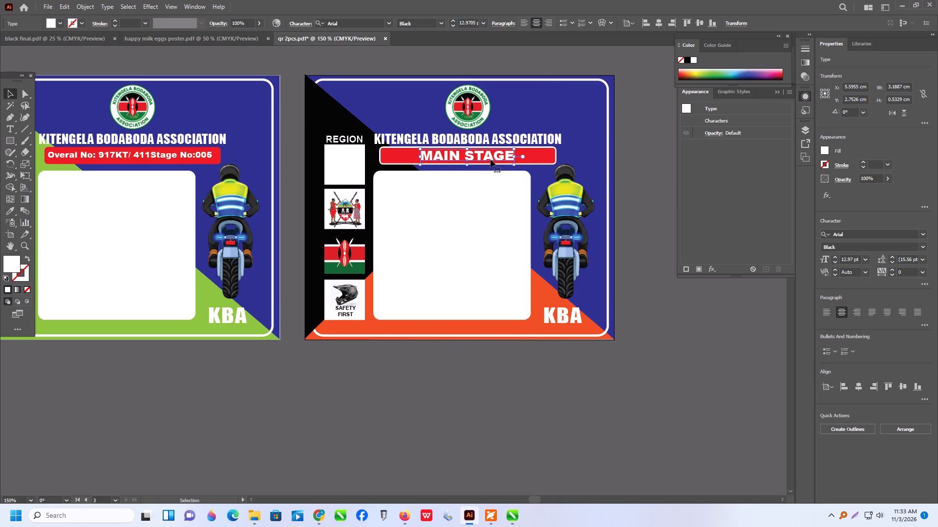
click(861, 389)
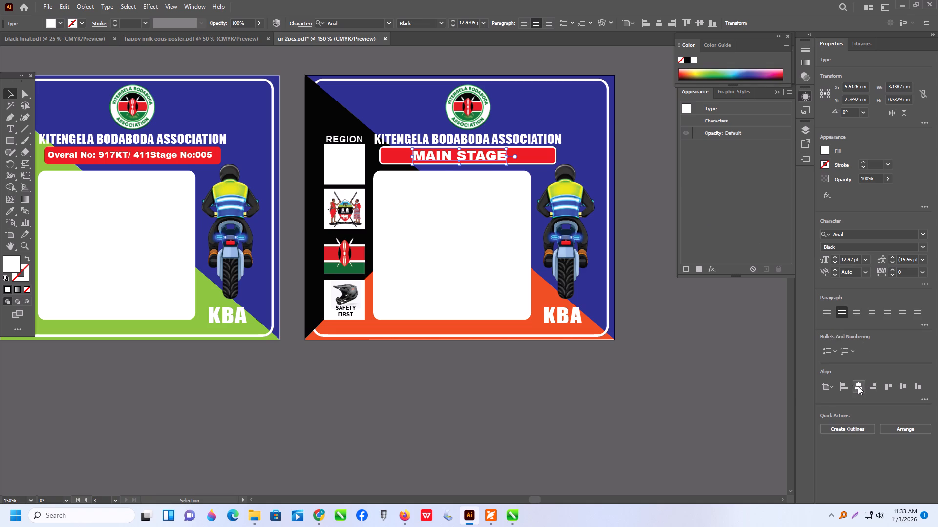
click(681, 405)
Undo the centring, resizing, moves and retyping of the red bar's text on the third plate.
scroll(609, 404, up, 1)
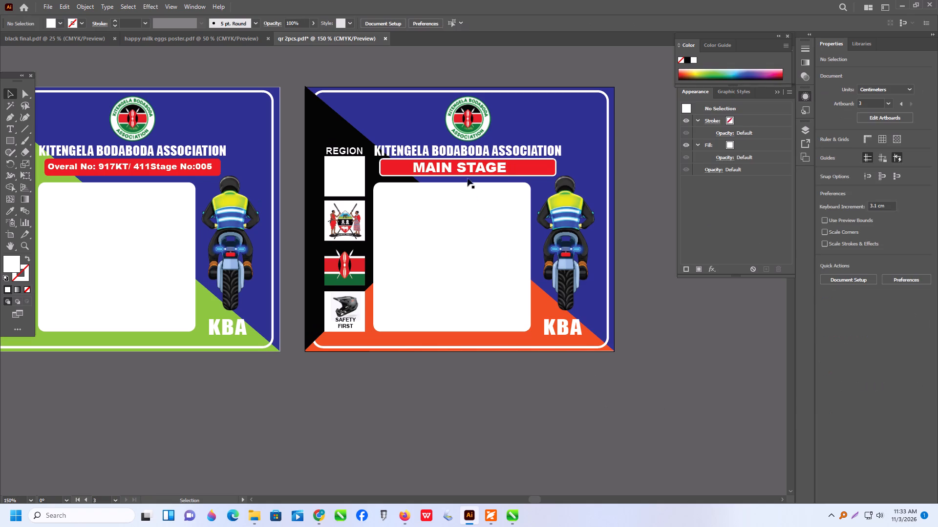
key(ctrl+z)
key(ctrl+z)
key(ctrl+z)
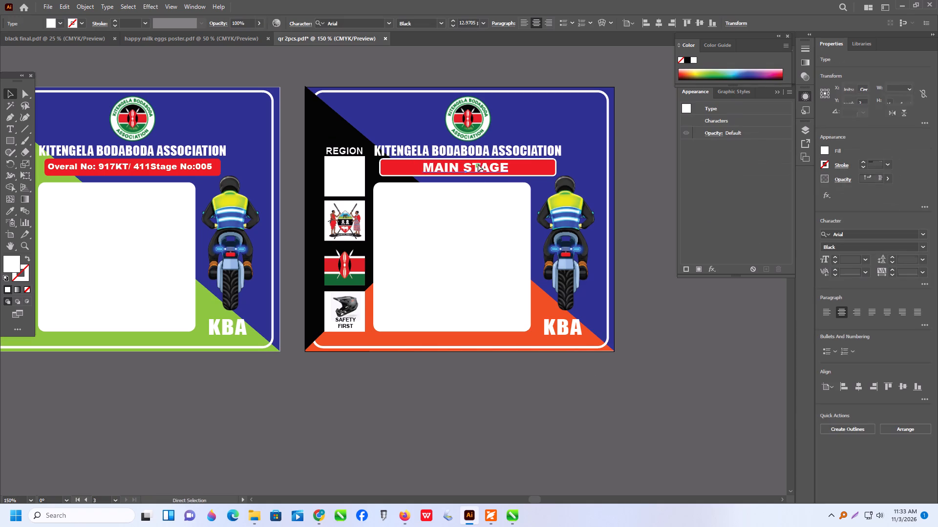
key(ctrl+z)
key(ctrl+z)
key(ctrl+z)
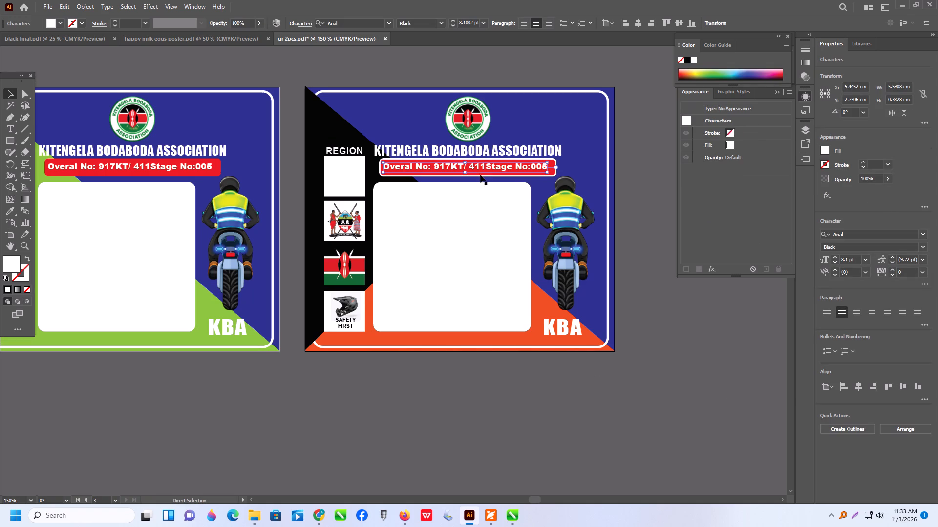
Insert "Main " before "Stage No:005" in the third plate's red bar text.
triple_click(498, 170)
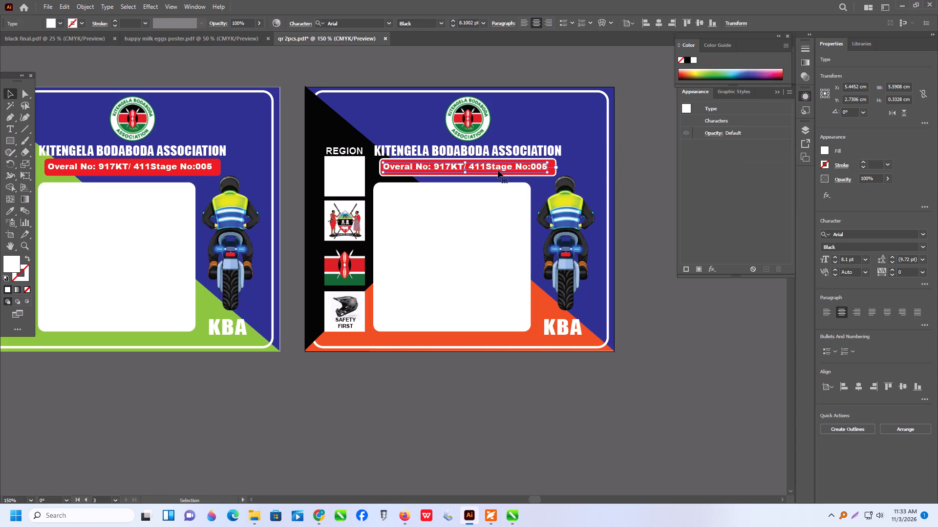
drag(487, 168, 522, 171)
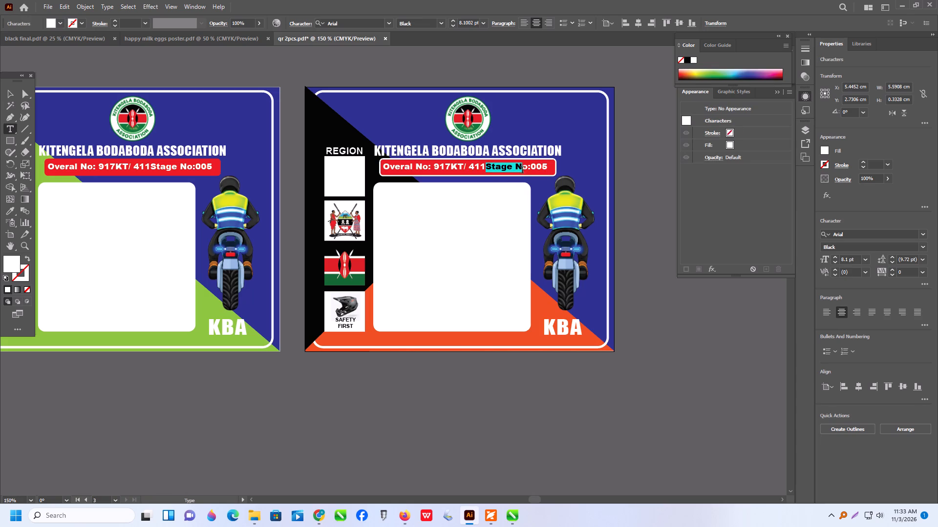
drag(522, 171, 511, 170)
click(485, 166)
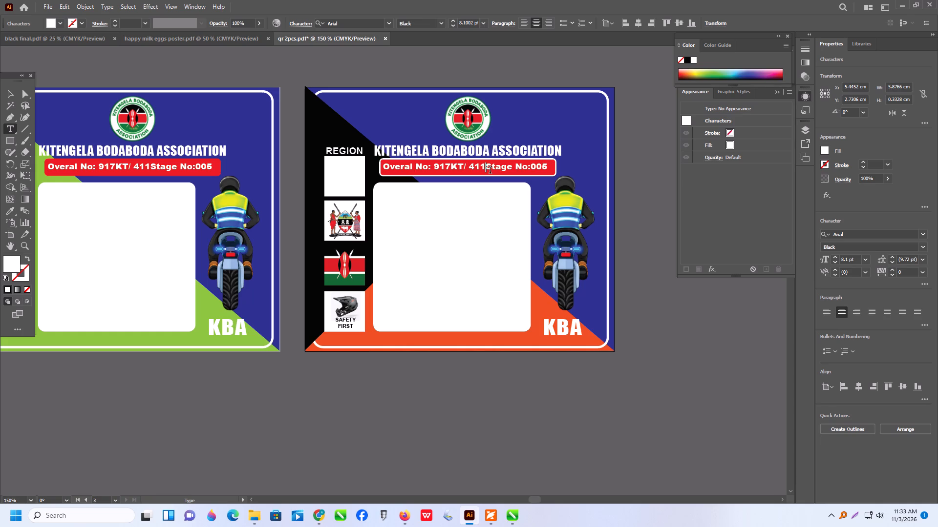
key(m)
text(ain)
key(space)
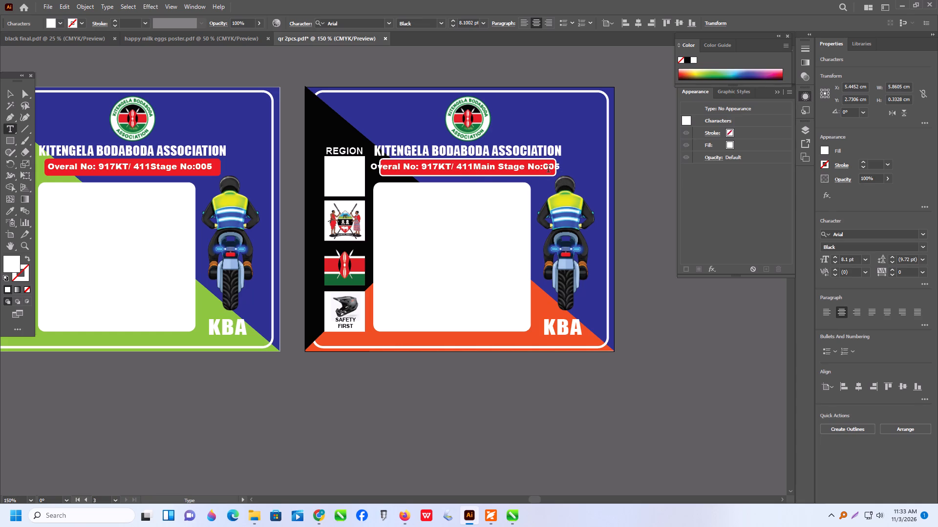
Shrink the third plate's number text to about 7.4 pt and shift it slightly left to sit inside the red bar.
click(13, 92)
shift+drag(370, 172, 384, 177)
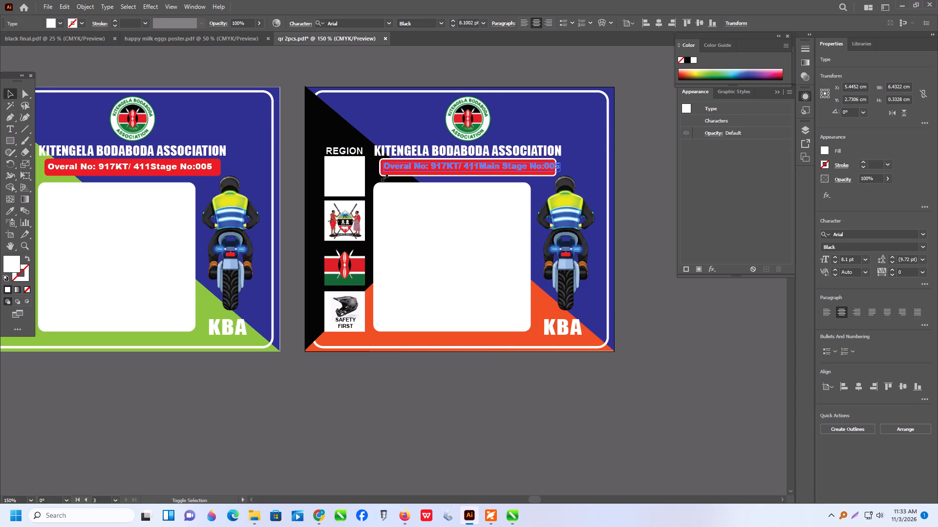
shift+drag(384, 177, 387, 178)
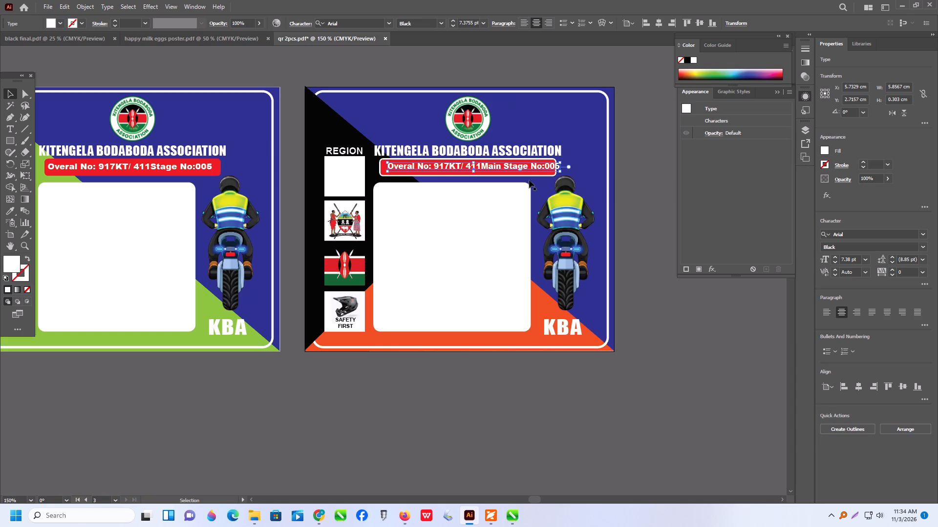
alt+scroll(522, 164, up, 1)
drag(454, 169, 448, 172)
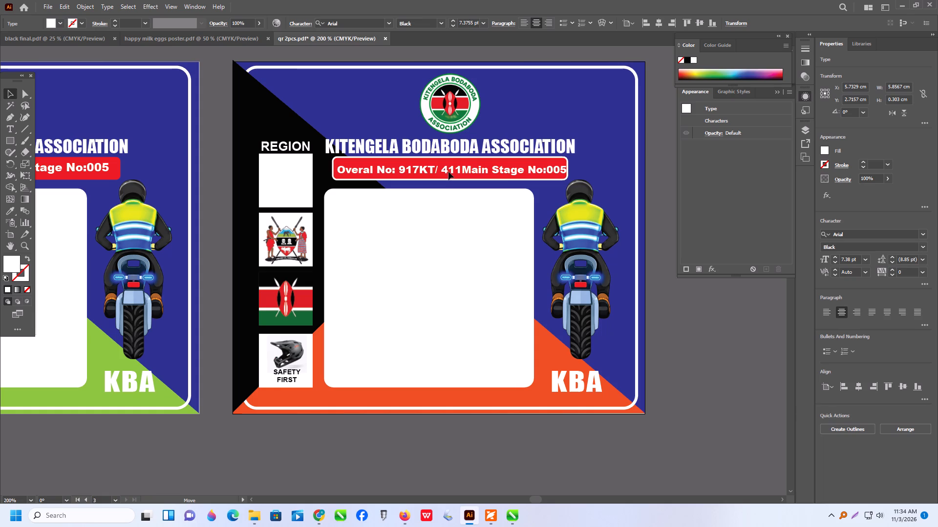
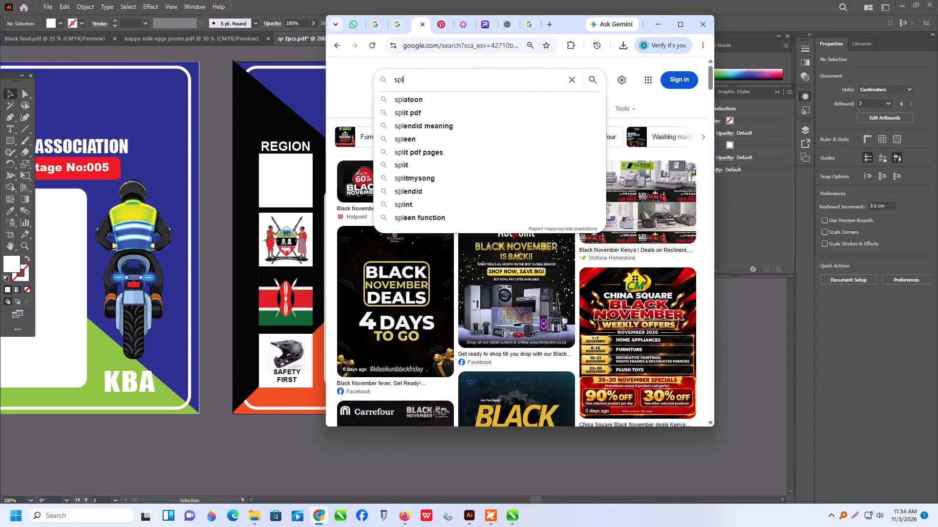
Search Google Images for "splash hand".
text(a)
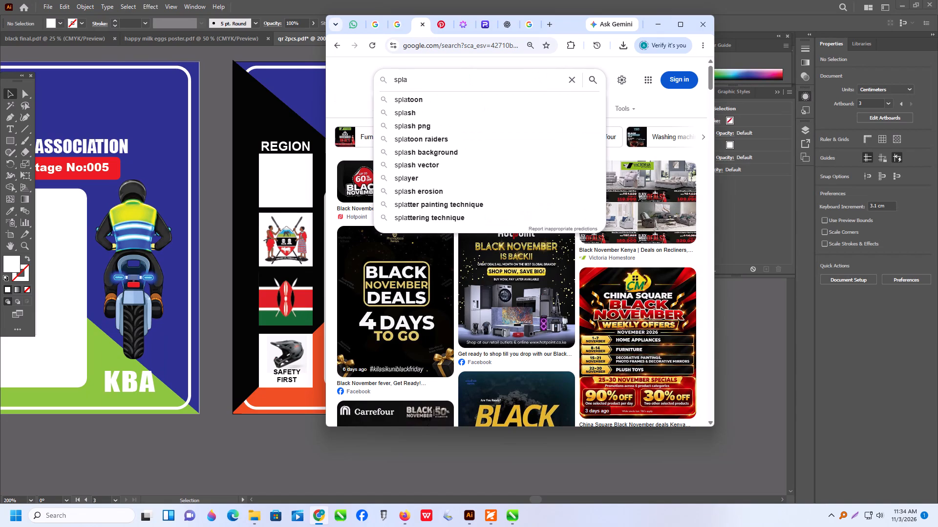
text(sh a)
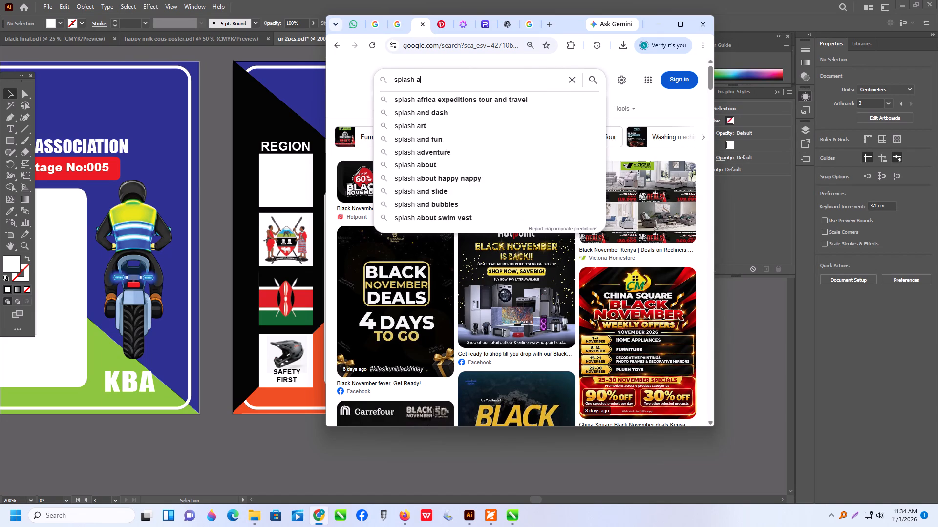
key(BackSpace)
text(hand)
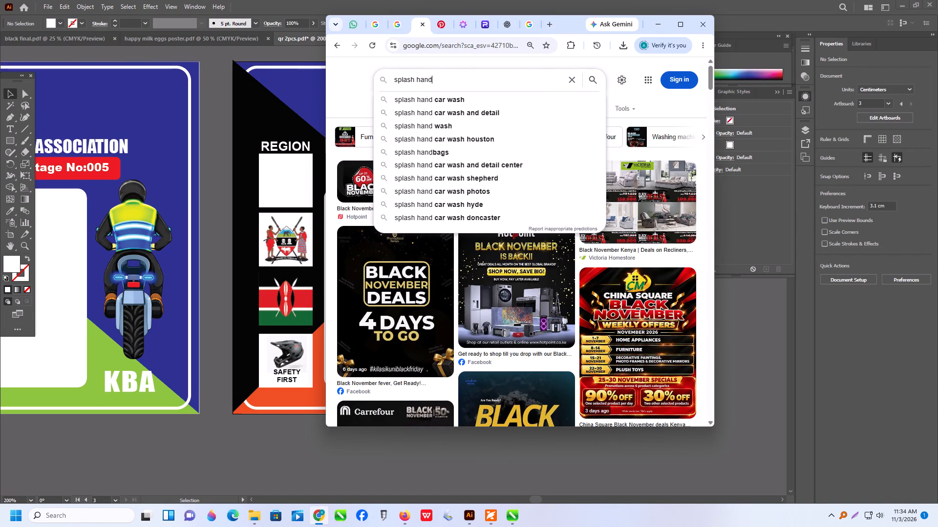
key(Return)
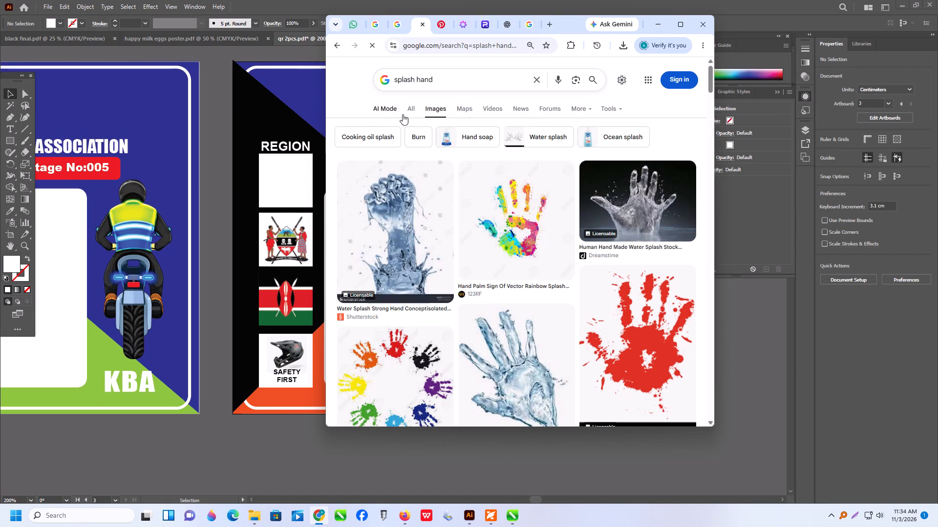
Preview the red Handprint Splash image from VectorStock and bring up the actions available for the enlarged picture.
click(644, 328)
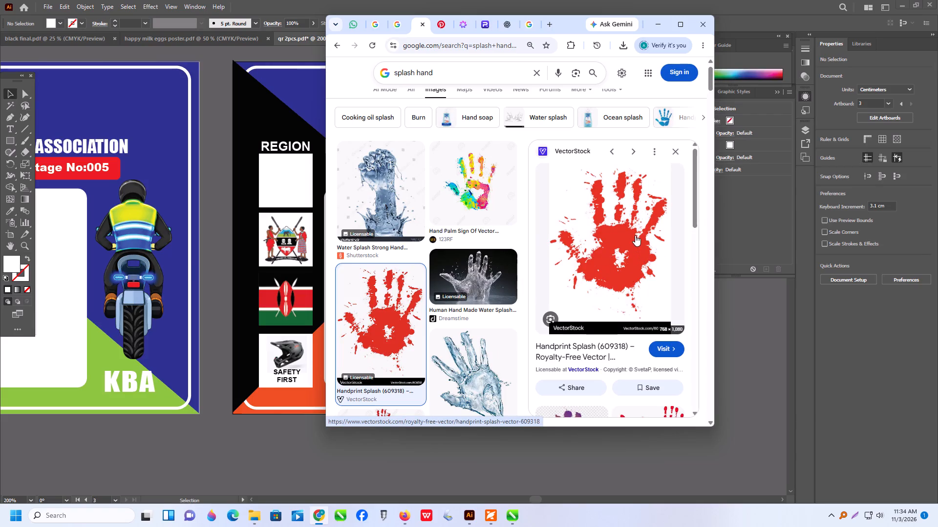
right_click(620, 241)
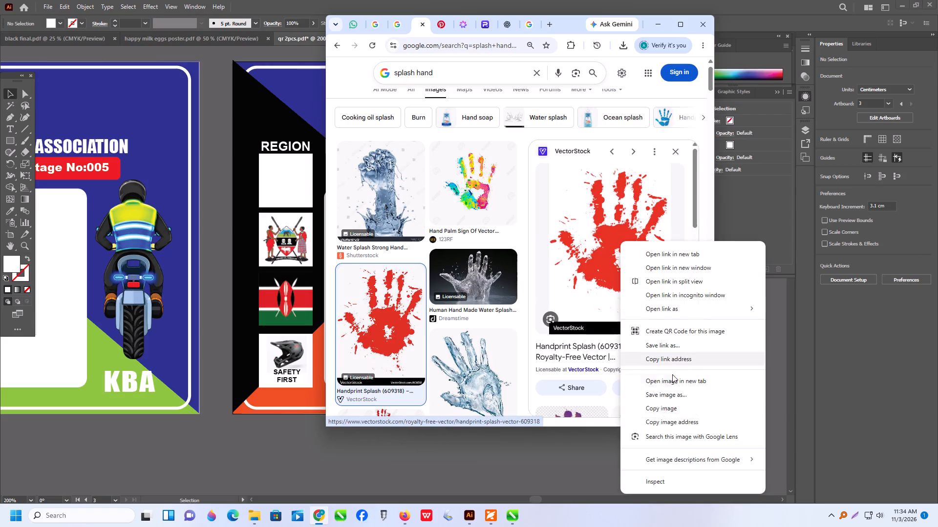
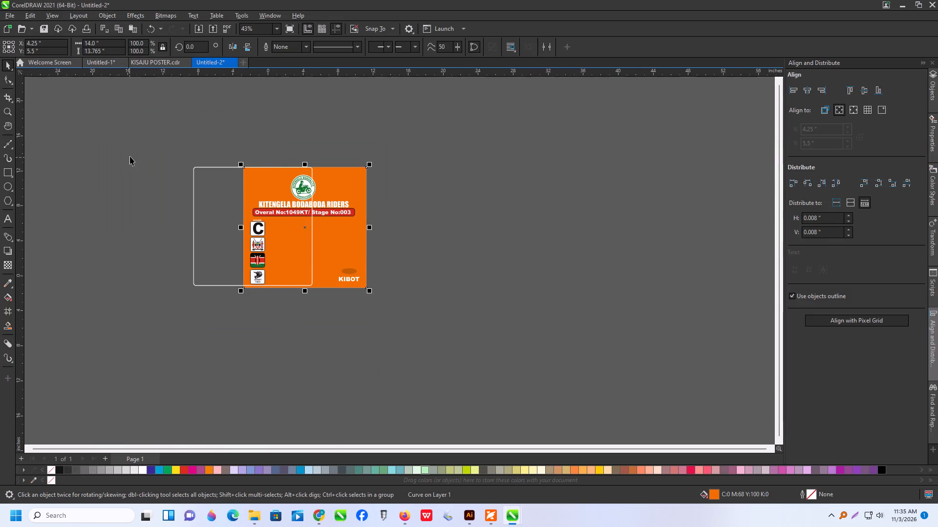
Delete all the orange KITENGELA BODABODA RIDERS artwork and the empty outline from the Untitled-2 drawing.
click(131, 157)
drag(133, 148, 625, 392)
key(Delete)
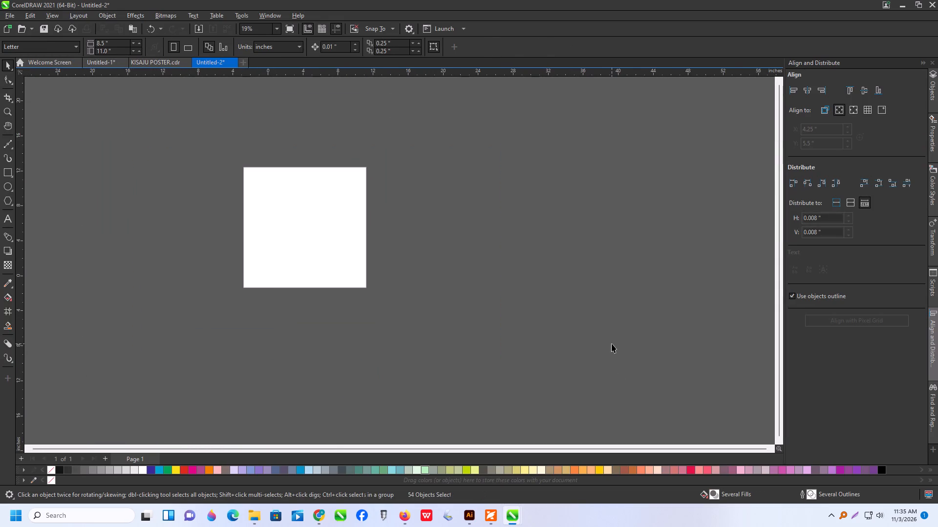
Paste the red handprint bitmap and place it on the empty area beside the page.
key(ctrl+v)
scroll(309, 232, up, 2)
drag(310, 244, 581, 254)
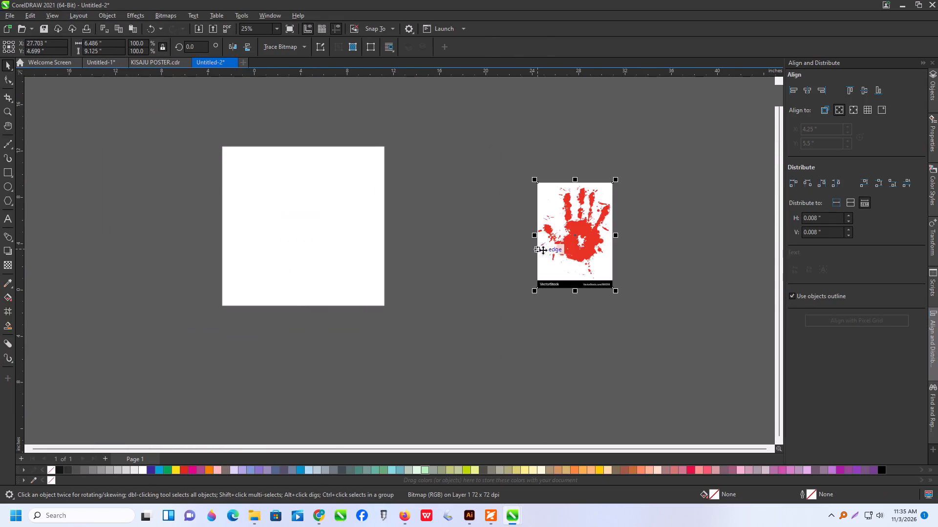
Outline-trace the handprint bitmap as a low quality image with detail 45 and move the traced group off the original.
right_click(560, 219)
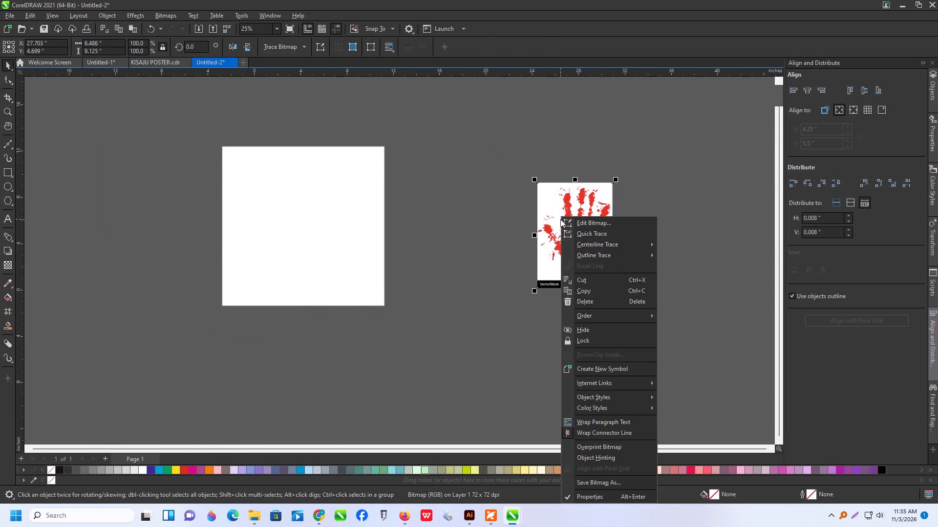
click(614, 259)
click(699, 297)
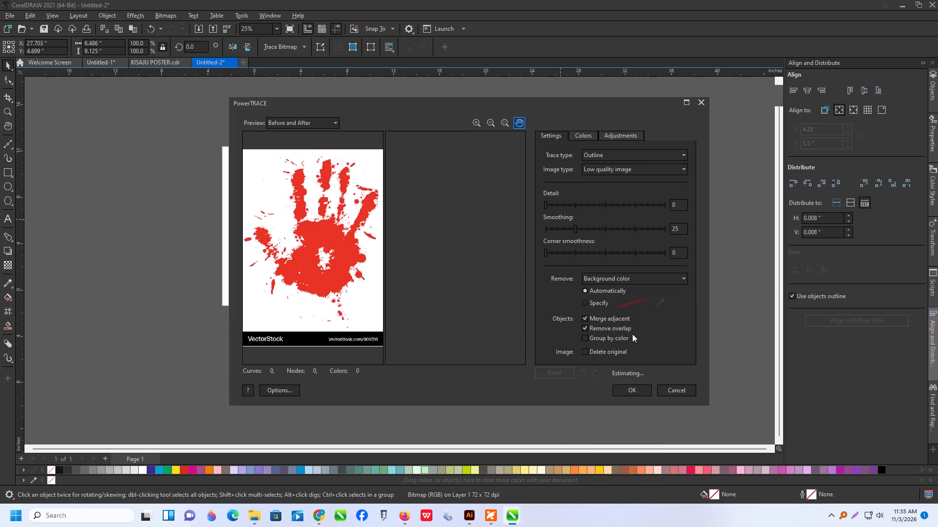
click(635, 389)
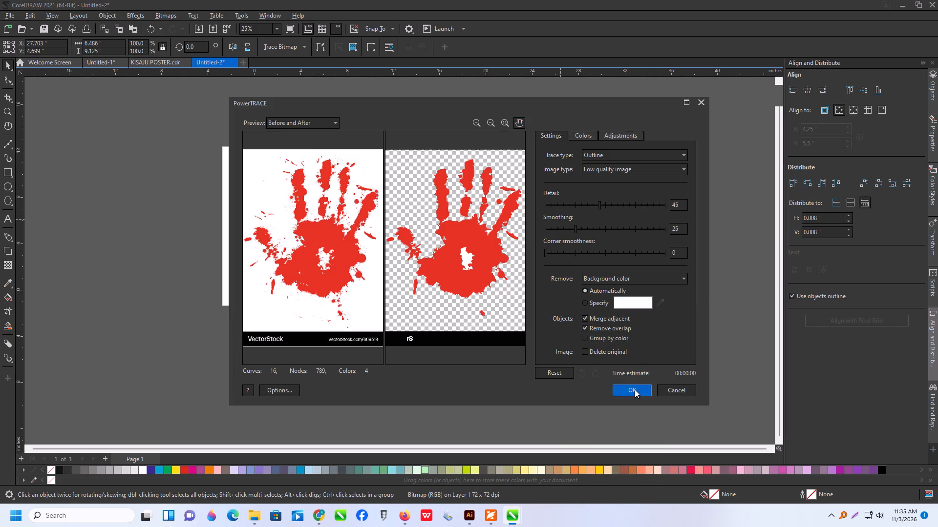
drag(590, 249, 517, 326)
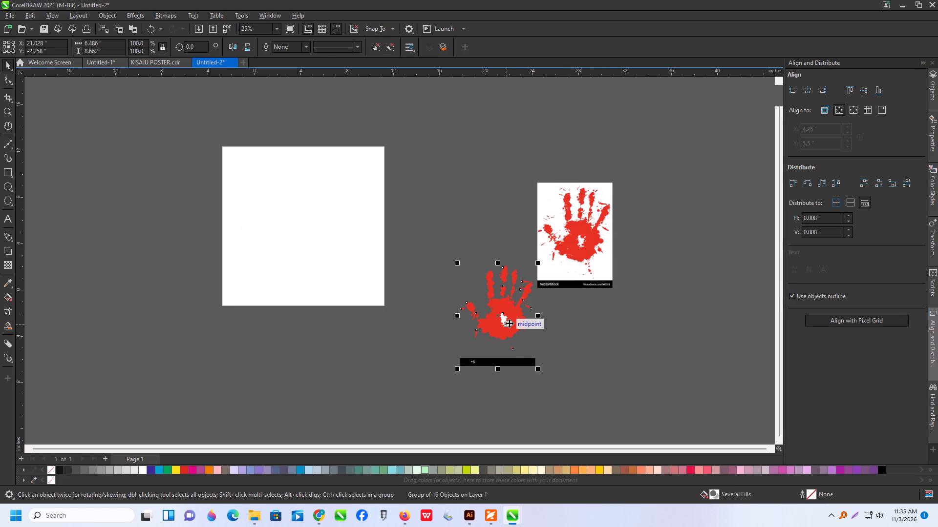
Ungroup the traced handprint and delete its black caption bar and the white shape in the palm.
right_click(509, 323)
click(681, 222)
scroll(592, 257, up, 2)
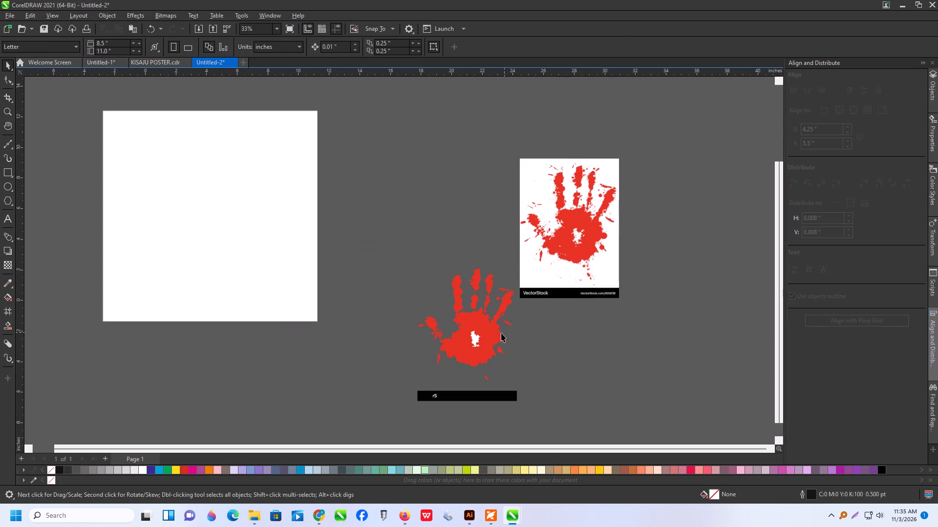
drag(490, 334, 435, 284)
right_click(434, 287)
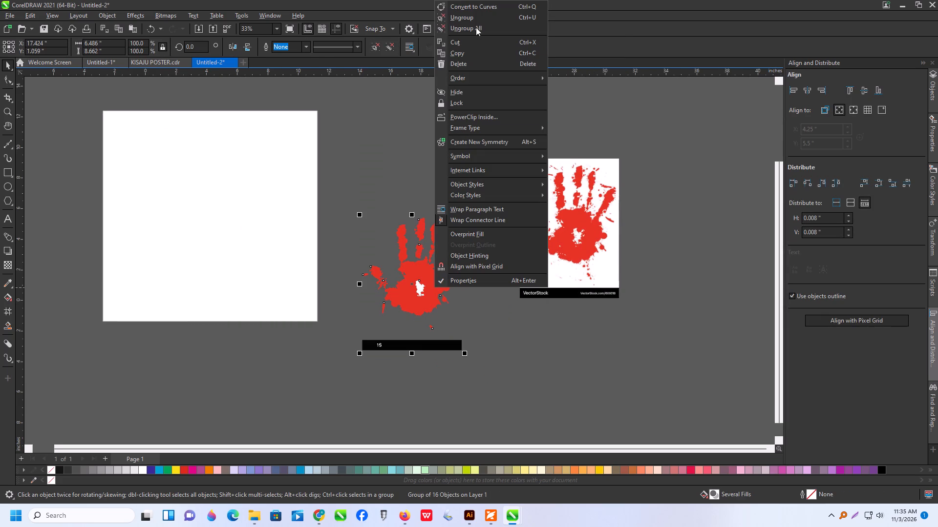
click(476, 20)
drag(471, 157, 472, 162)
drag(346, 330, 619, 421)
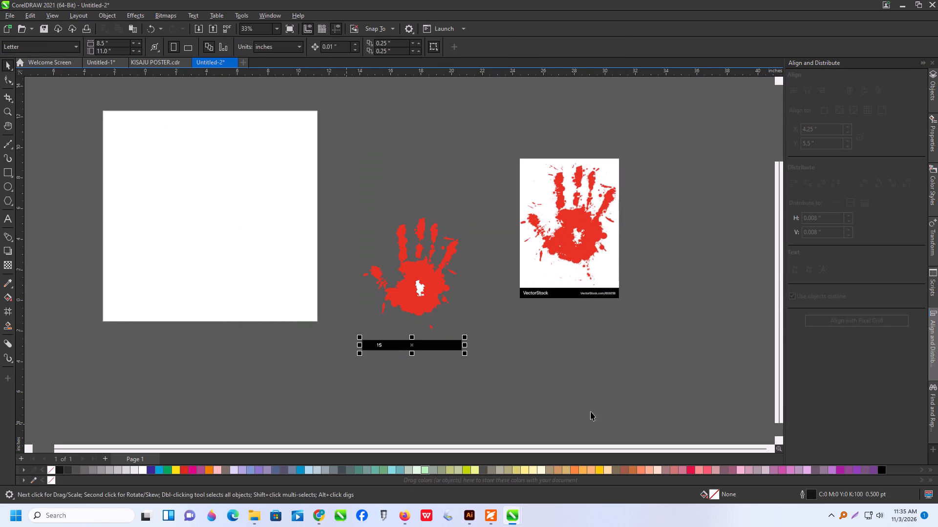
key(Delete)
scroll(425, 285, up, 2)
click(420, 292)
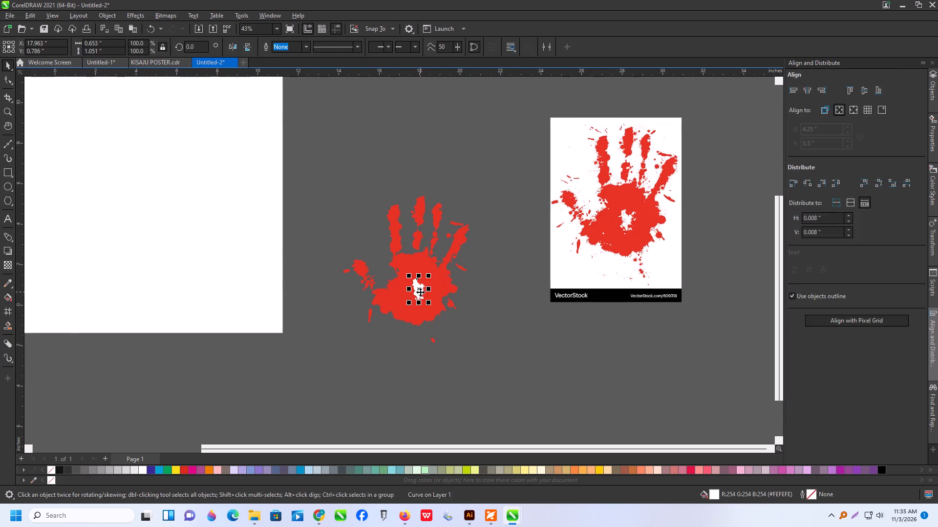
key(Delete)
Enlarge all the traced handprint pieces together to about 9.4 by 11 inches.
drag(330, 158, 493, 412)
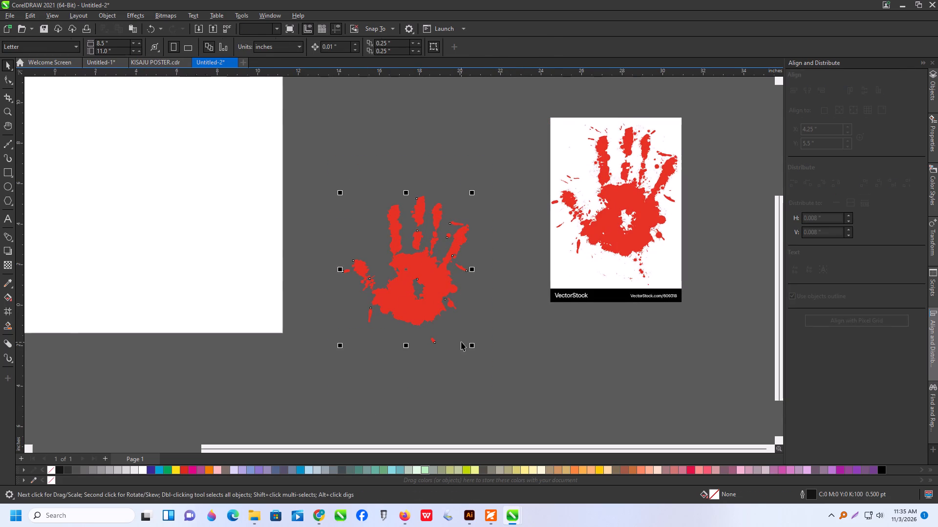
shift+drag(474, 348, 507, 402)
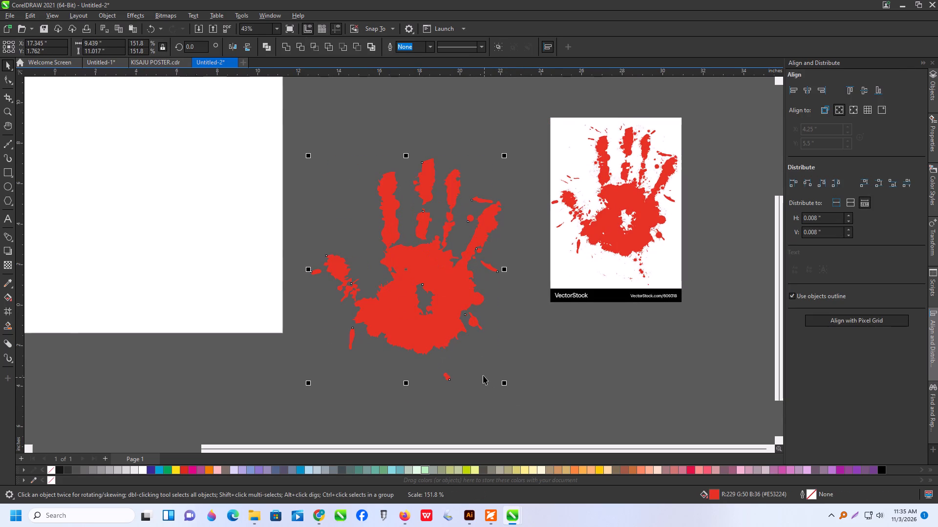
scroll(483, 375, down, 2)
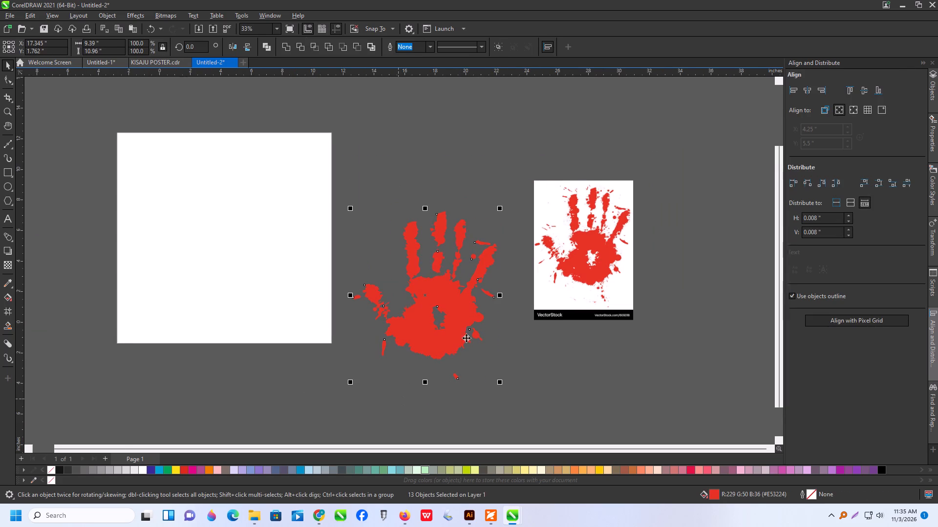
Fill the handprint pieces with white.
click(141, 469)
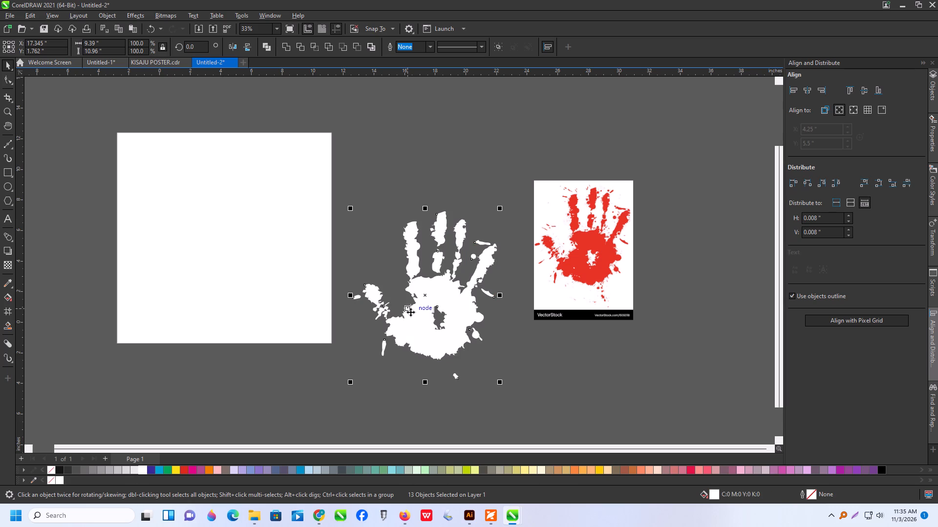
Delete the original red handprint bitmap.
click(607, 273)
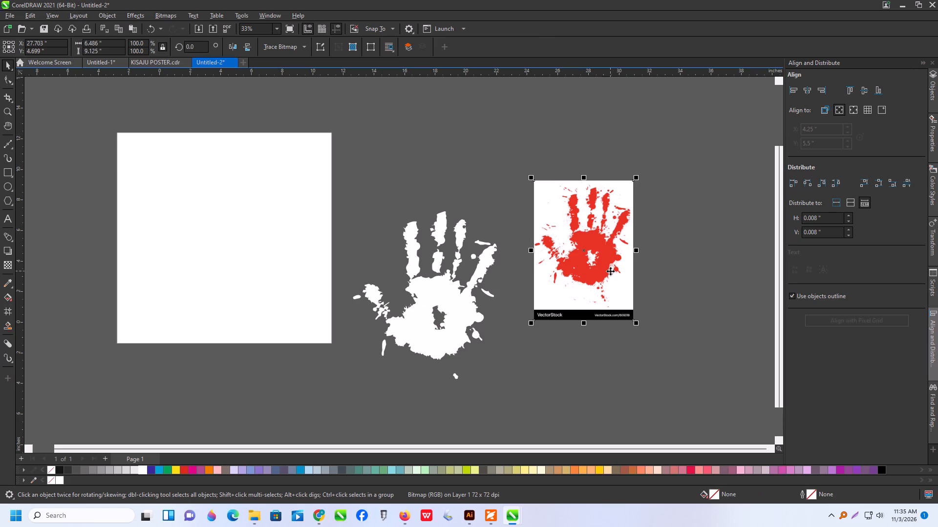
key(Delete)
Combine all the traced handprint pieces into a single curve.
click(437, 321)
click(461, 313)
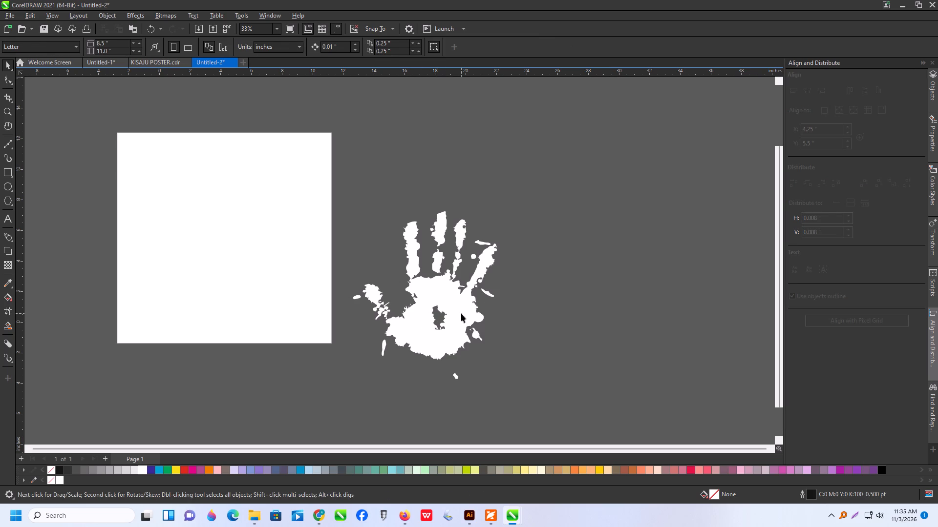
drag(582, 212, 360, 425)
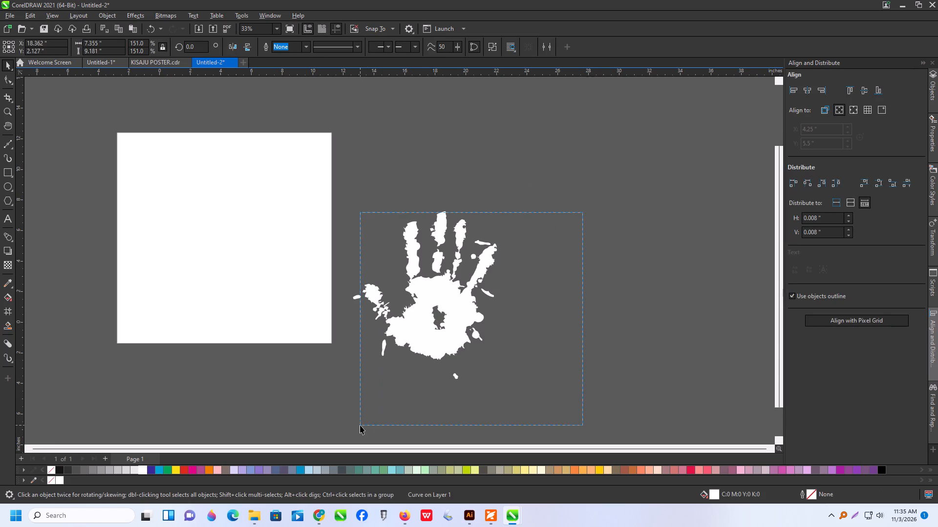
drag(360, 425, 347, 415)
drag(622, 151, 318, 411)
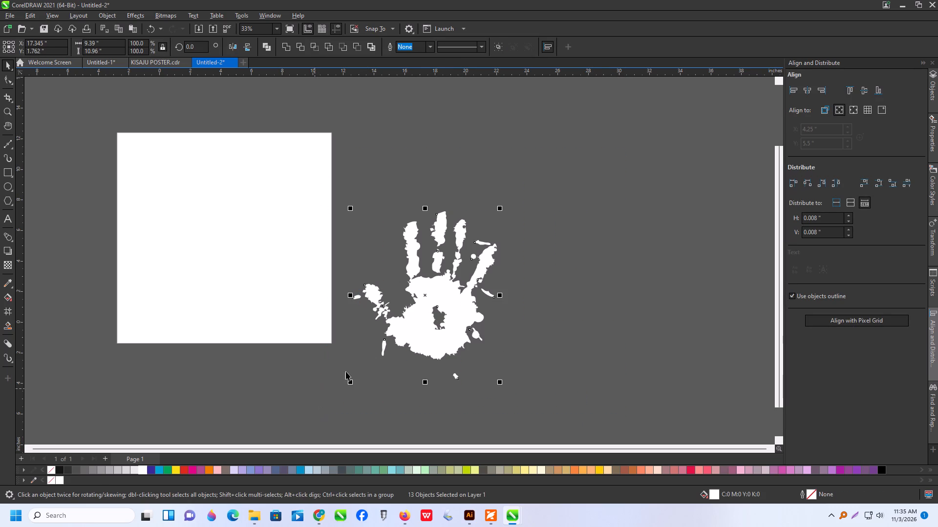
click(267, 44)
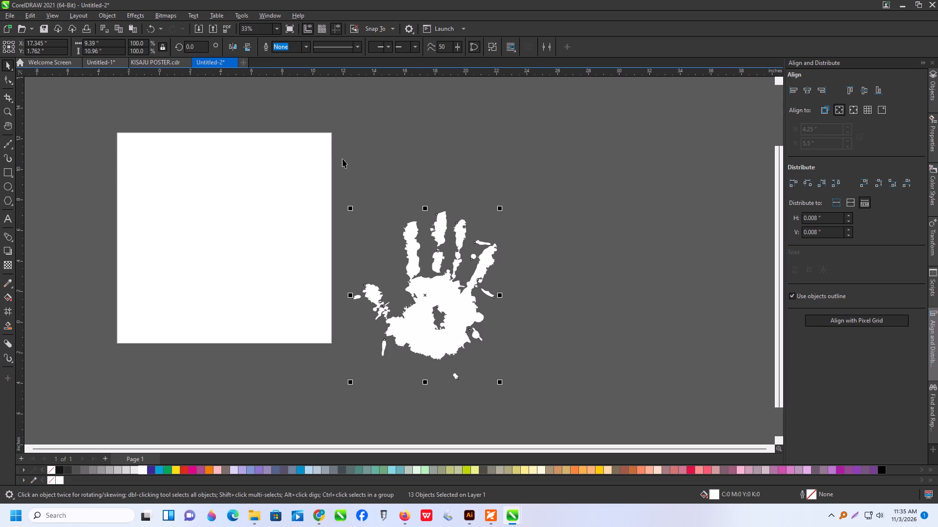
Fill the combined handprint with black and move it onto the white page.
drag(427, 298, 462, 224)
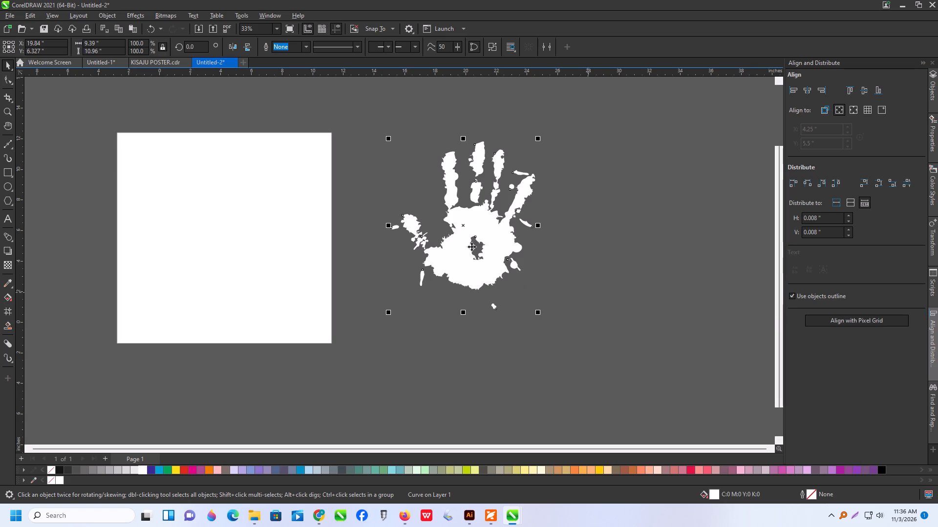
drag(462, 228, 481, 236)
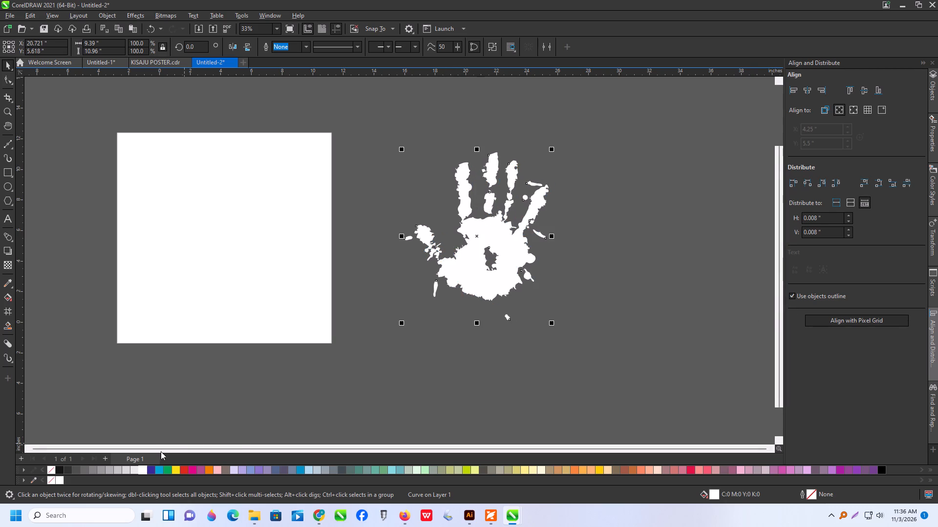
click(58, 470)
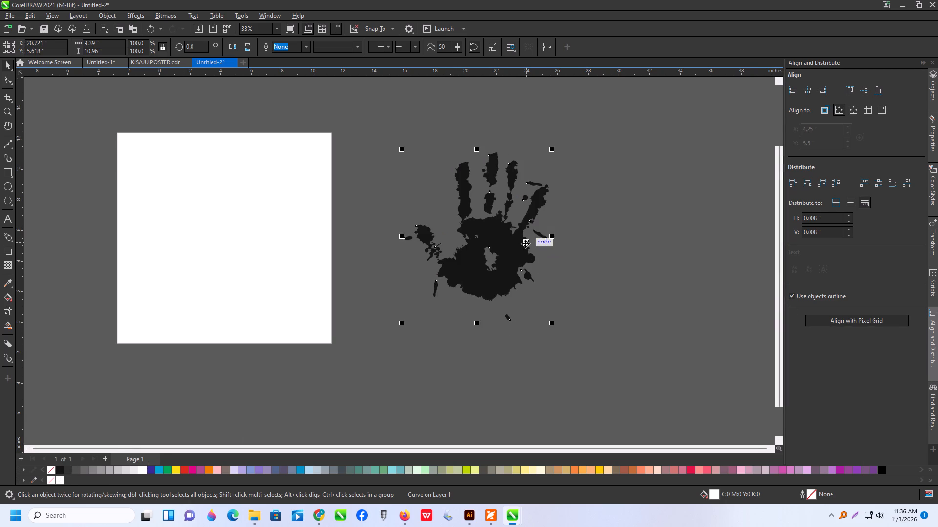
drag(525, 246, 516, 269)
drag(501, 272, 226, 235)
click(464, 211)
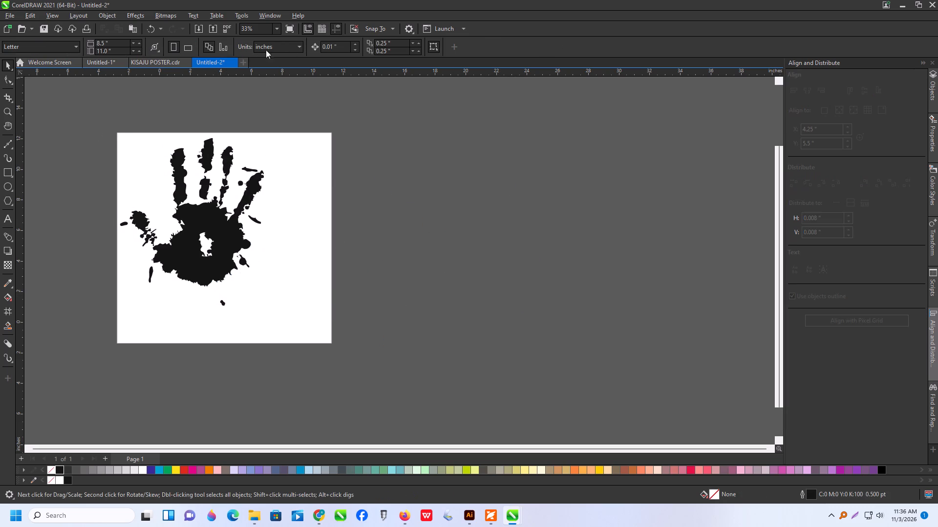
Set the drawing units to centimetres.
click(293, 49)
click(278, 155)
click(353, 165)
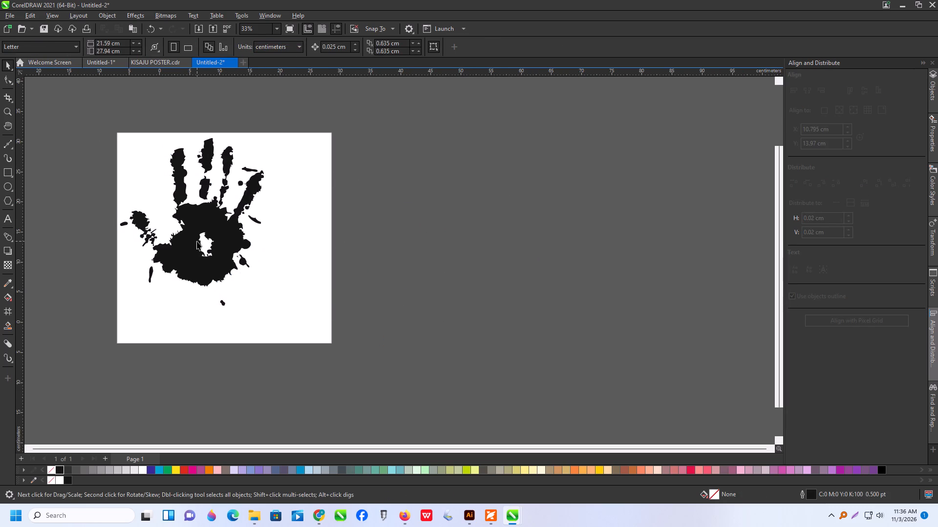
Enlarge the black handprint proportionally to about 32 by 37.4 cm.
click(197, 241)
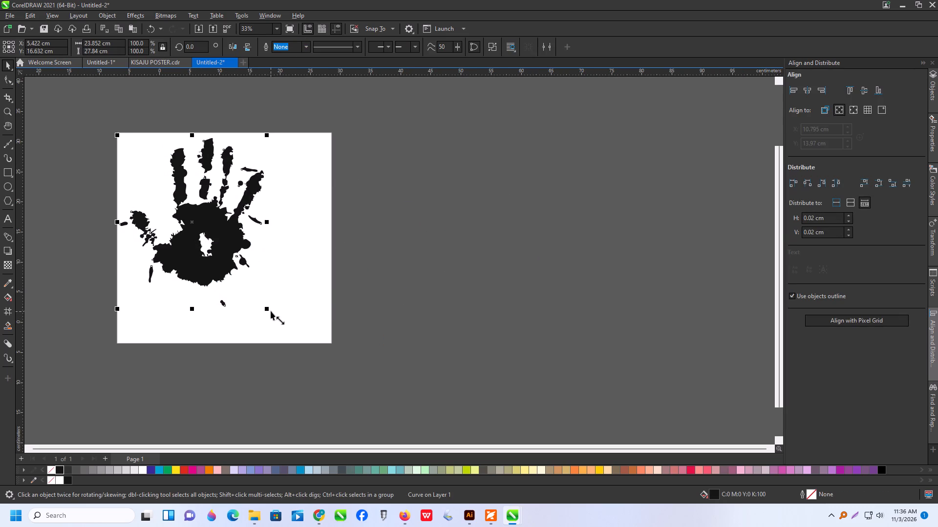
drag(269, 309, 319, 385)
click(319, 385)
click(256, 290)
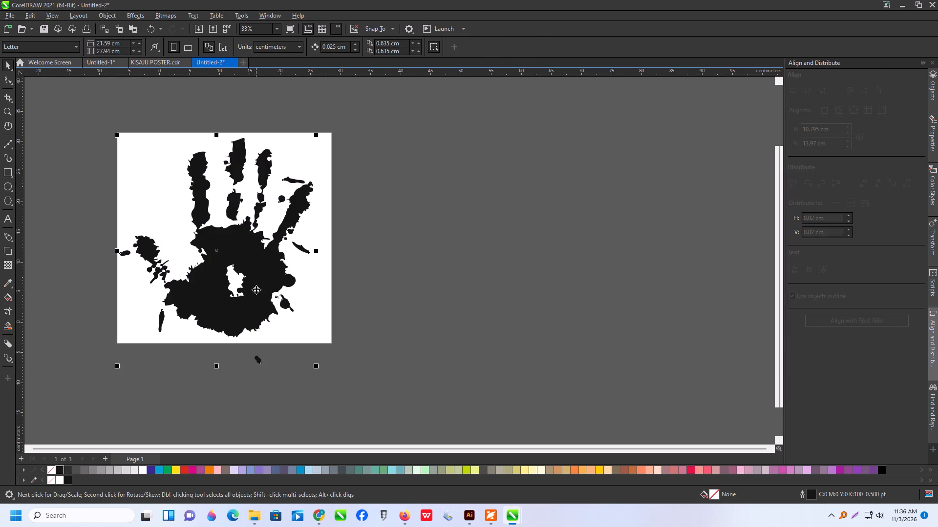
Centre the black handprint horizontally and vertically on the page.
drag(278, 264, 279, 258)
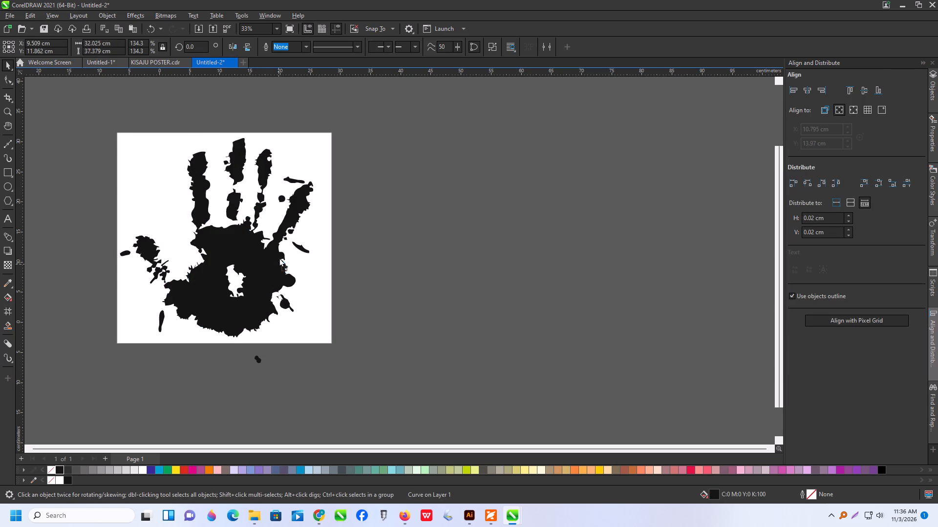
drag(279, 258, 279, 256)
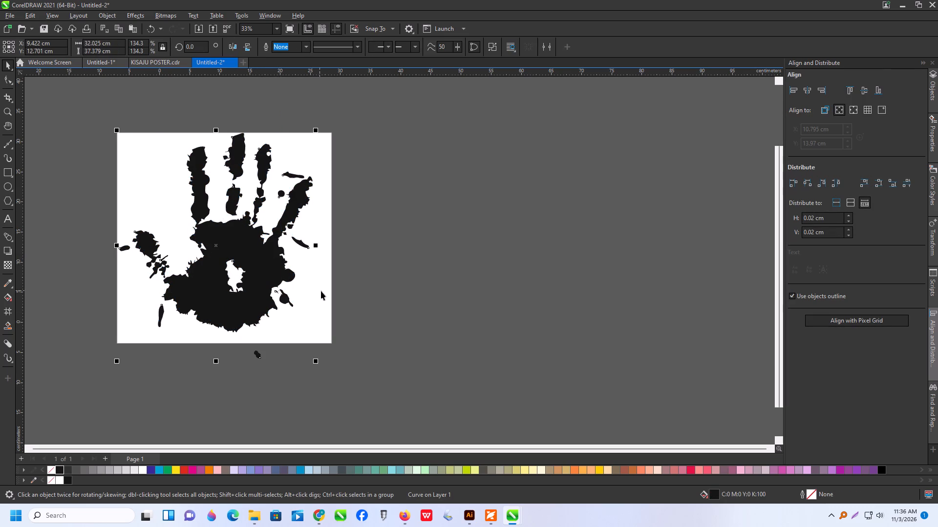
click(811, 89)
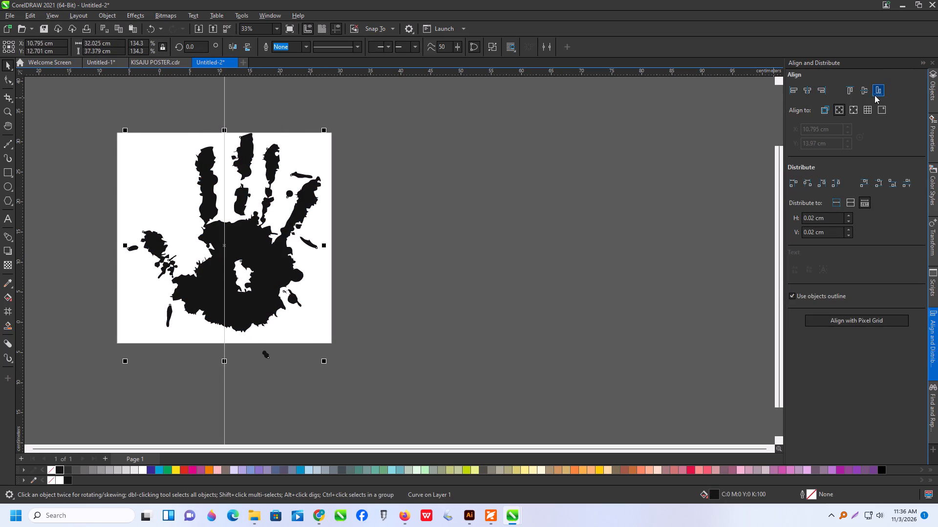
click(867, 93)
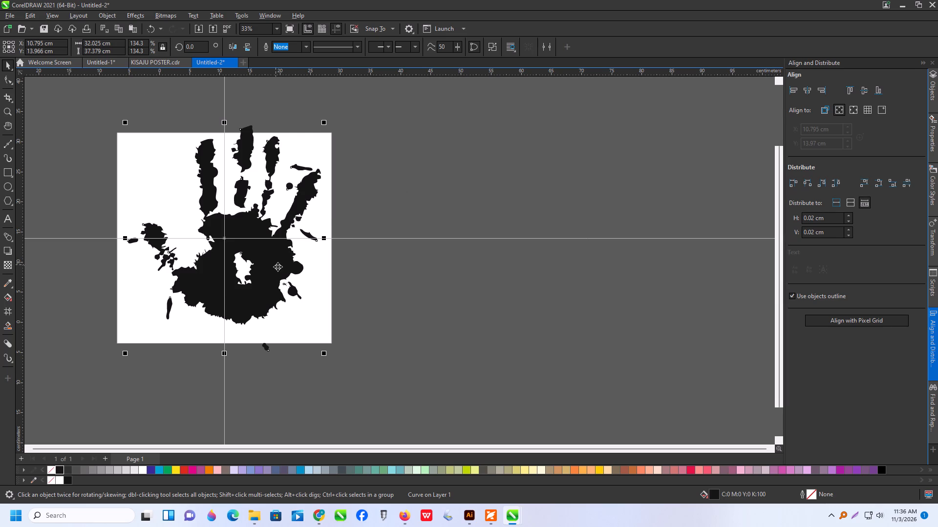
click(422, 200)
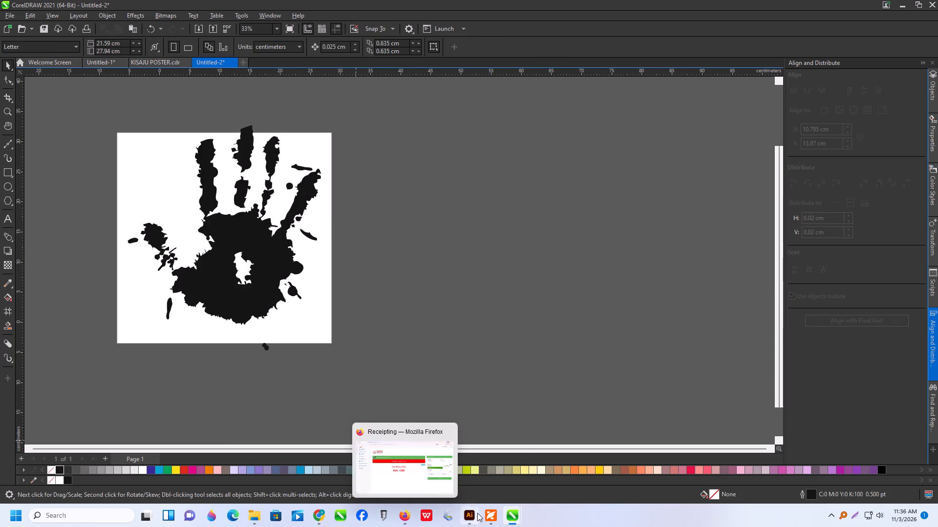
Switch to Illustrator and stretch the black triangle's upper-left corner to the corner of the orange-and-blue plate.
click(476, 512)
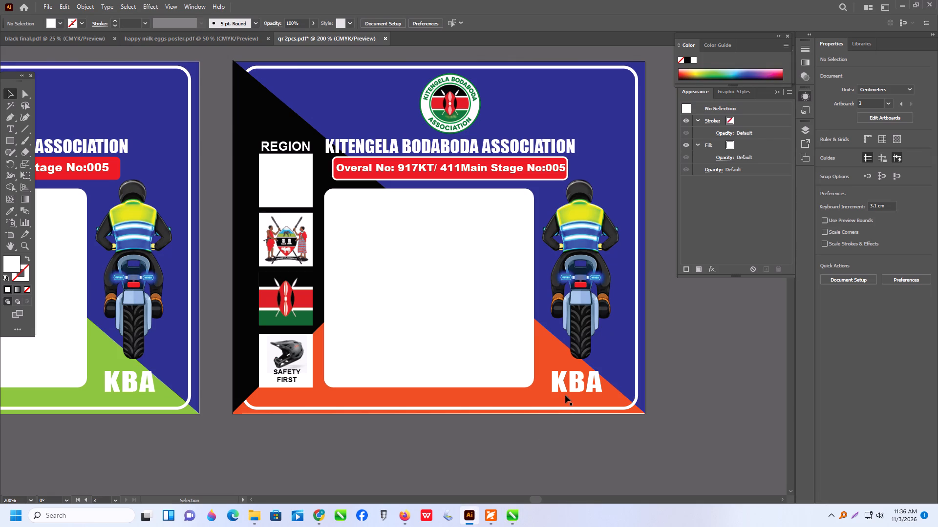
scroll(486, 392, up, 2)
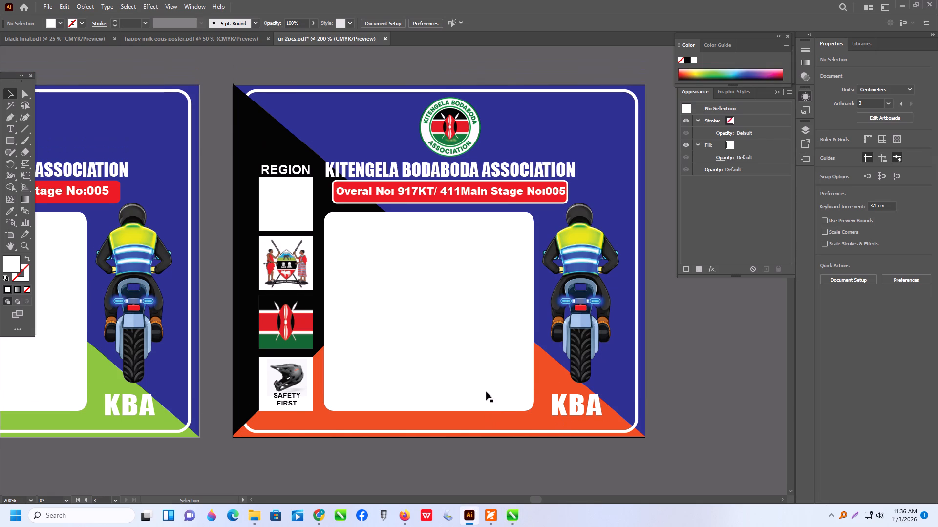
click(252, 104)
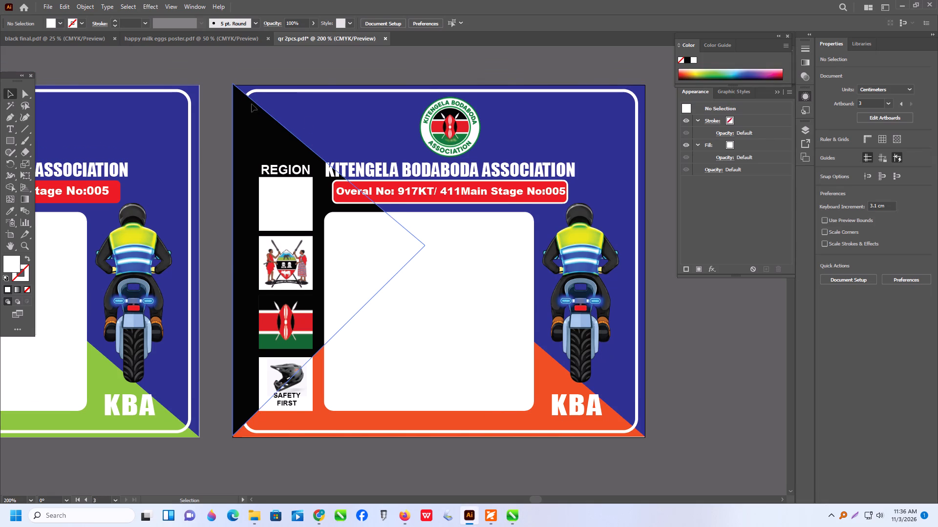
alt+scroll(220, 93, up, 2)
alt+scroll(261, 103, up, 1)
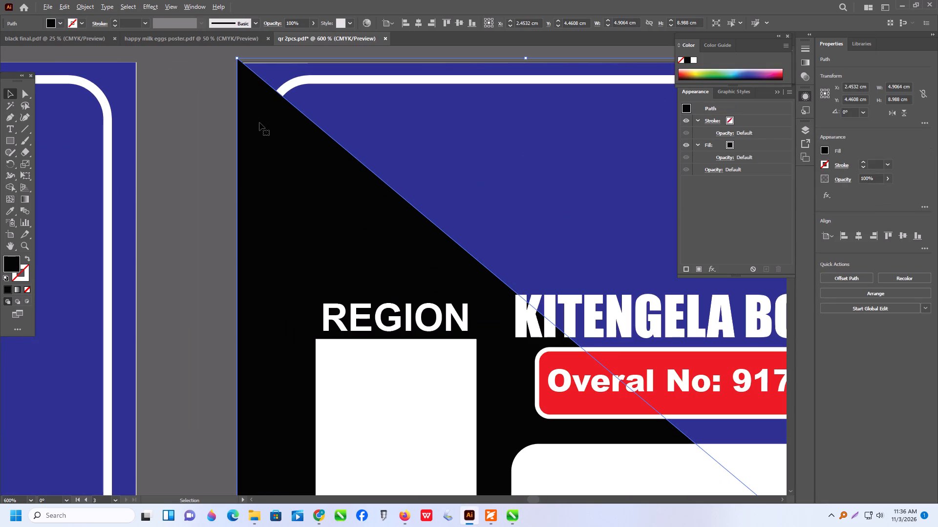
click(239, 59)
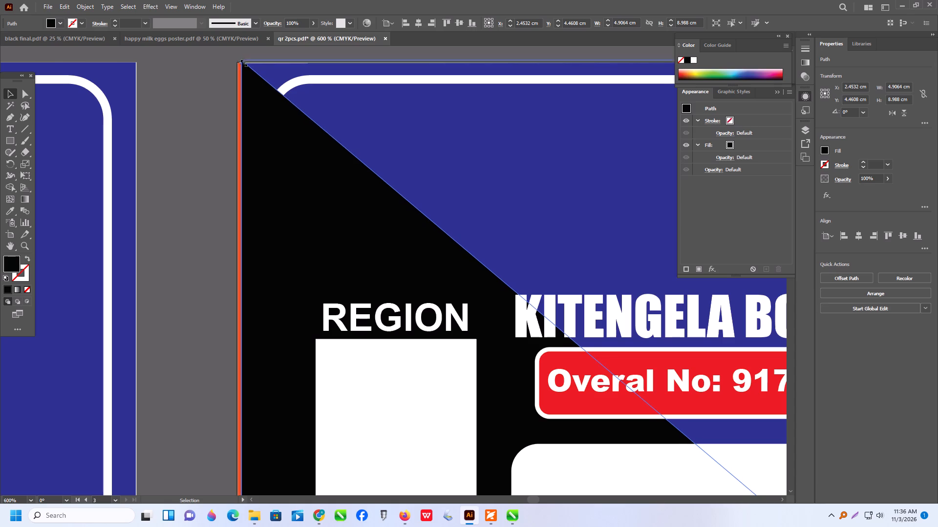
drag(241, 63, 237, 59)
scroll(261, 143, down, 2)
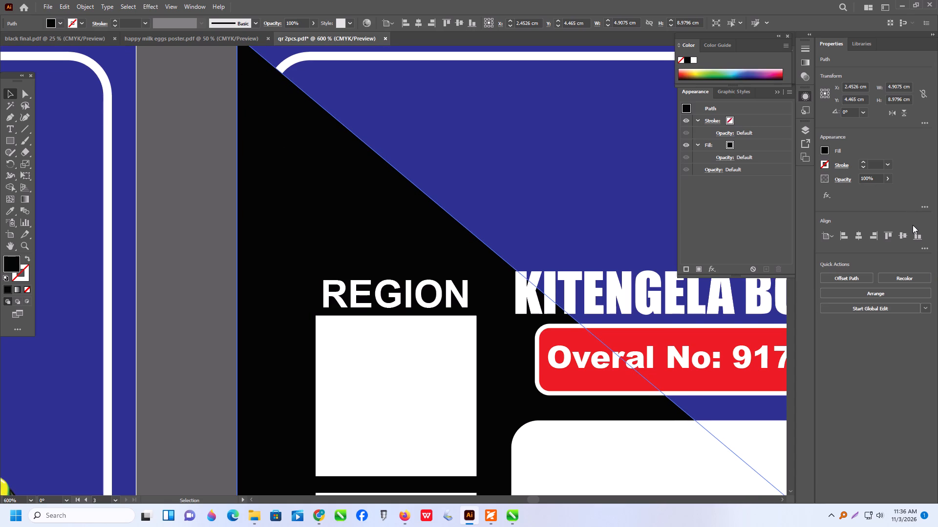
Align the black triangle to the top edge of the third artboard.
click(890, 236)
scroll(396, 254, down, 2)
alt+scroll(389, 263, down, 5)
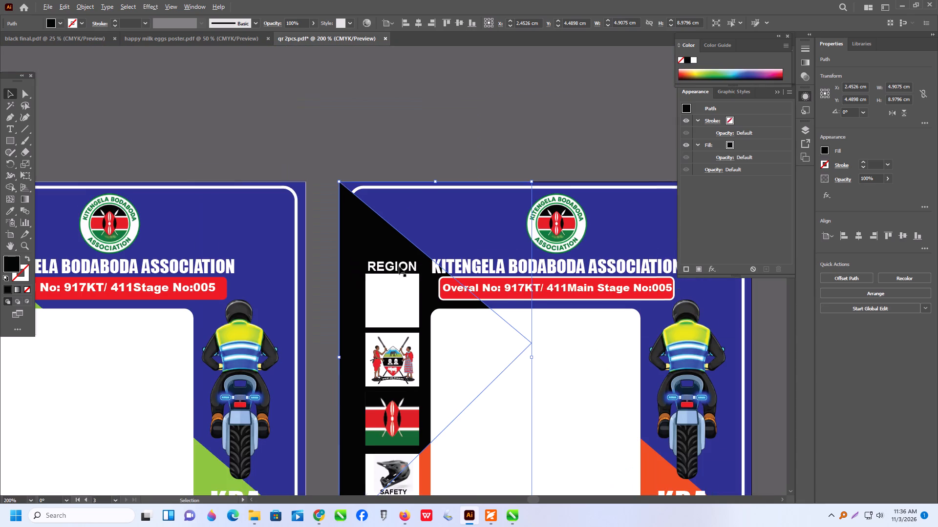
alt+scroll(399, 266, down, 9)
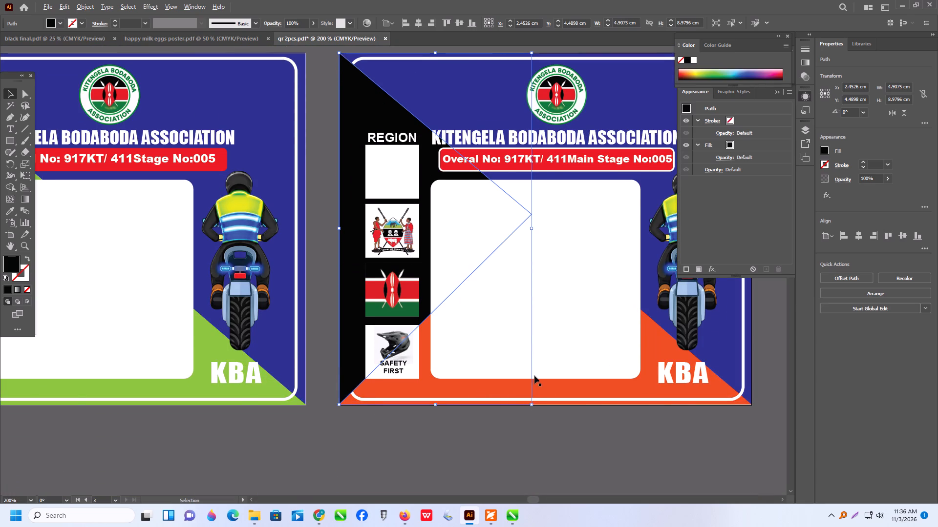
click(515, 445)
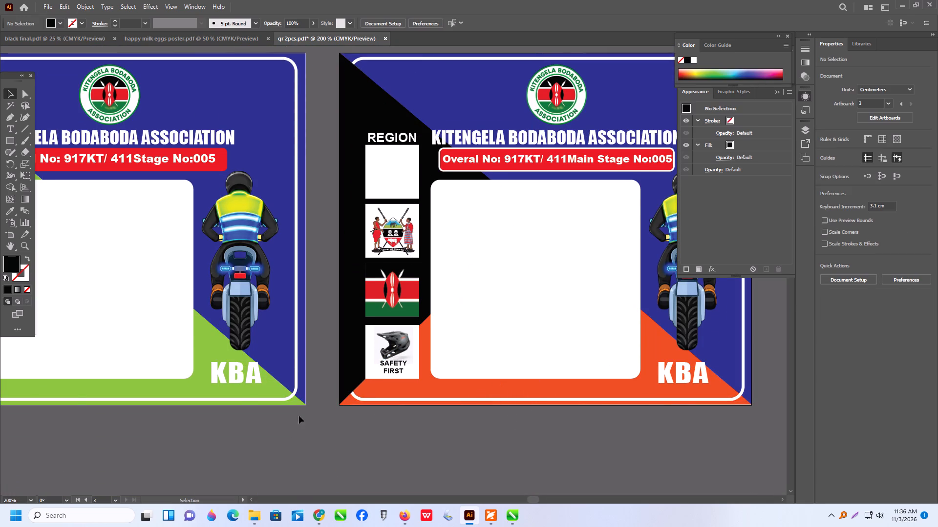
click(354, 335)
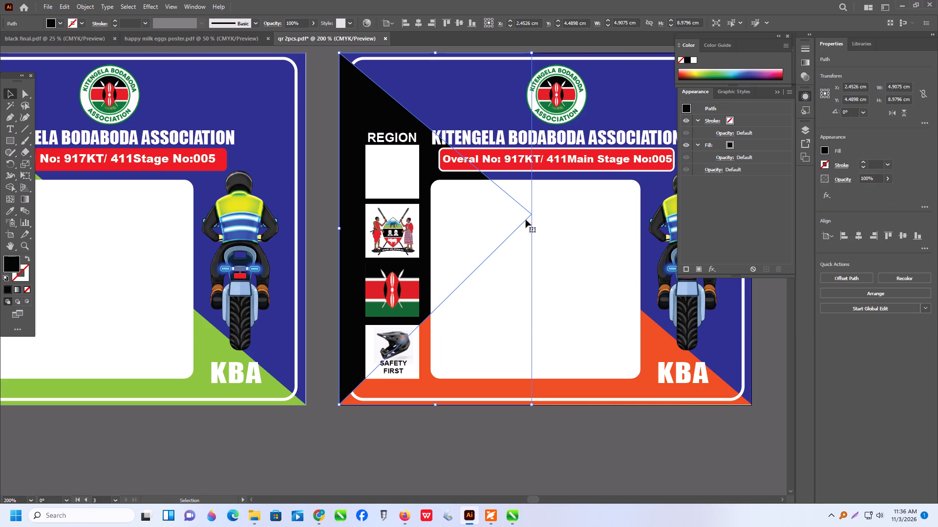
click(328, 181)
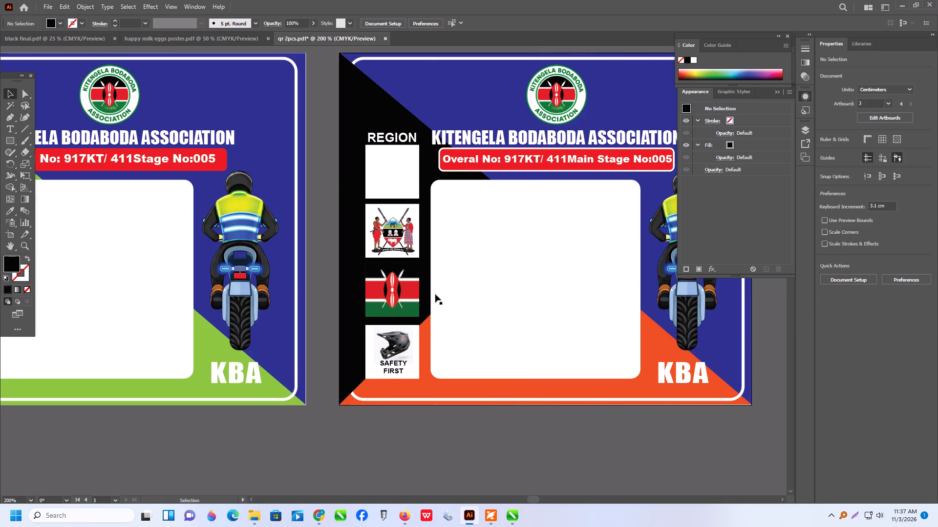
Move the black triangle's upper-left anchor point onto the plate's corner with the Curvature tool.
scroll(436, 294, up, 5)
scroll(398, 265, up, 1)
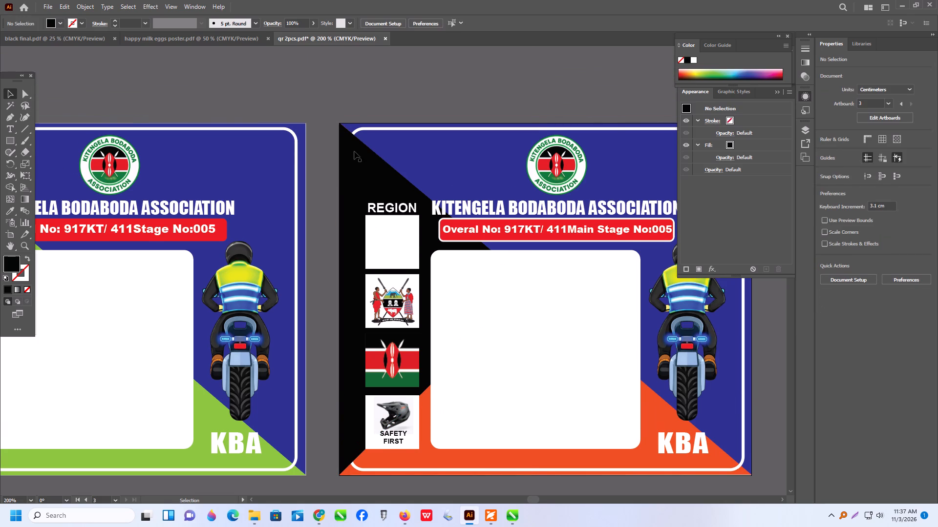
click(354, 151)
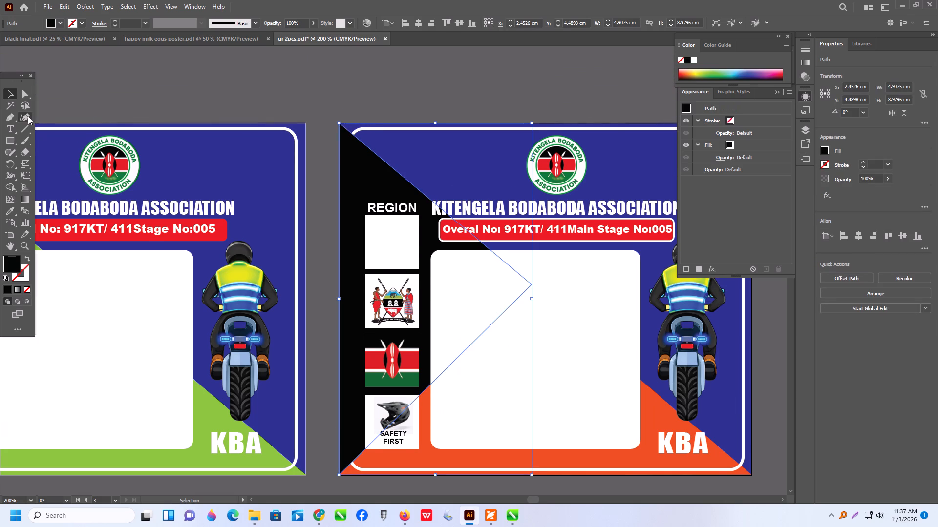
click(28, 116)
click(339, 122)
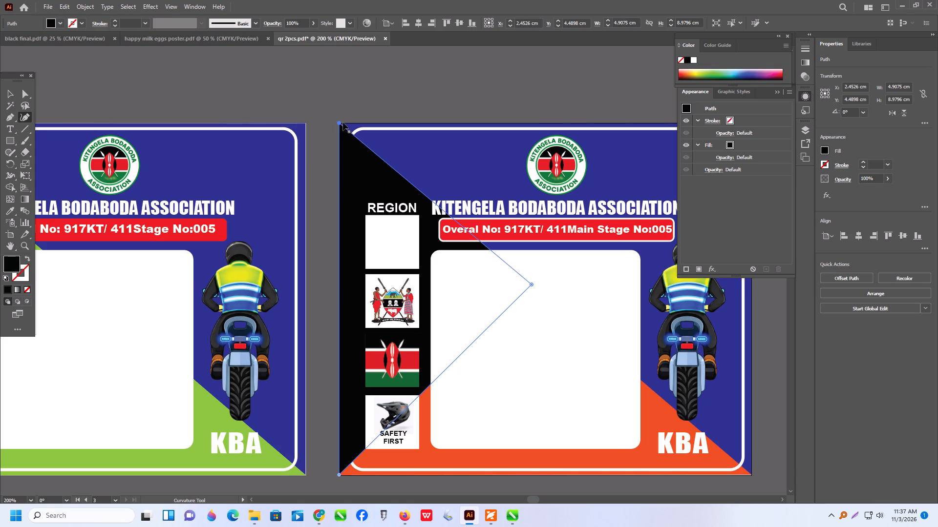
click(340, 123)
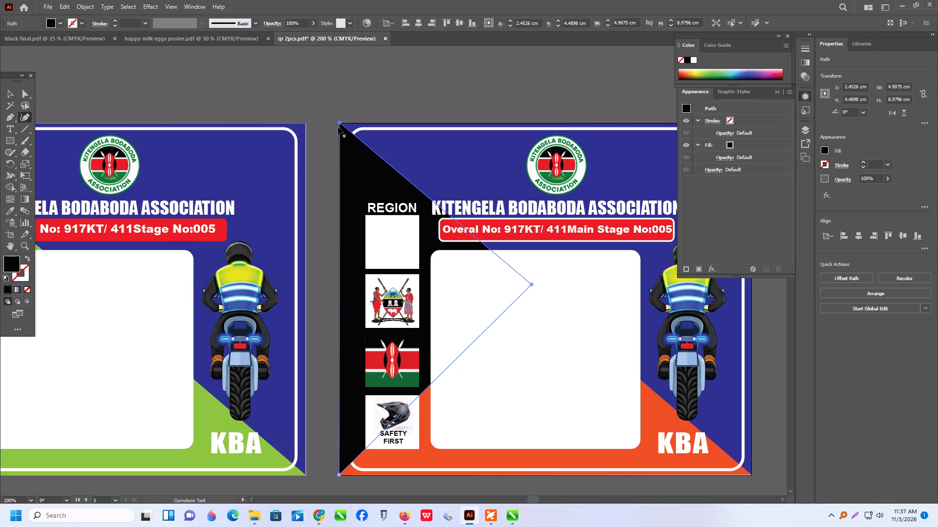
alt+scroll(325, 131, up, 2)
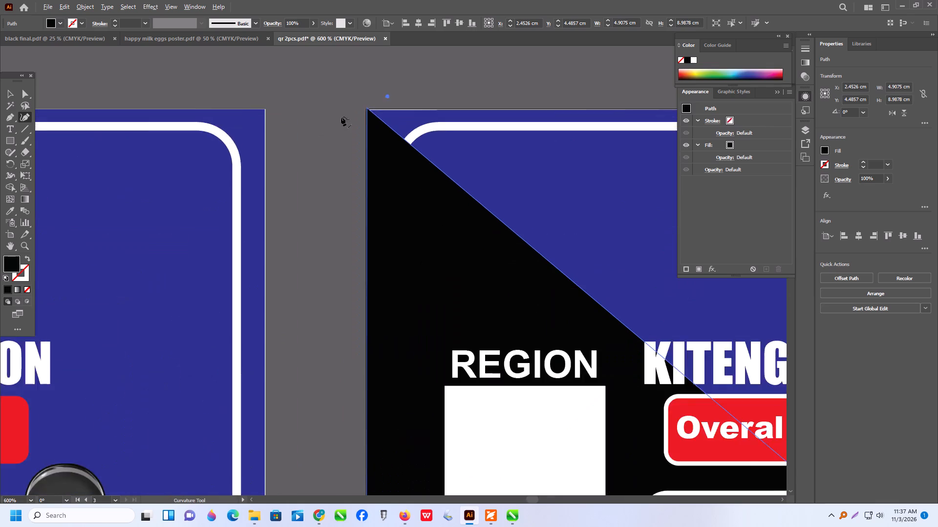
alt+scroll(341, 117, up, 7)
alt+scroll(365, 76, up, 2)
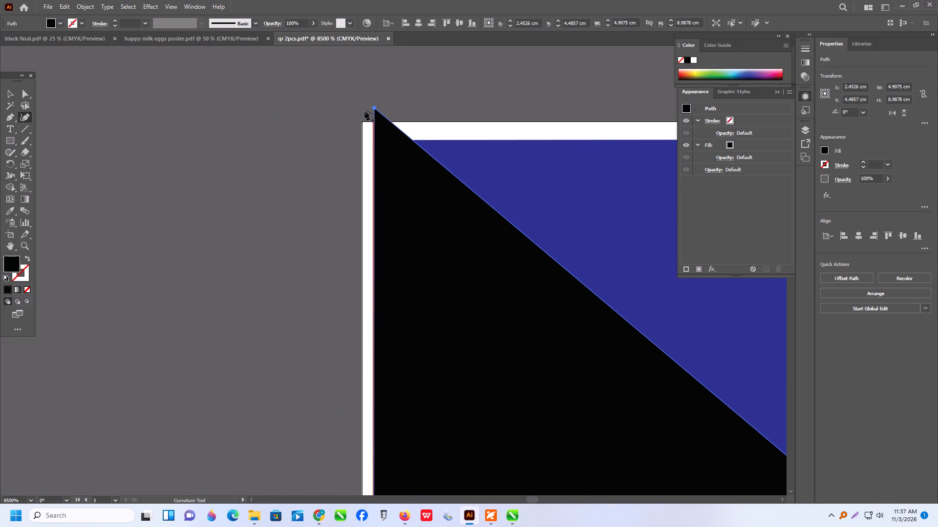
drag(376, 108, 364, 123)
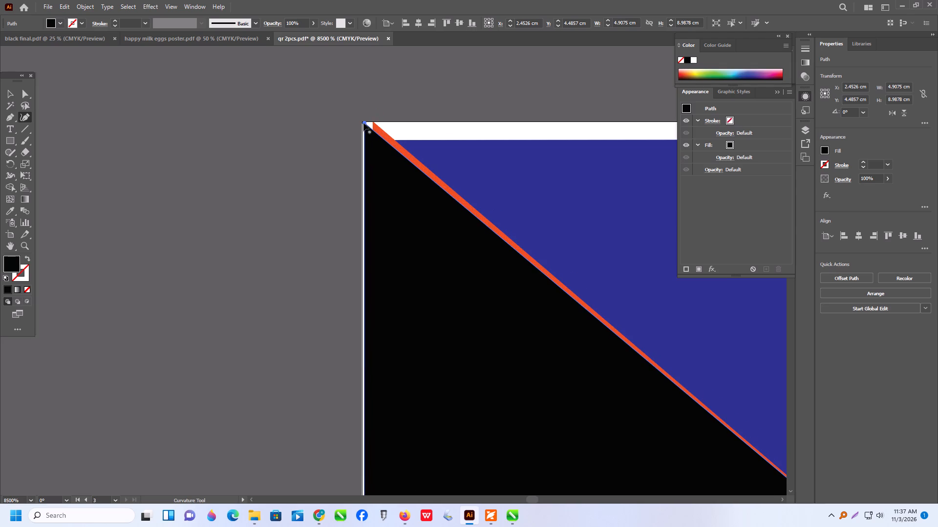
click(361, 123)
alt+scroll(308, 186, down, 7)
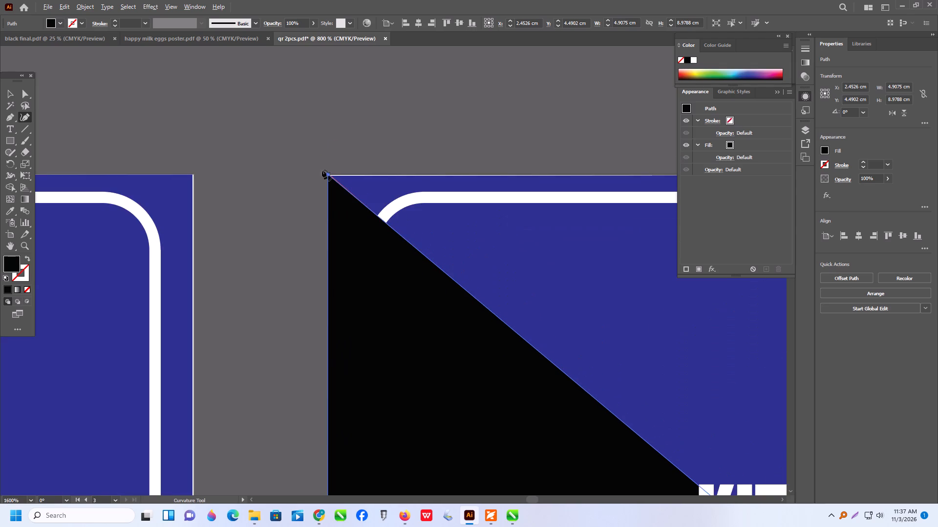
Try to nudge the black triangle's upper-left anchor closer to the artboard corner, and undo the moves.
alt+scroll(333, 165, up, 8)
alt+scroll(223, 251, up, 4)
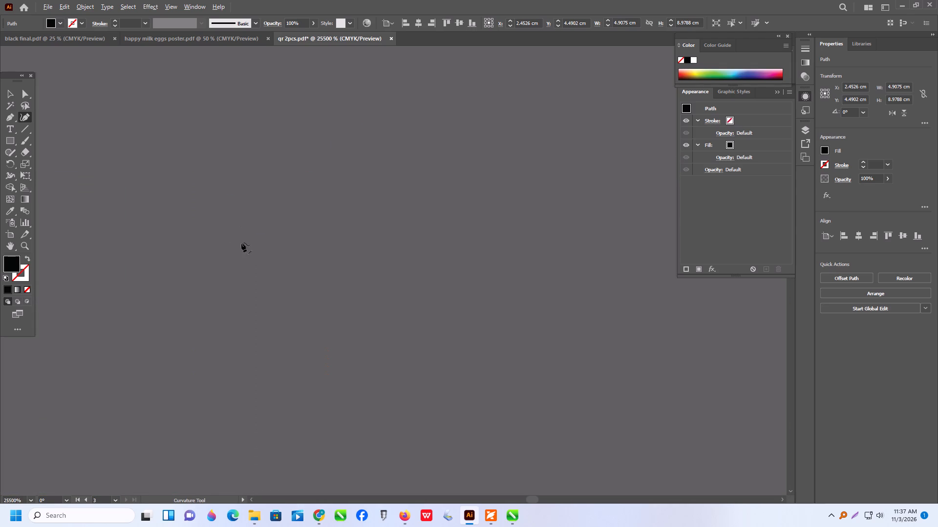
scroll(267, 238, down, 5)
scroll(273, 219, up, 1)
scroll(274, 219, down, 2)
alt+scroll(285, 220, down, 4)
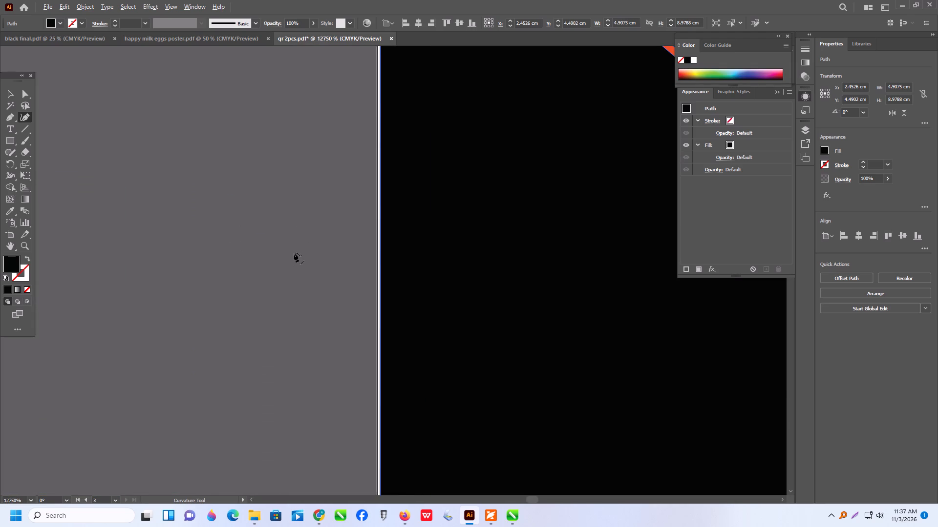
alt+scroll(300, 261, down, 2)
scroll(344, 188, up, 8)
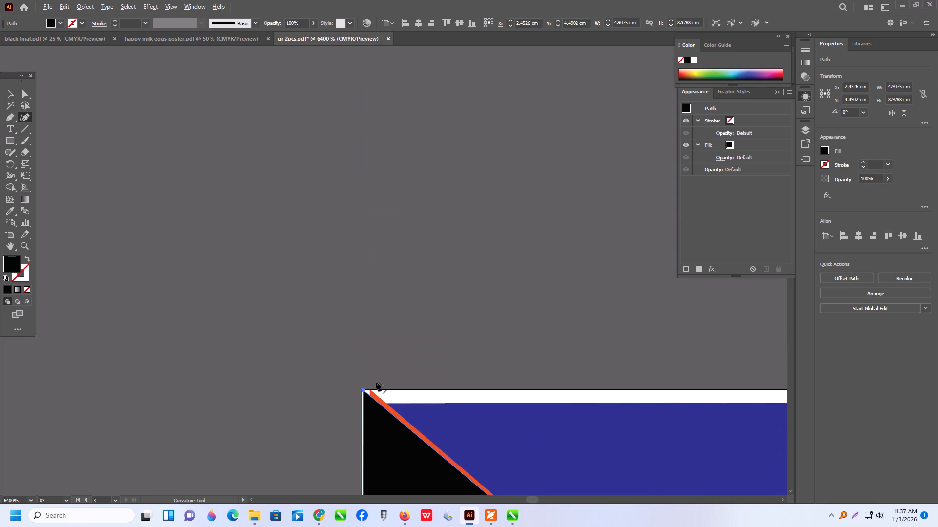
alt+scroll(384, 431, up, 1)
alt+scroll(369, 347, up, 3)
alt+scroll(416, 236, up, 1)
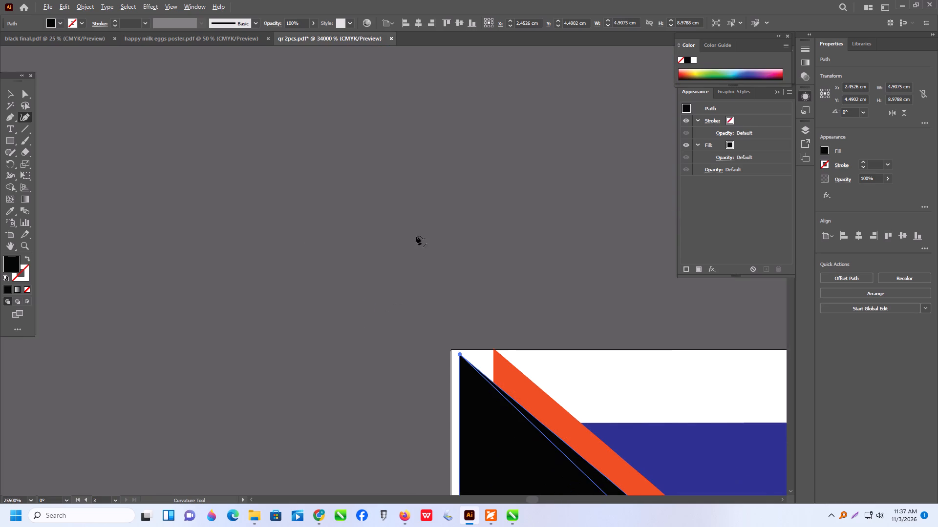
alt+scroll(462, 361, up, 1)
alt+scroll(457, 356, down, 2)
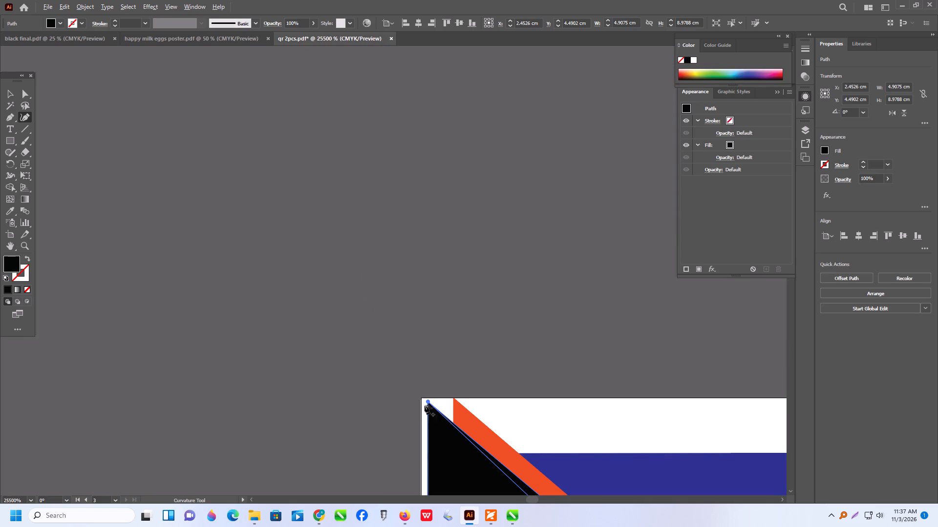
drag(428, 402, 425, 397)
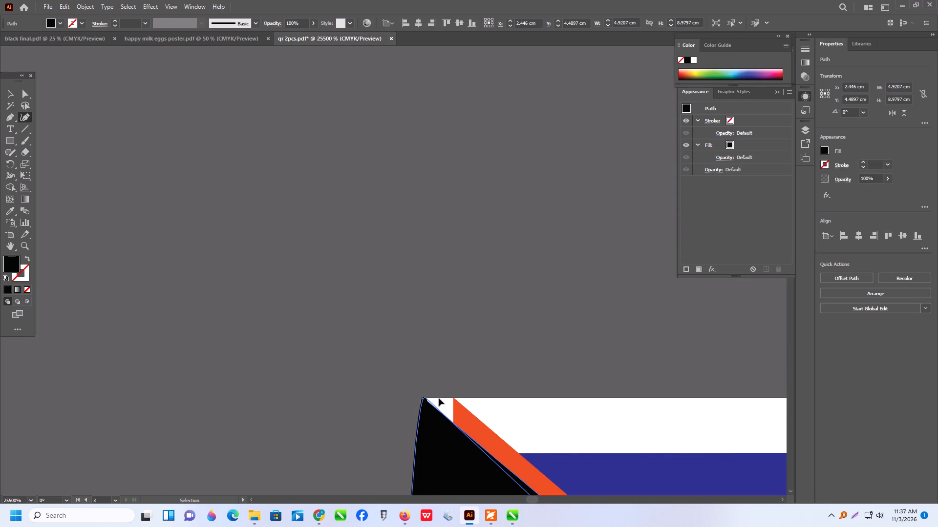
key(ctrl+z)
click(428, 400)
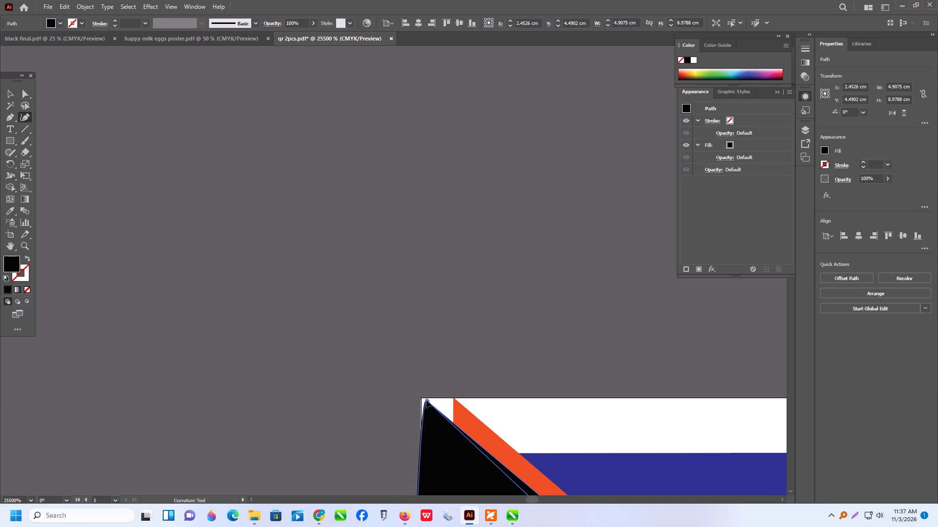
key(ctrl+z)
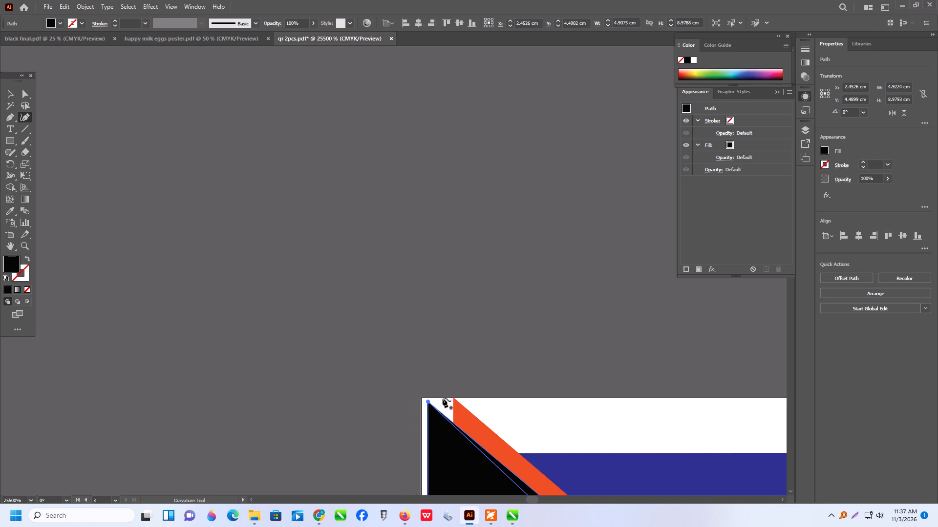
Align the black triangle to the left edge of the third artboard.
scroll(443, 398, down, 2)
click(15, 93)
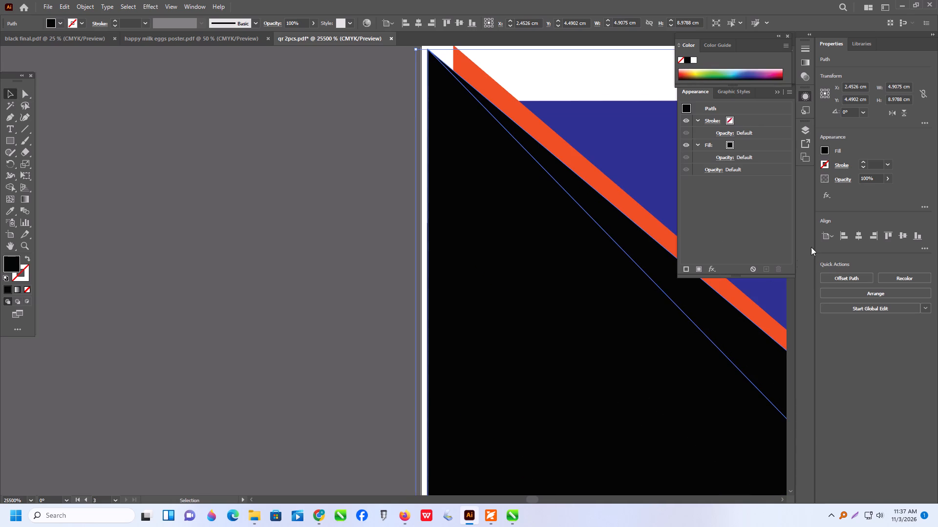
click(840, 238)
alt+scroll(436, 294, down, 9)
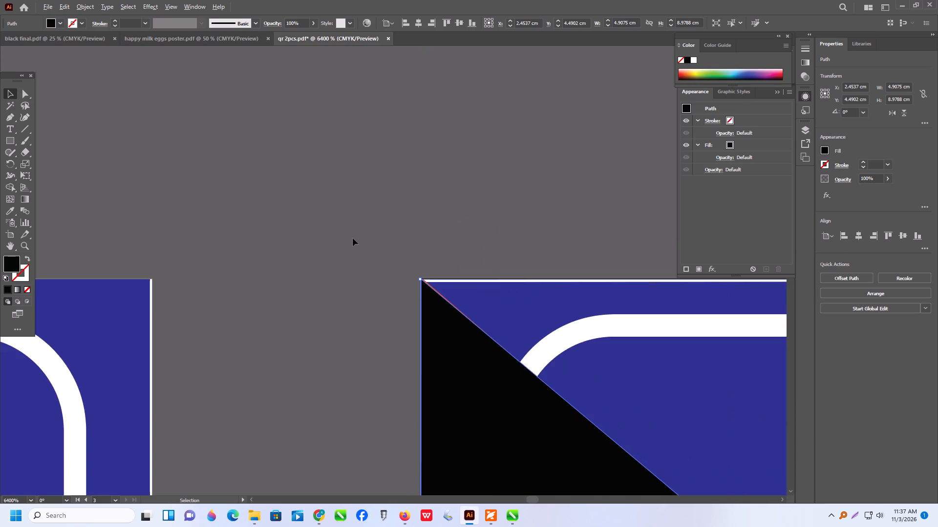
alt+scroll(353, 238, down, 14)
scroll(259, 210, down, 3)
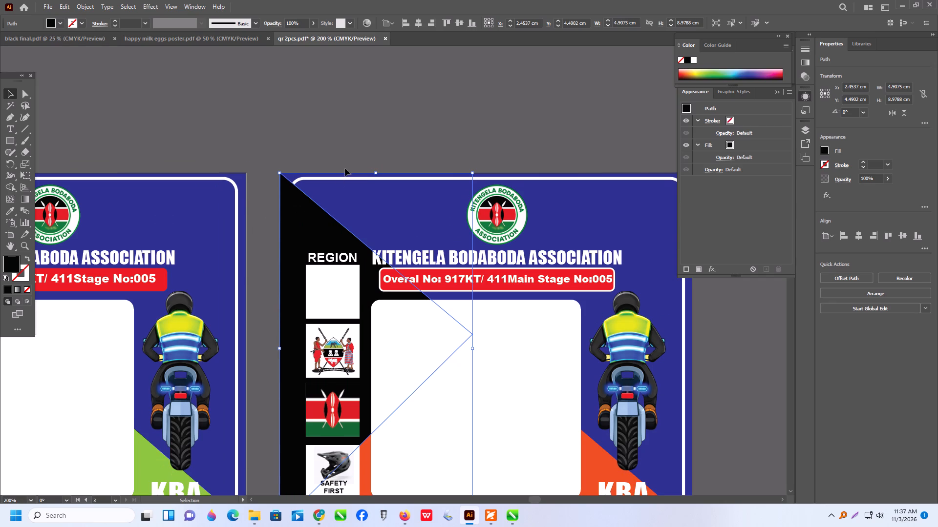
click(317, 125)
Centre the third plate's blank white square, coat of arms and flag horizontally on the SAFETY FIRST tile as key object.
scroll(293, 172, down, 10)
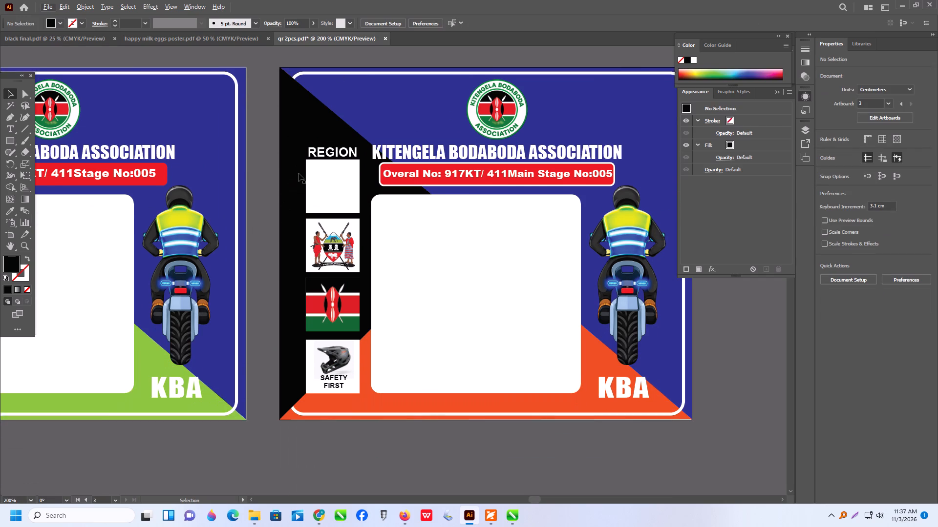
scroll(298, 173, down, 5)
scroll(370, 300, up, 3)
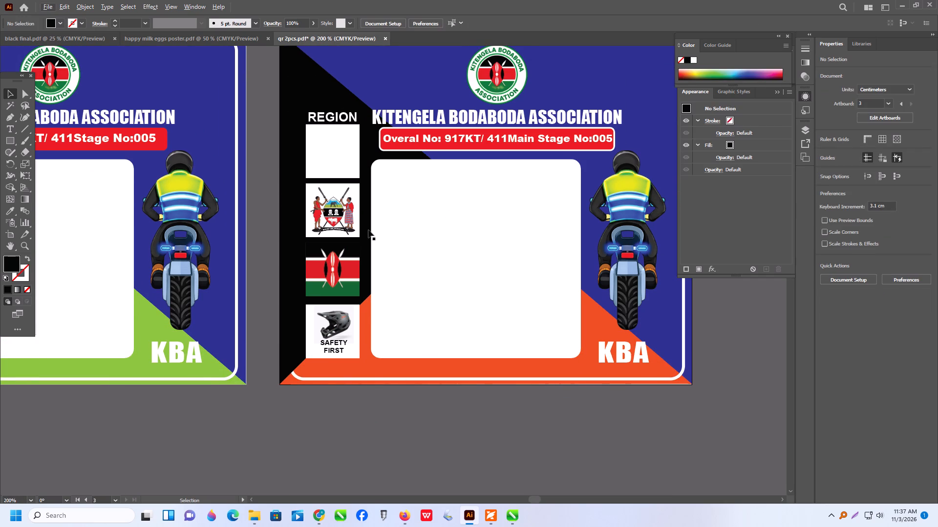
alt+scroll(384, 242, down, 2)
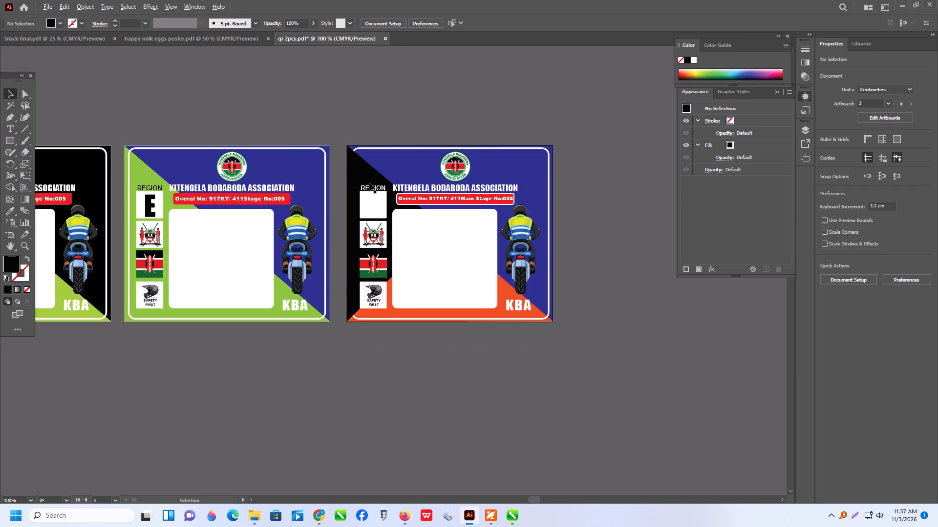
alt+scroll(369, 185, up, 2)
click(369, 188)
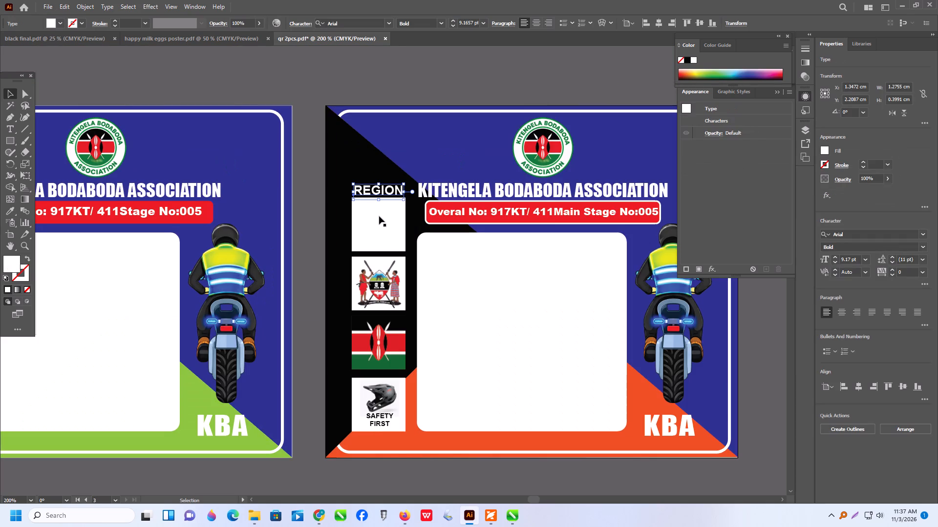
click(382, 211)
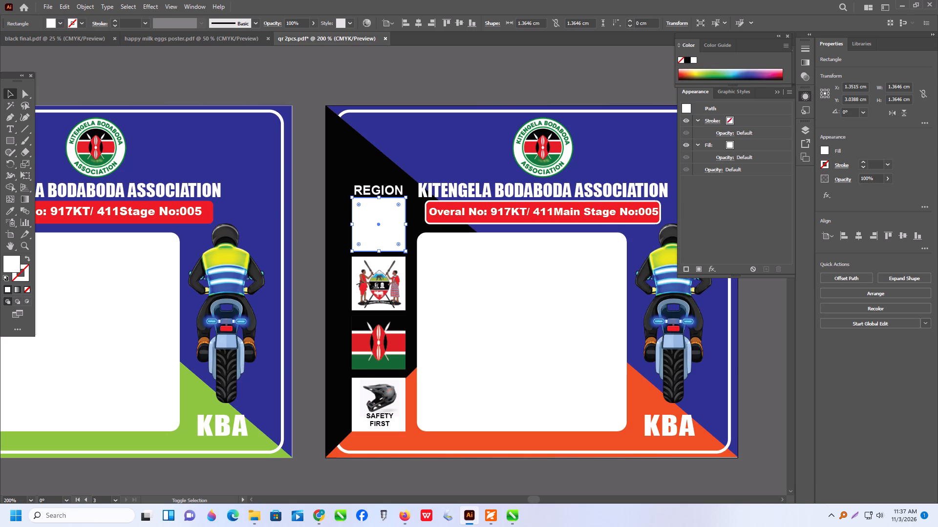
shift+click(401, 310)
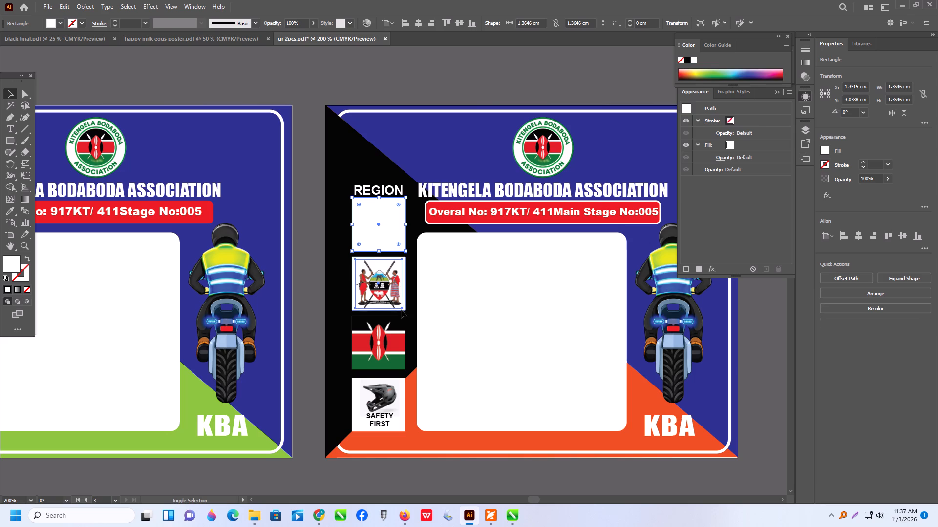
shift+click(393, 353)
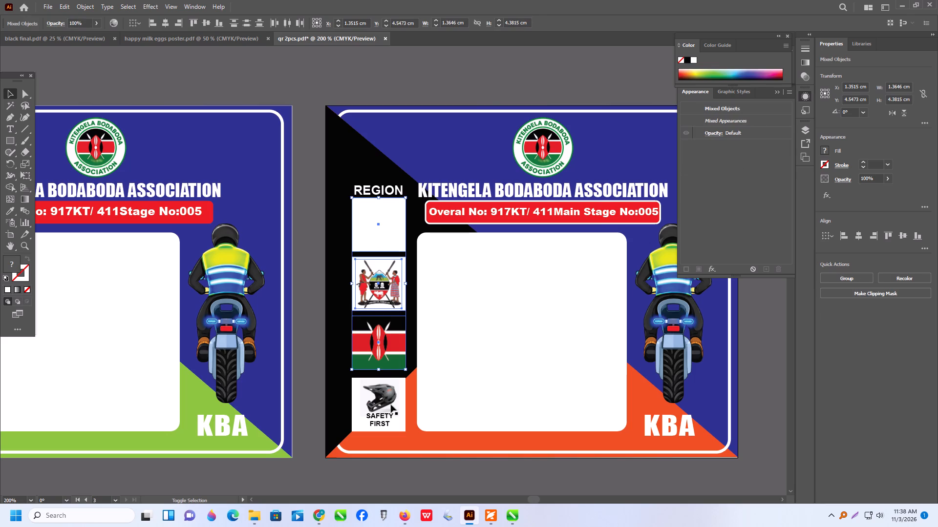
shift+click(389, 406)
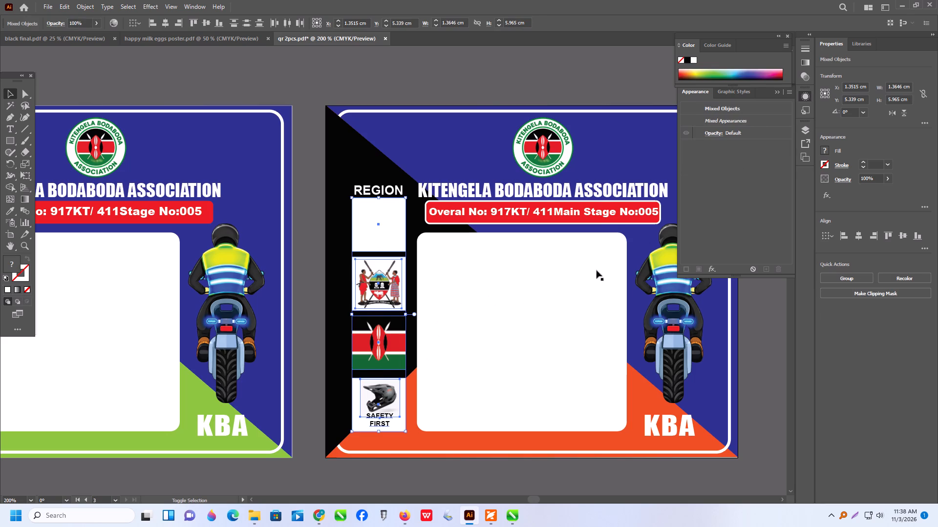
click(819, 242)
click(823, 240)
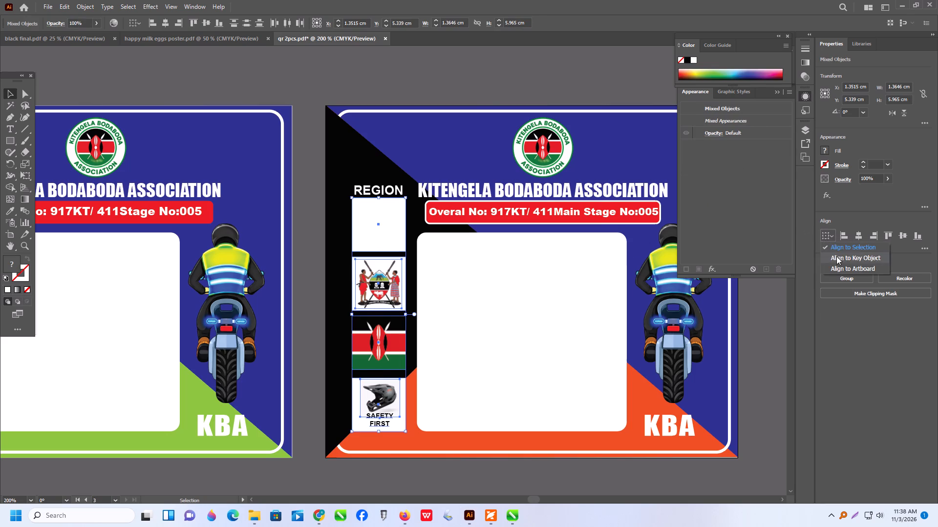
click(837, 256)
click(859, 234)
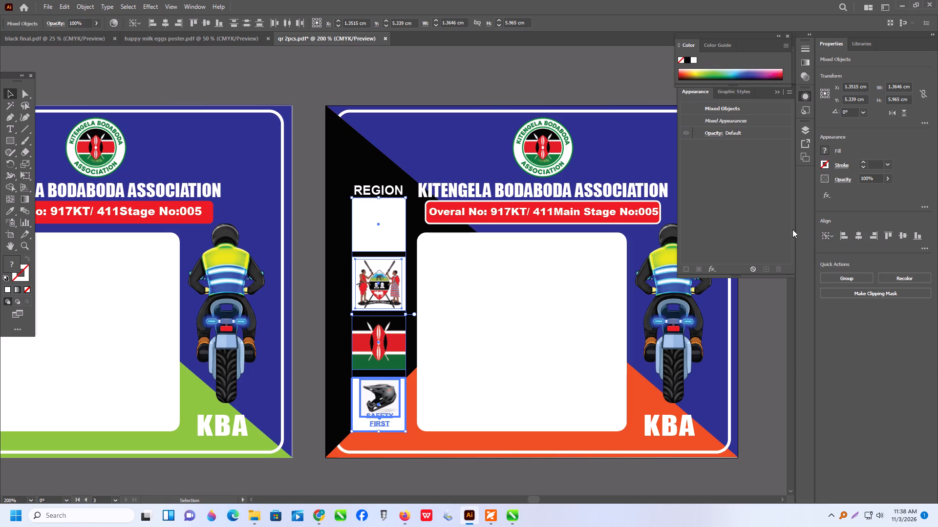
Add the REGION label to the selected tiles and centre them all horizontally on the SAFETY FIRST key object.
shift+click(389, 189)
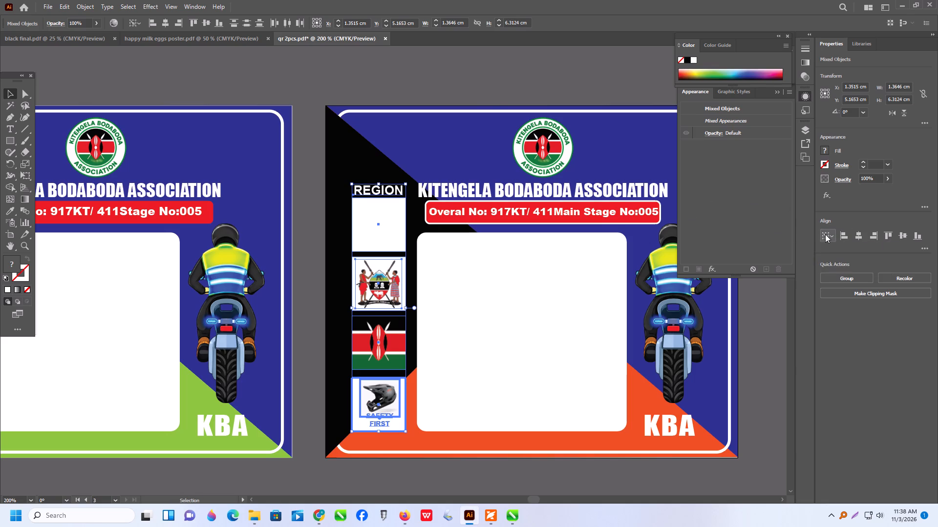
click(828, 234)
click(844, 260)
click(853, 236)
scroll(369, 118, down, 12)
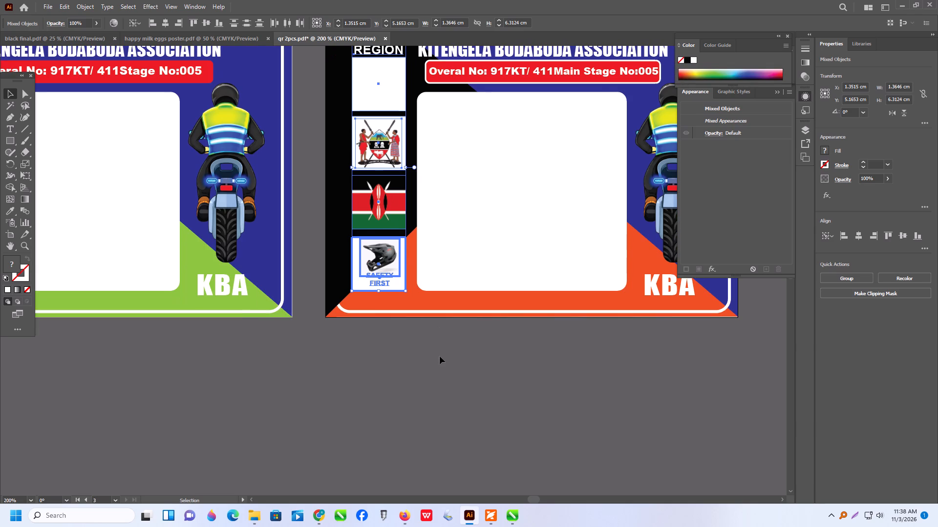
click(440, 358)
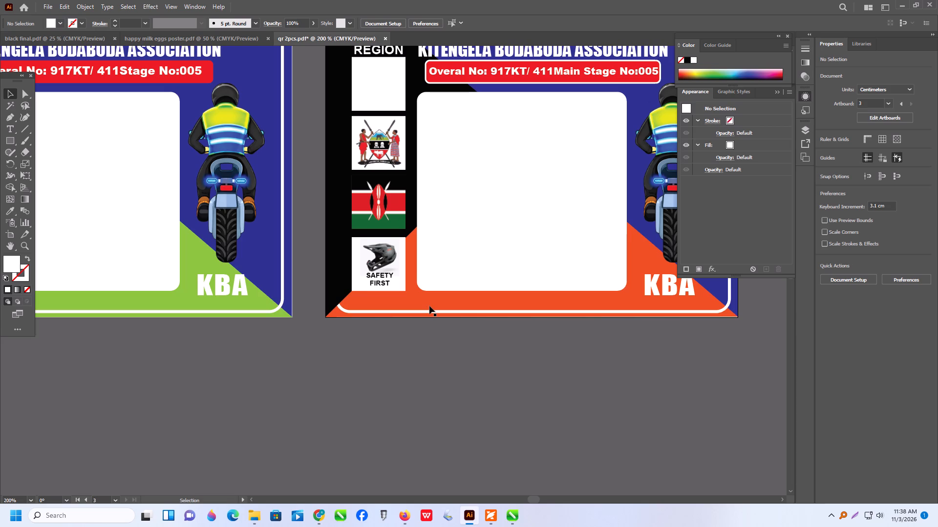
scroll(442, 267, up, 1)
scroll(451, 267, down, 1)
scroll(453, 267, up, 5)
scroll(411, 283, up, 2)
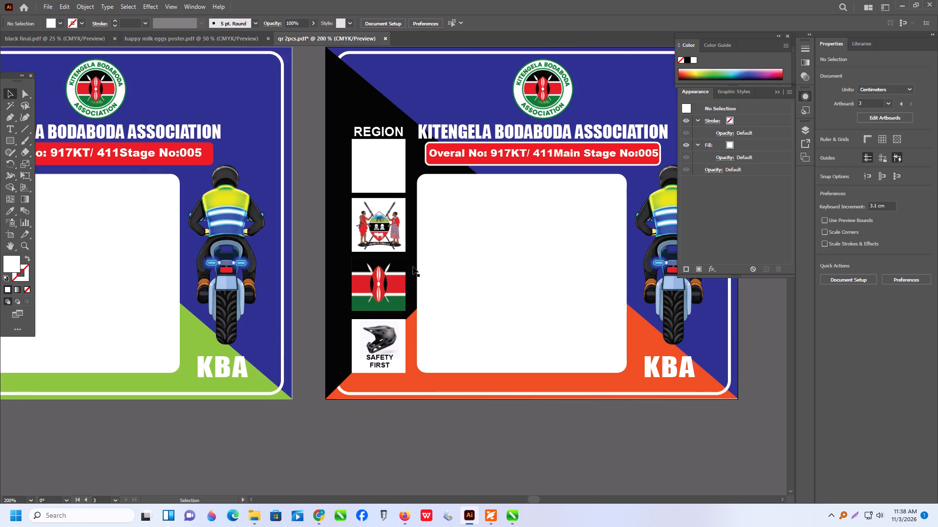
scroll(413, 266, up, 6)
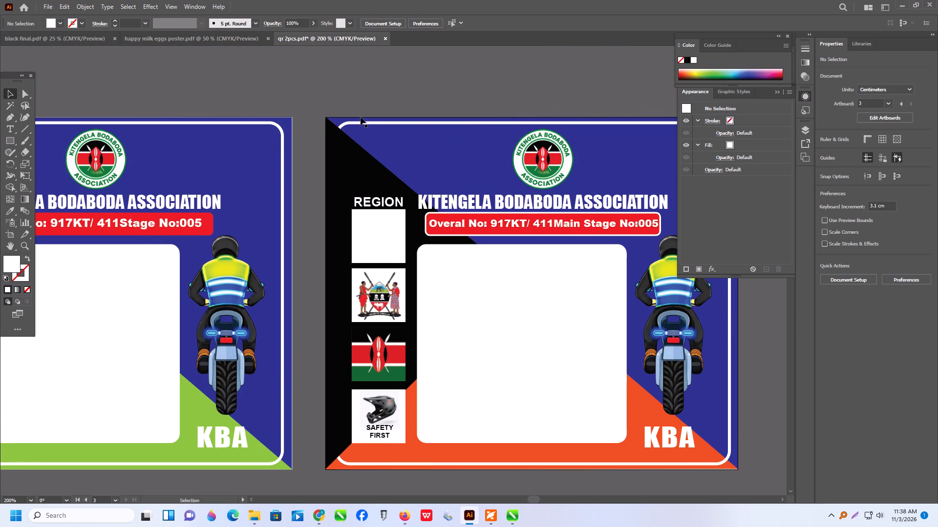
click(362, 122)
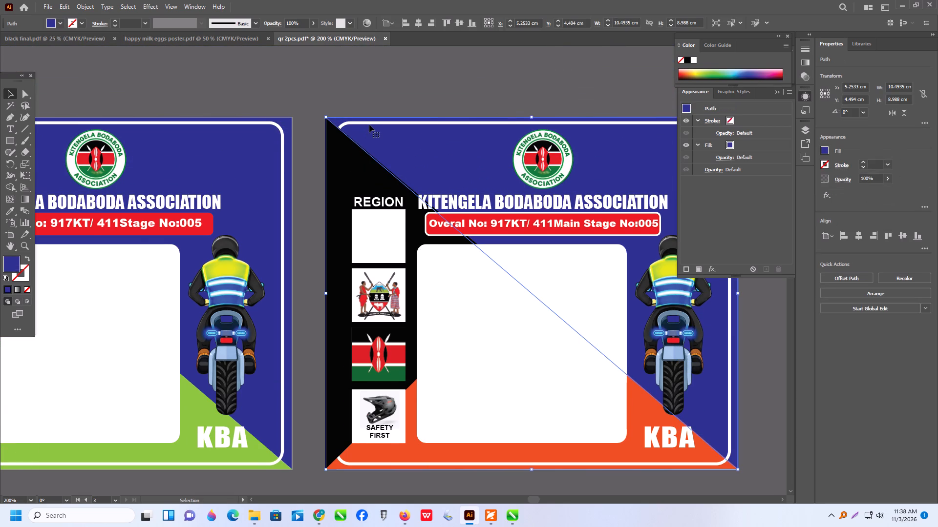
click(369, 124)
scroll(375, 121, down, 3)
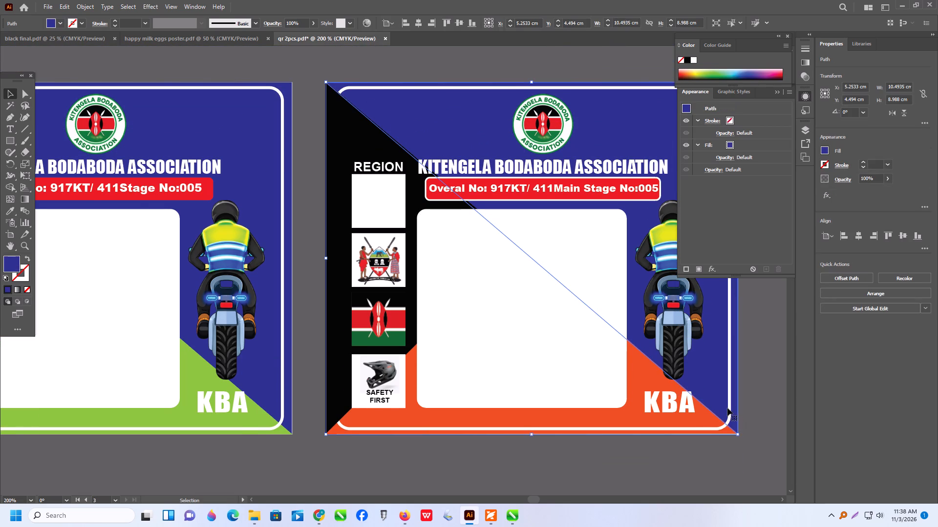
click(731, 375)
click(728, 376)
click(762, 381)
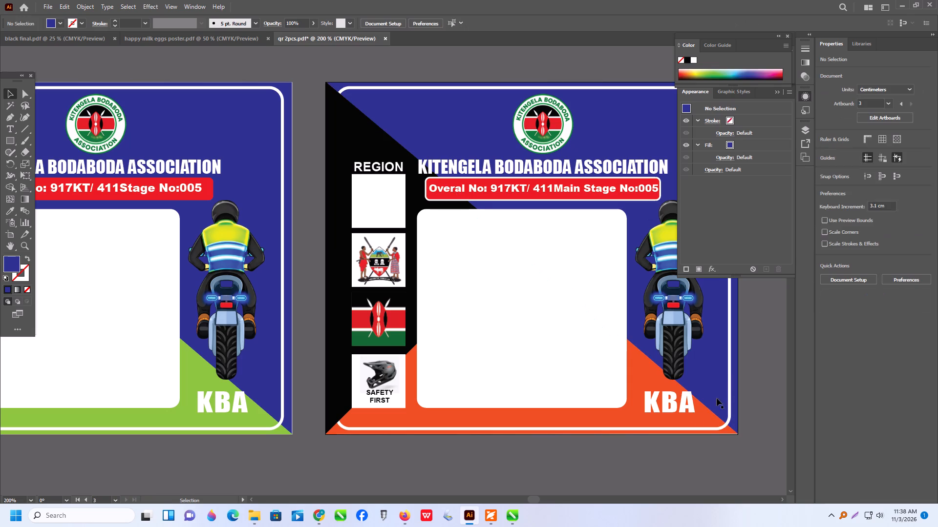
Bring the third plate's white rounded border frame to the front, over the black triangle.
alt+scroll(463, 409, up, 2)
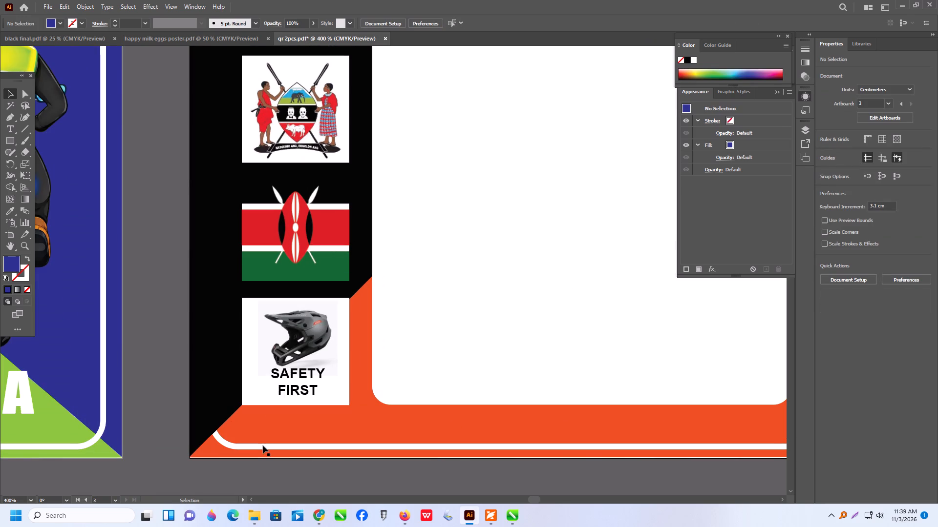
click(263, 446)
alt+scroll(263, 446, down, 3)
drag(267, 445, 404, 465)
key(ctrl+z)
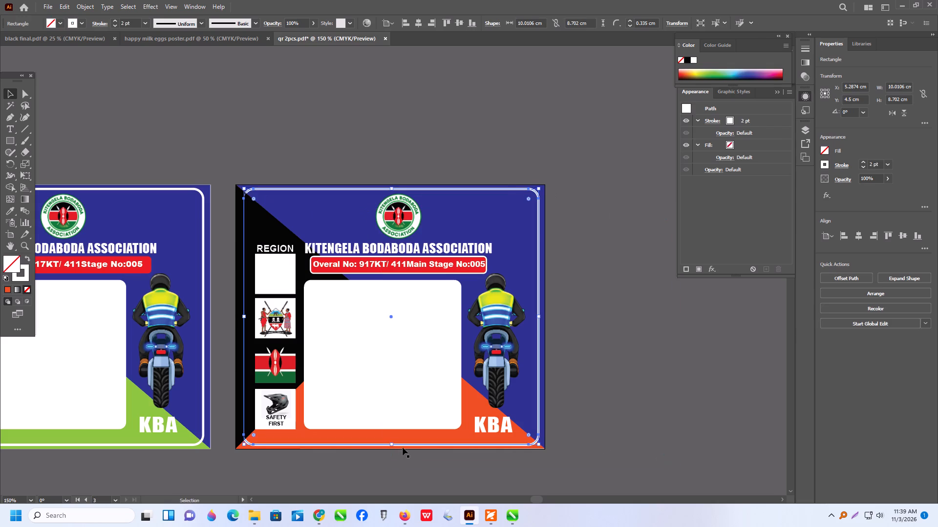
right_click(403, 447)
click(443, 400)
click(544, 396)
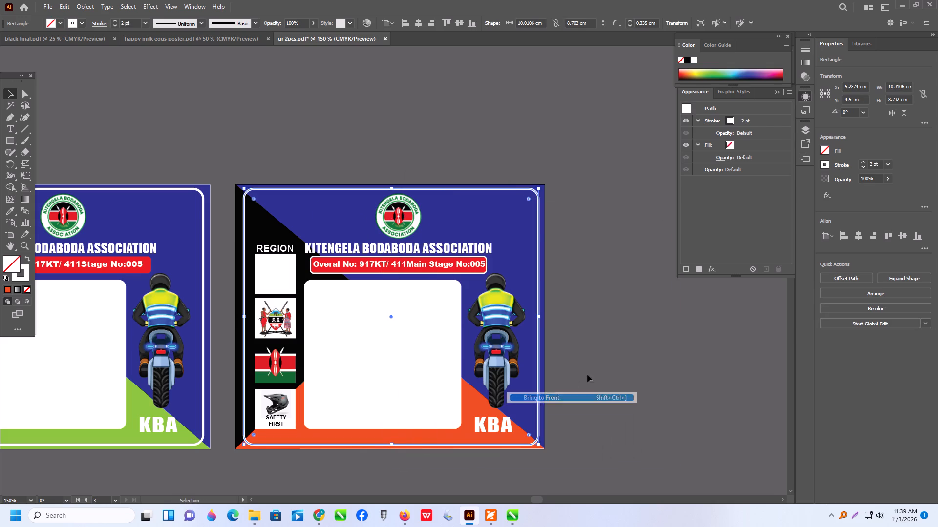
click(588, 372)
click(599, 365)
Widen the red rounded banner behind the "Overal No" line on both sides to about 6.3 cm.
scroll(572, 346, down, 5)
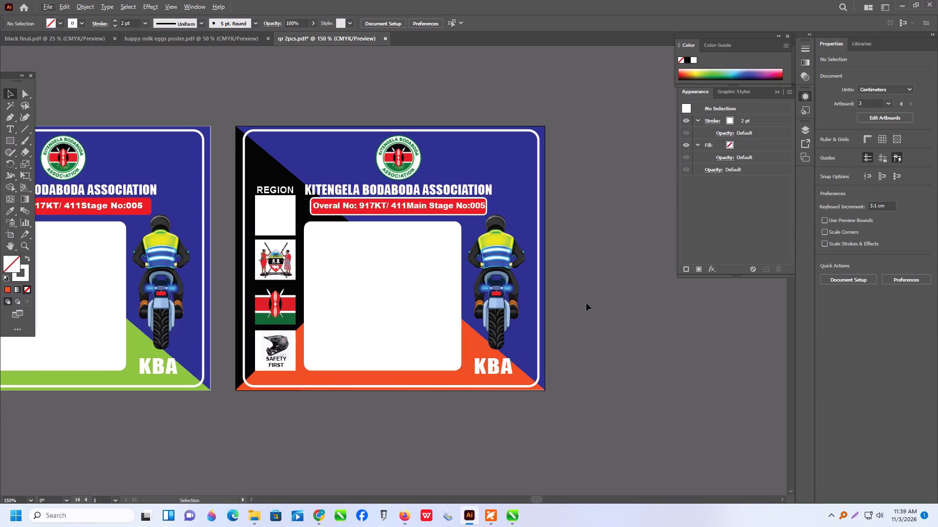
alt+scroll(320, 208, up, 2)
click(306, 200)
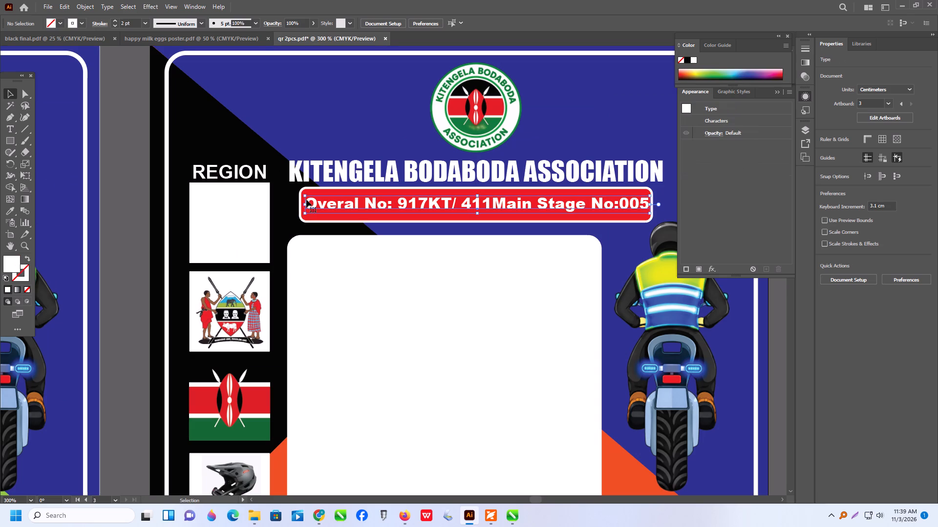
click(316, 191)
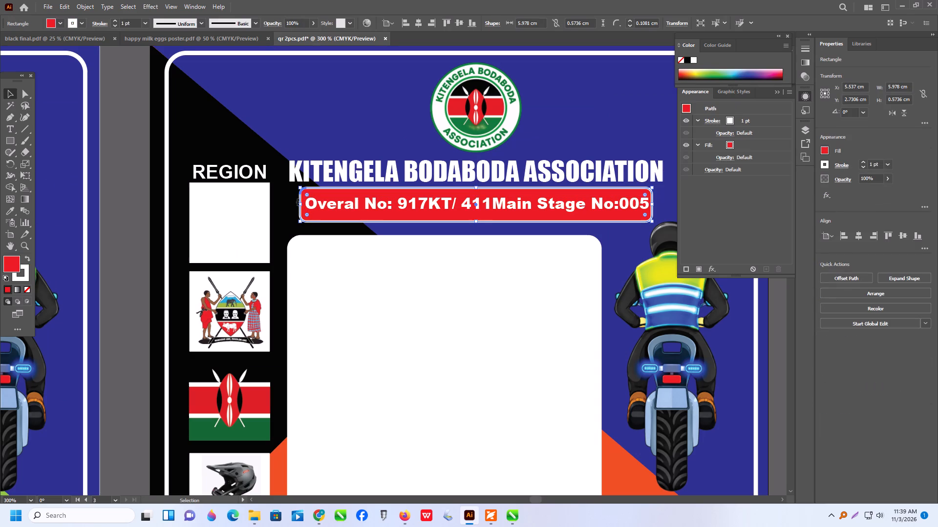
drag(300, 204, 292, 211)
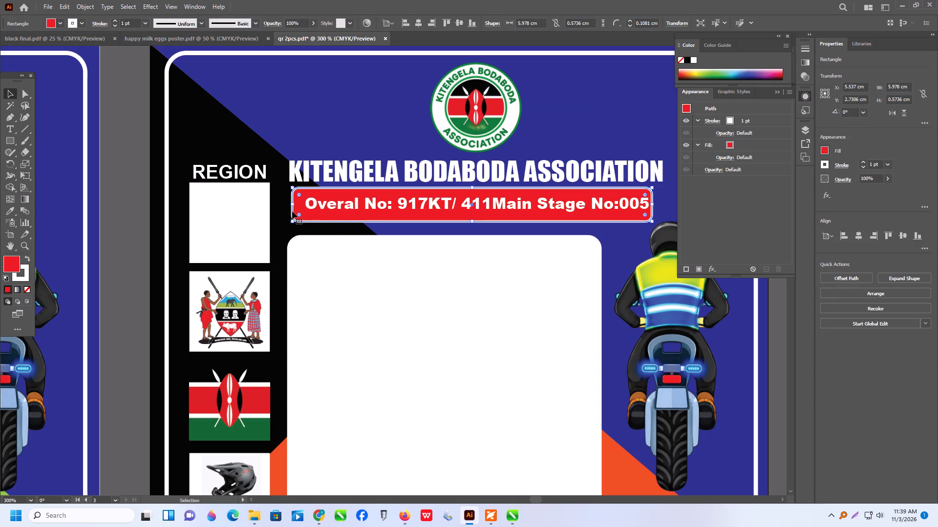
alt+scroll(423, 185, down, 2)
alt+scroll(586, 205, up, 2)
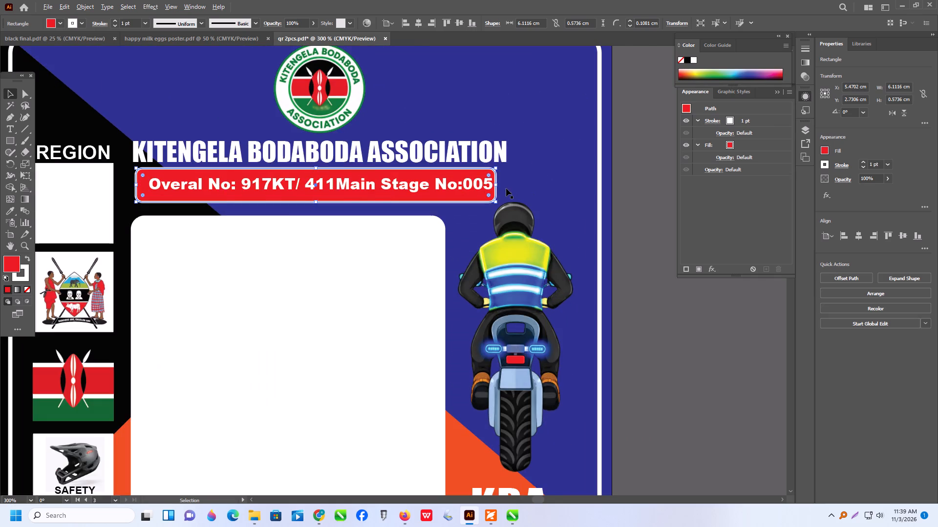
alt+scroll(508, 189, up, 1)
drag(494, 183, 503, 183)
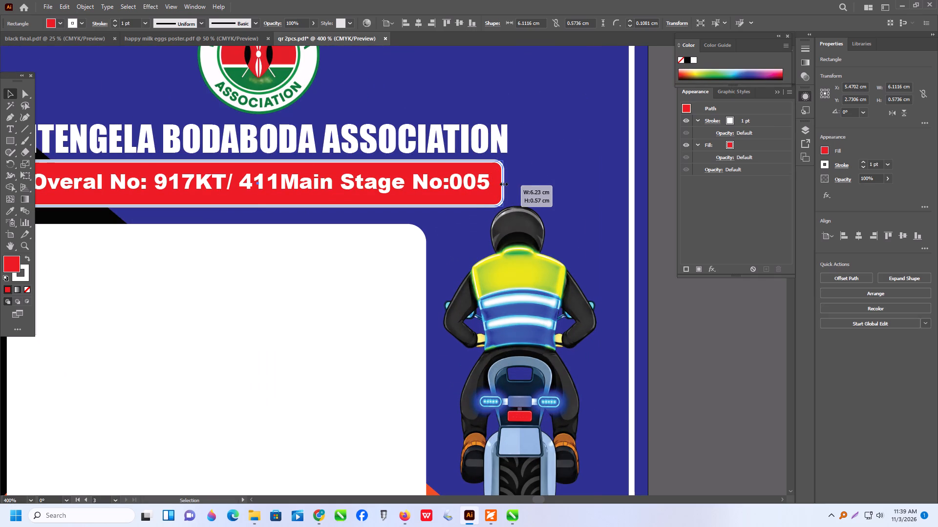
drag(503, 183, 508, 183)
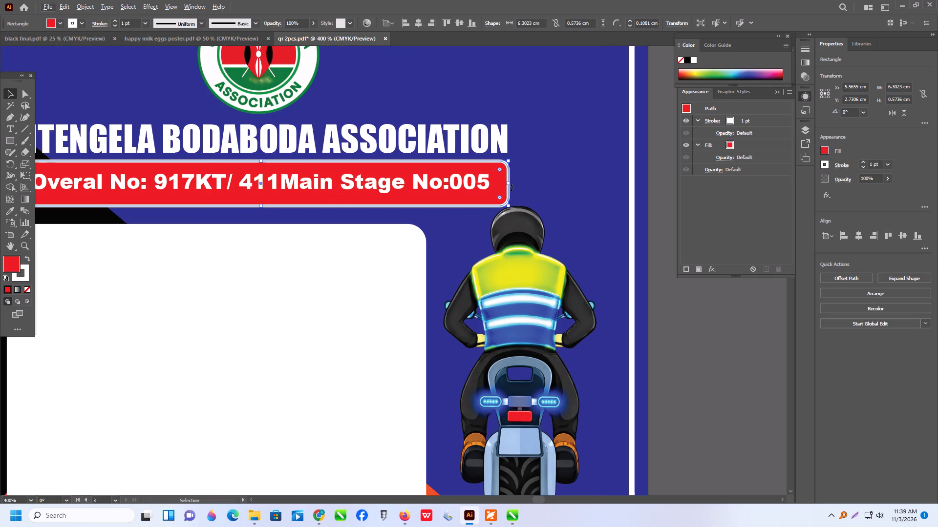
alt+scroll(469, 242, down, 3)
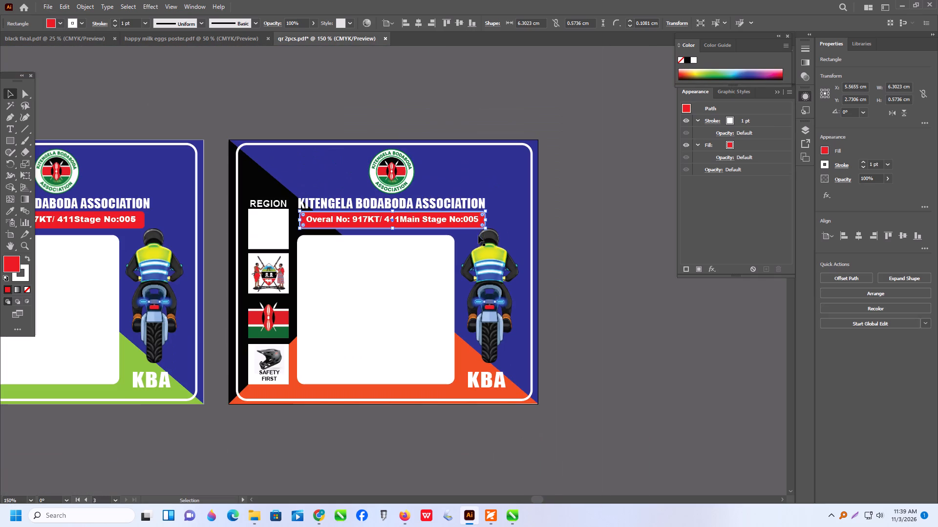
click(601, 194)
Centre the "KITENGELA BODABODA ASSOCIATION" title and red banner horizontally on the "Overal No" text as key object.
alt+scroll(406, 214, up, 2)
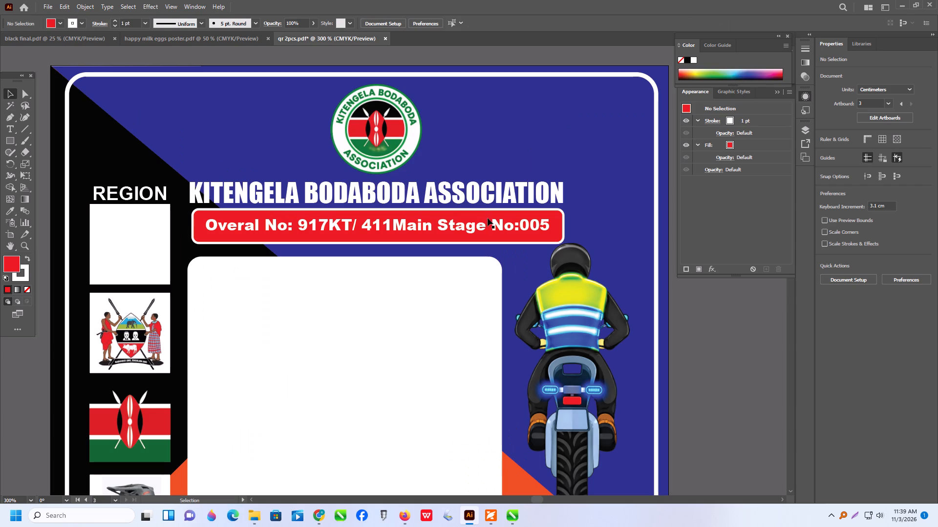
click(399, 194)
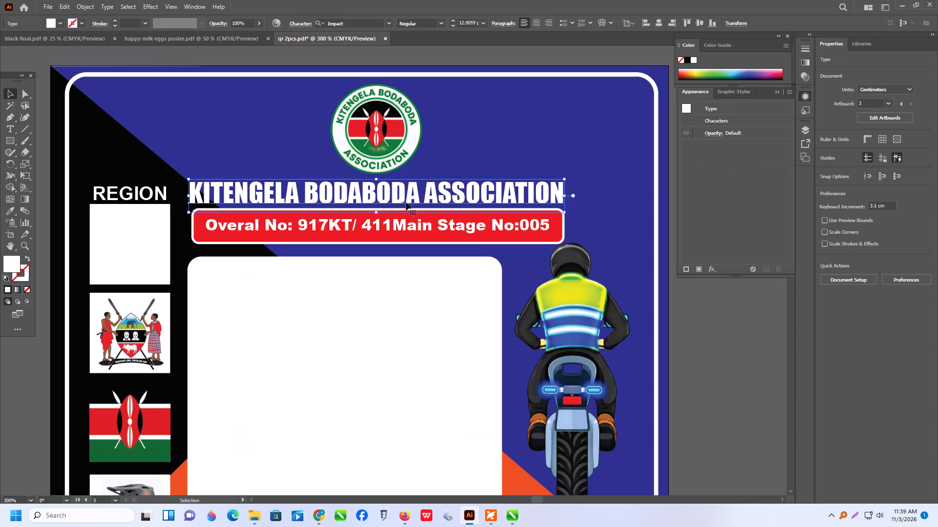
shift+click(235, 241)
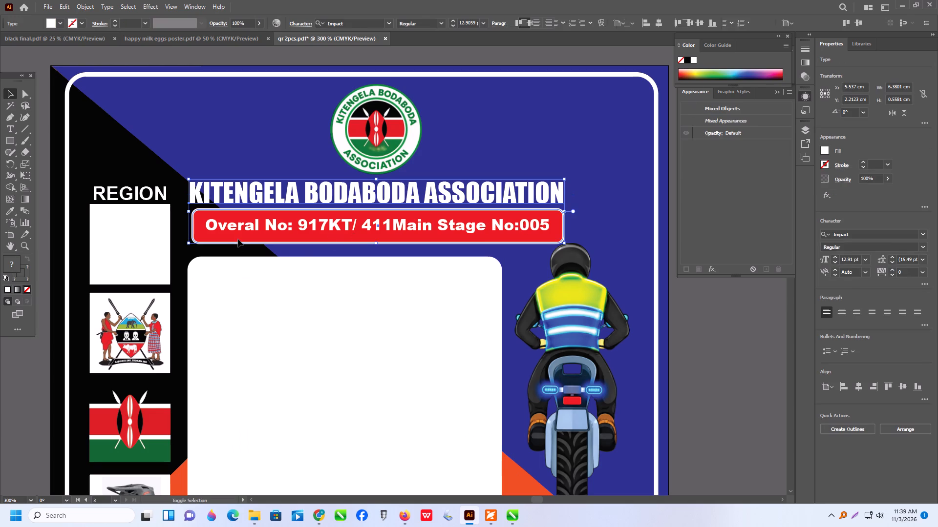
shift+click(242, 226)
click(825, 237)
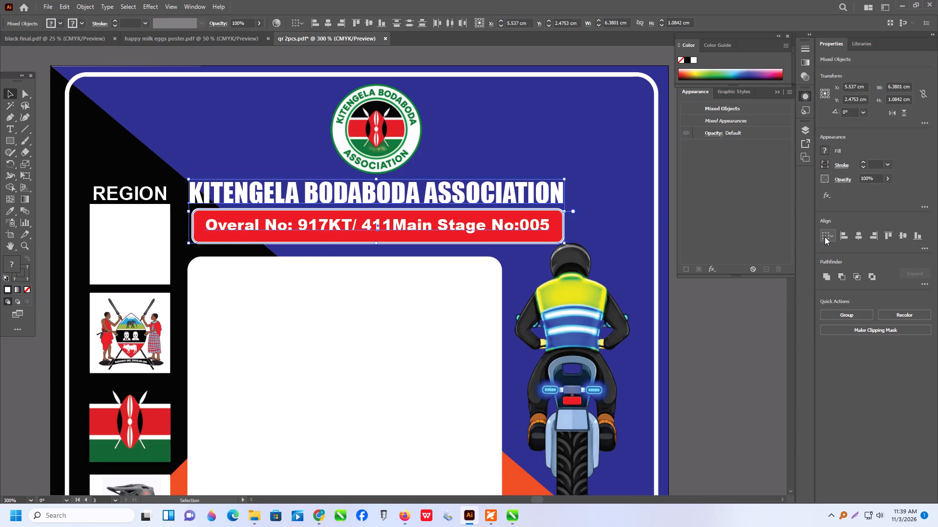
click(849, 259)
click(856, 238)
click(721, 308)
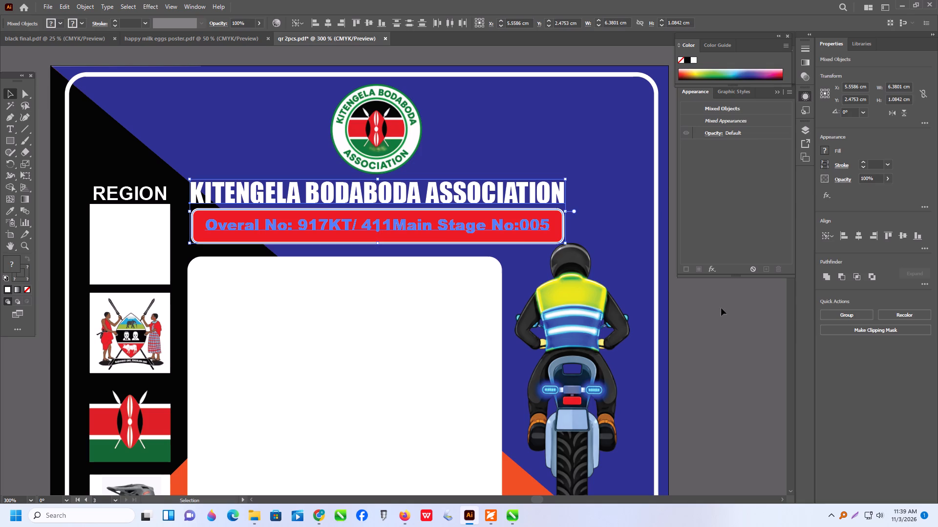
Change the Main Stage No in the third plate's "Overal No" line to 001.
alt+scroll(522, 231, up, 1)
triple_click(546, 221)
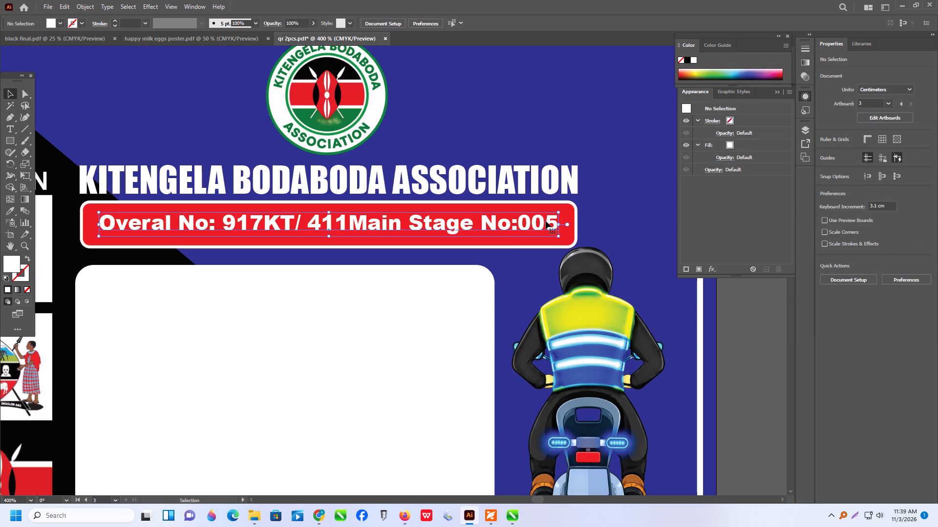
triple_click(550, 223)
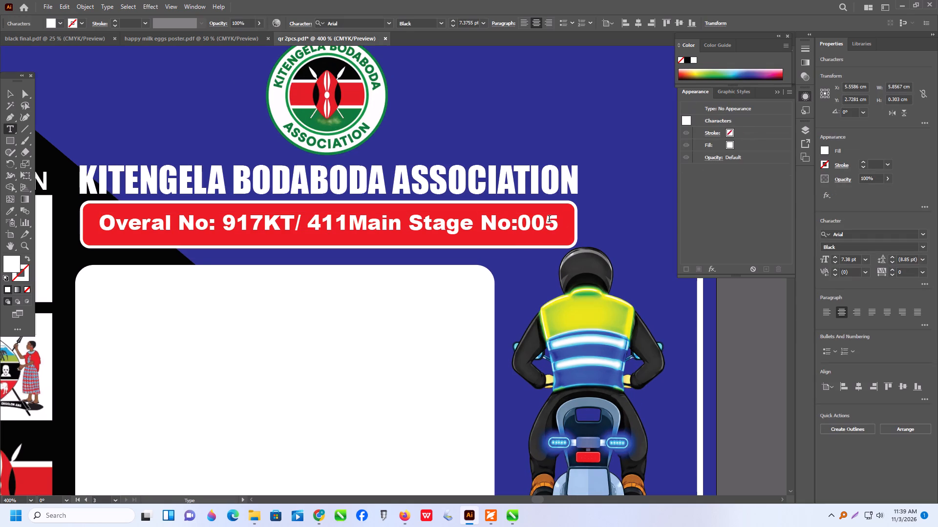
drag(549, 220, 556, 223)
click(556, 223)
key(1)
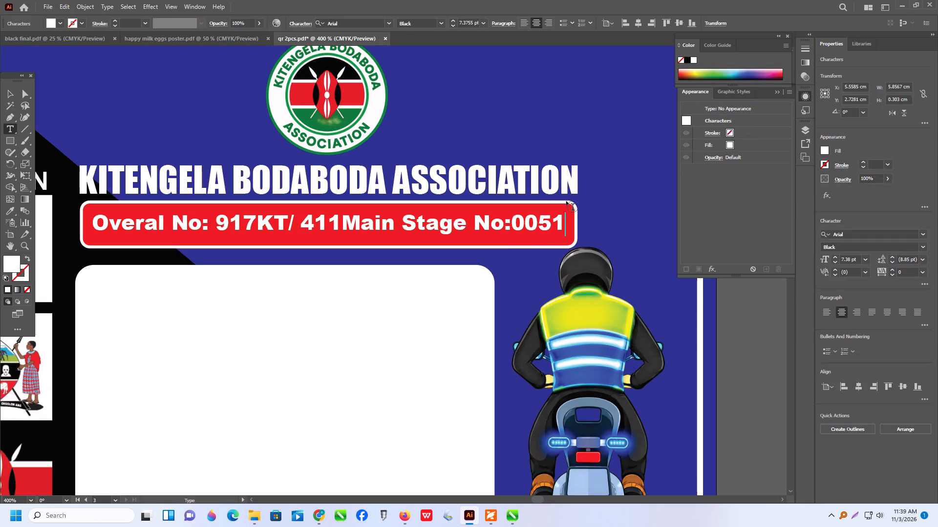
key(BackSpace)
key(BackSpace)
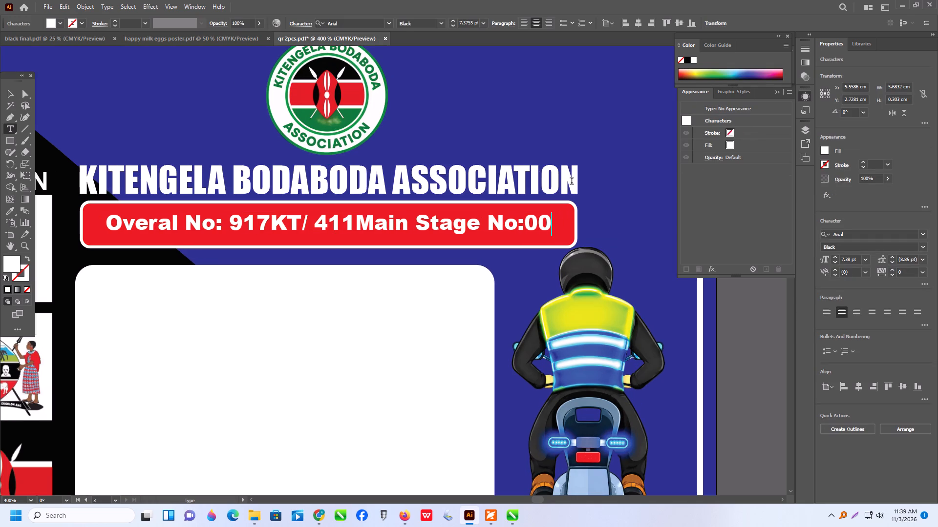
key(1)
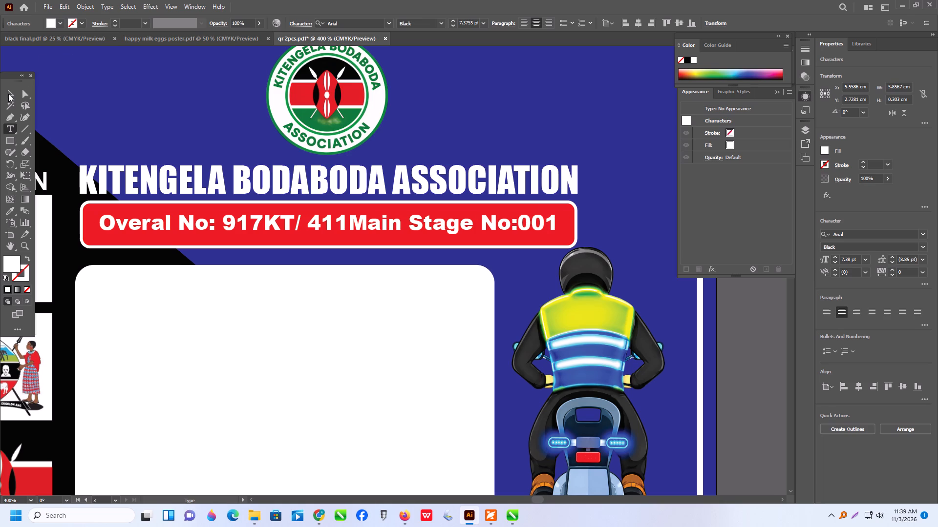
click(8, 94)
Enlarge the "Overal No" text from both ends to about 6.17 cm wide, nearly filling the red rounded banner.
shift+drag(557, 235, 559, 235)
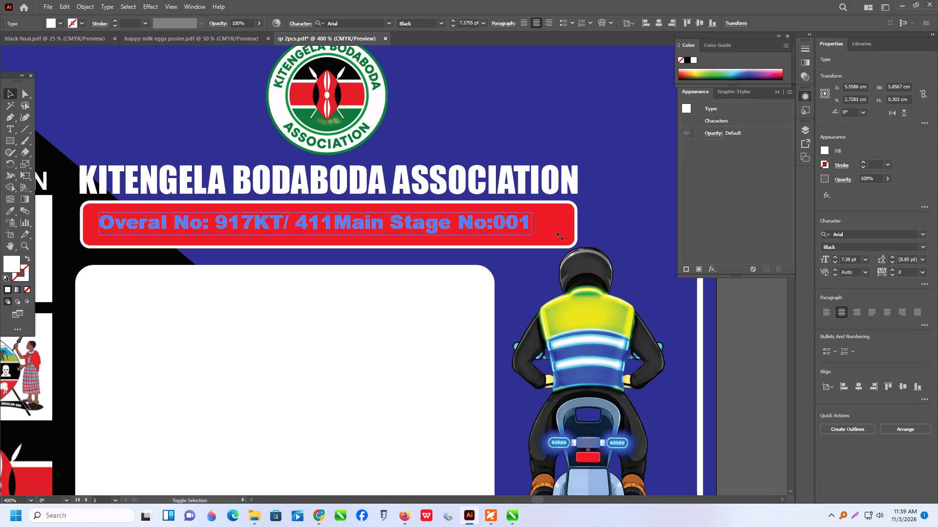
shift+drag(559, 235, 570, 241)
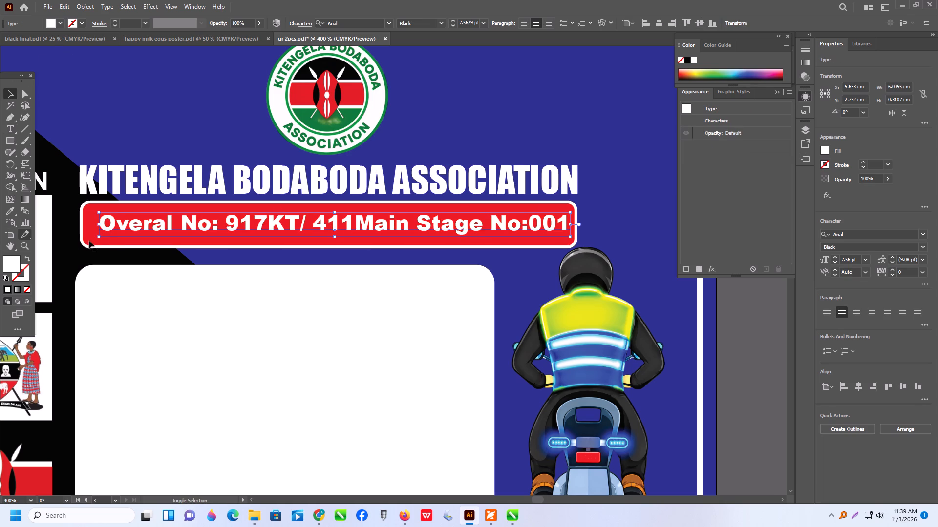
shift+drag(96, 237, 88, 242)
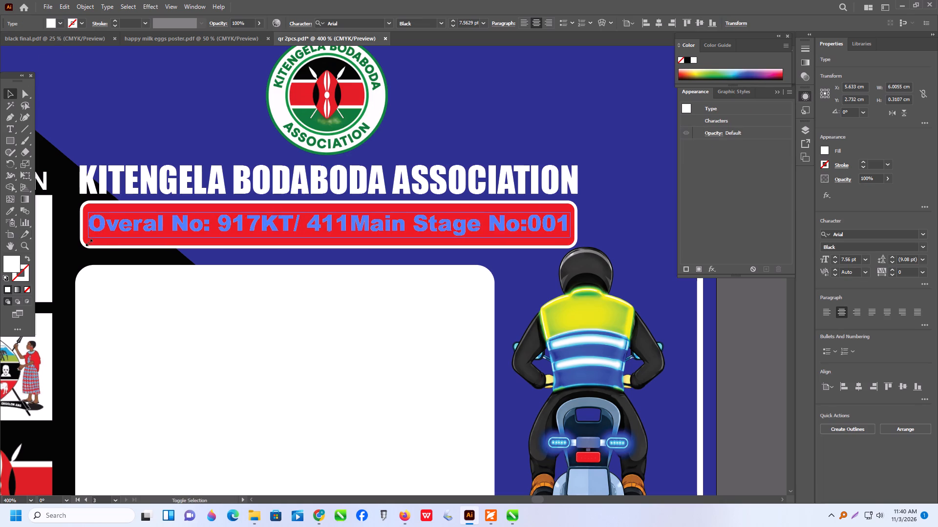
shift+drag(88, 242, 86, 243)
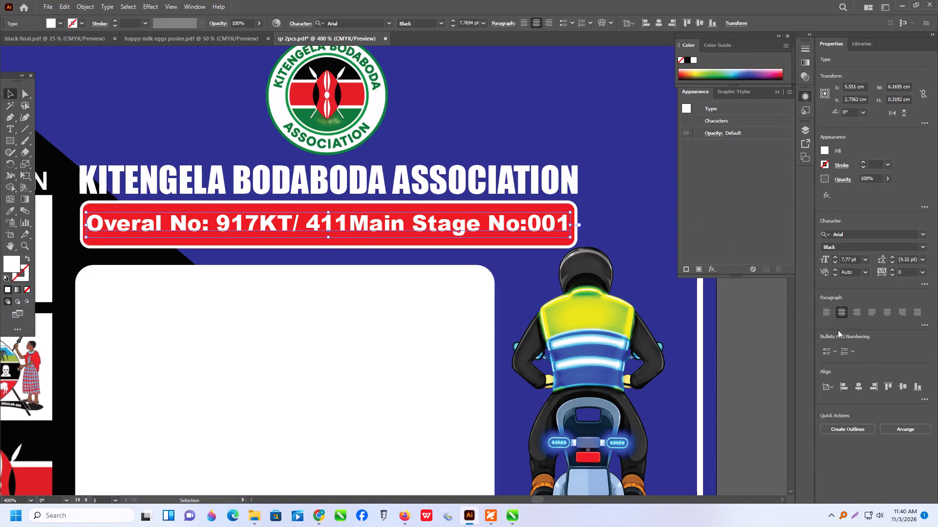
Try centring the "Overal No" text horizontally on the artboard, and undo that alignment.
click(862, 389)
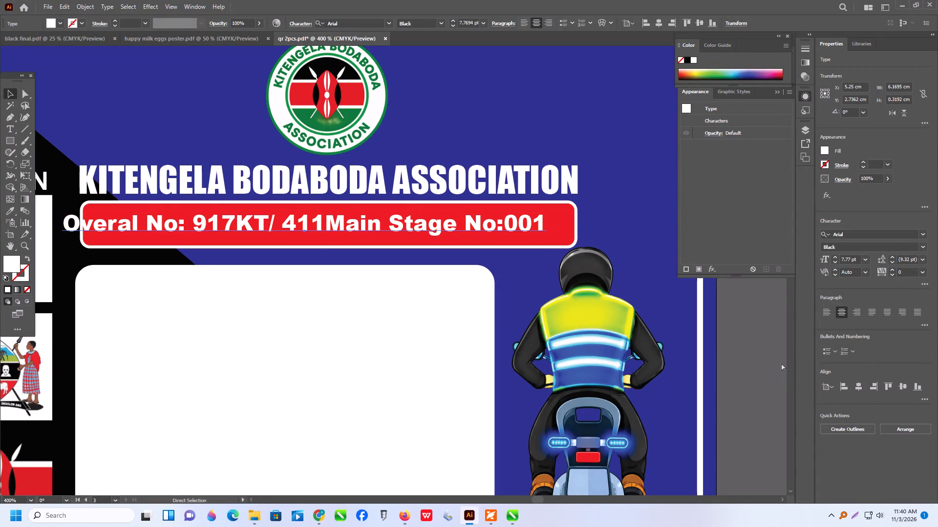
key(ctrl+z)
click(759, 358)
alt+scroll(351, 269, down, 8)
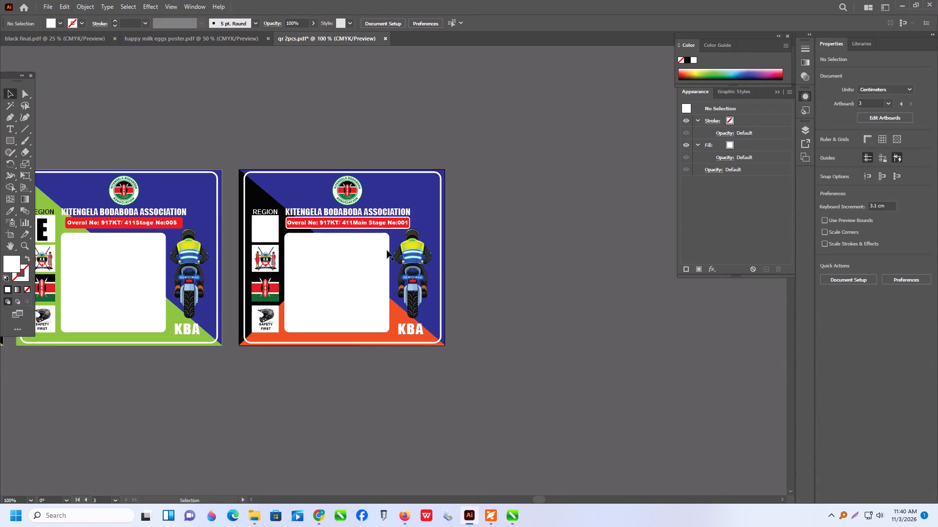
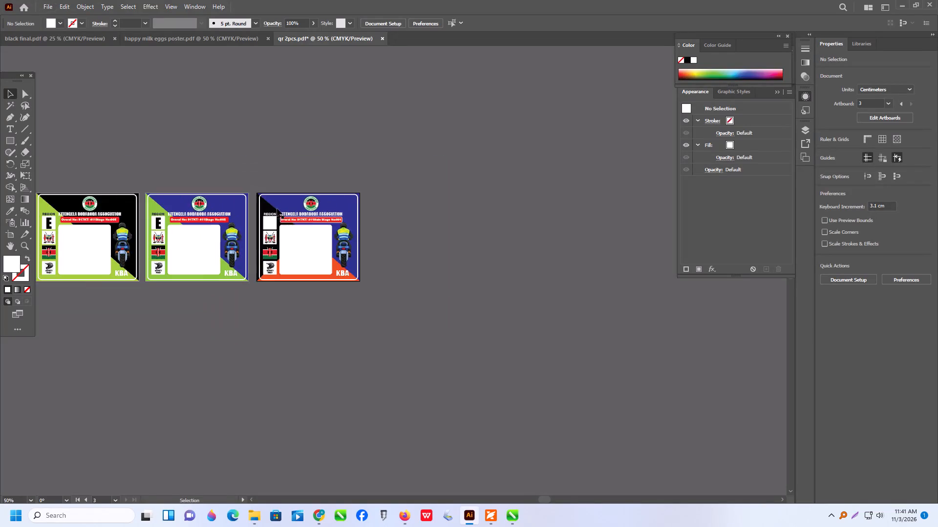
Recolour the black triangle on the third plate with the light green sampled from the second plate's background using the Eyedropper.
scroll(164, 204, up, 1)
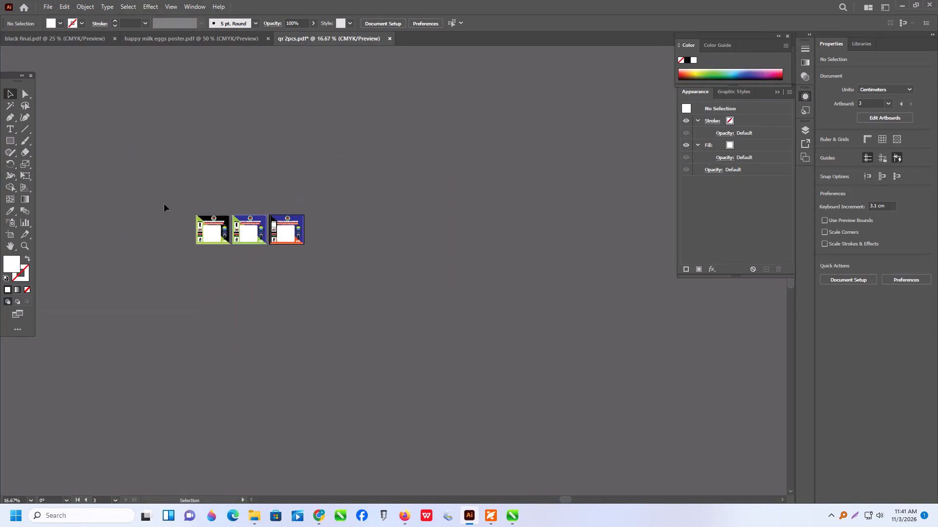
scroll(164, 204, up, 2)
alt+scroll(238, 218, up, 1)
scroll(237, 218, down, 1)
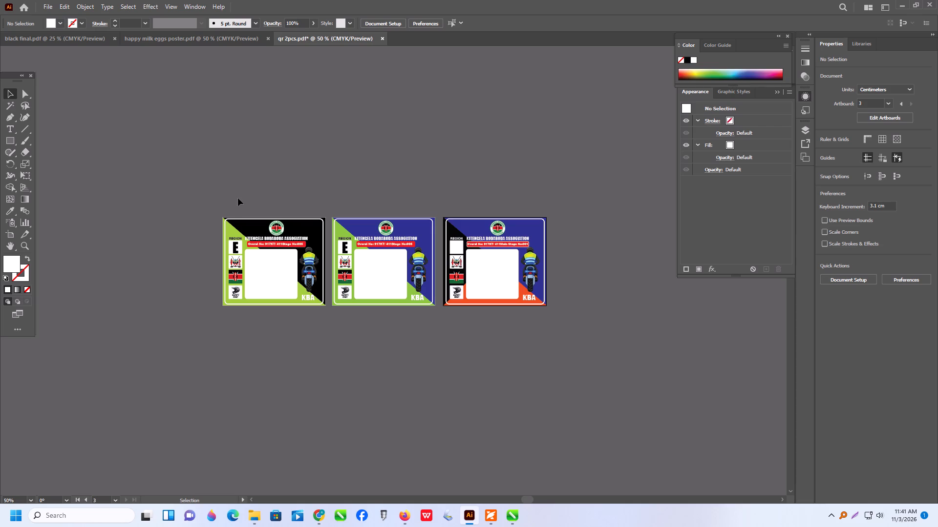
scroll(238, 198, down, 1)
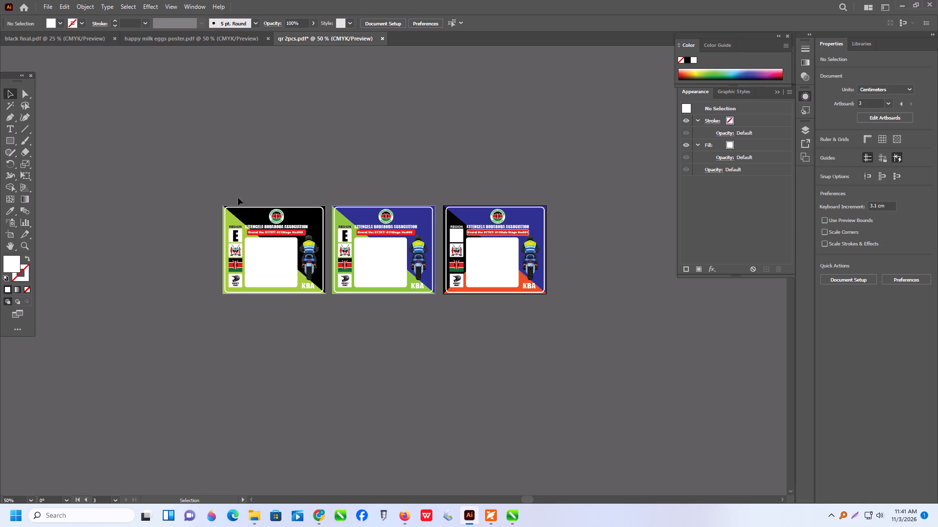
alt+scroll(445, 241, up, 1)
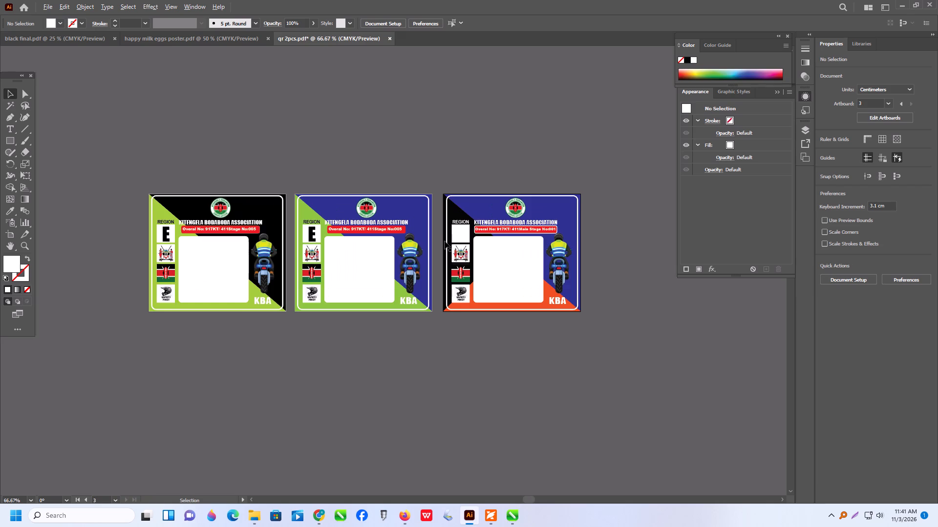
alt+scroll(445, 237, up, 3)
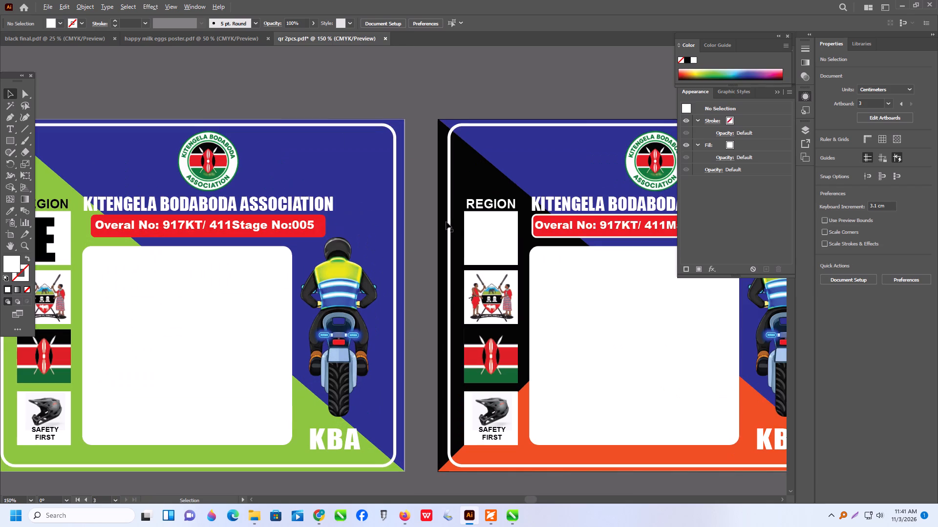
click(445, 218)
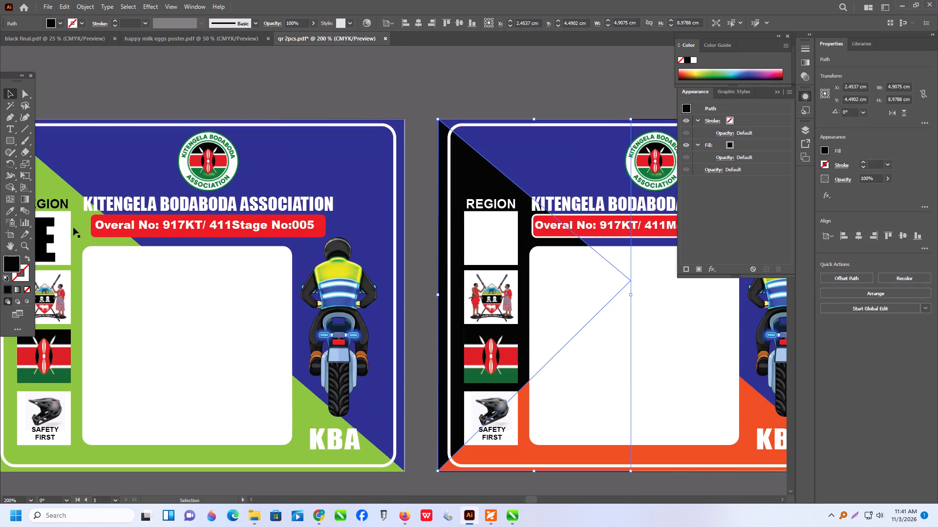
click(7, 209)
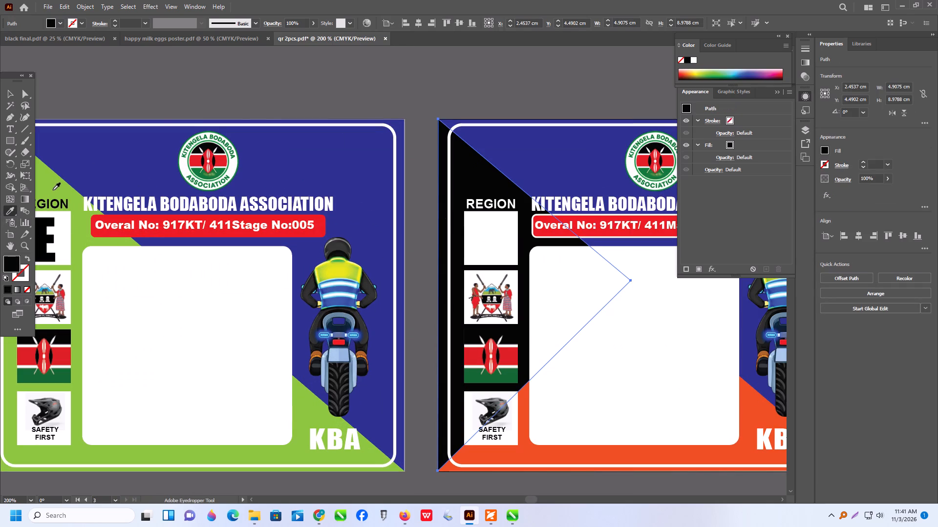
click(53, 190)
alt+scroll(104, 190, down, 4)
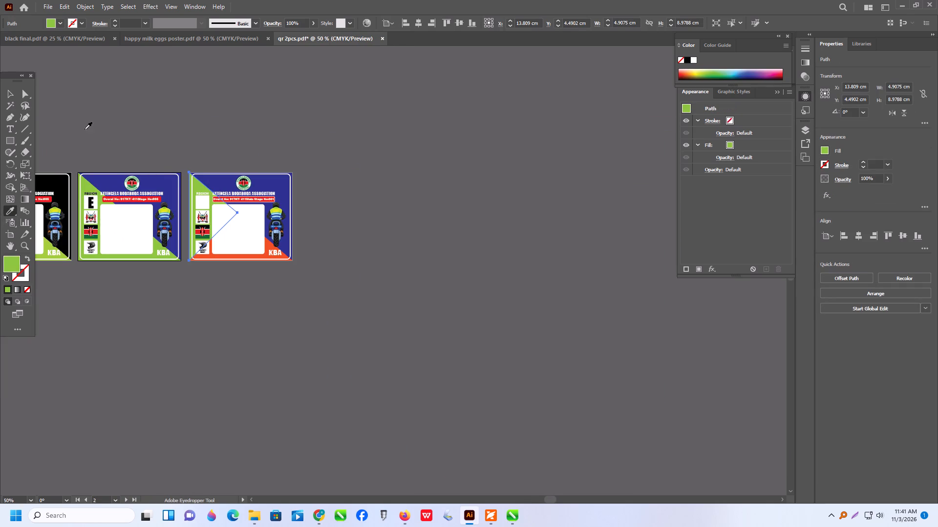
click(9, 91)
click(182, 120)
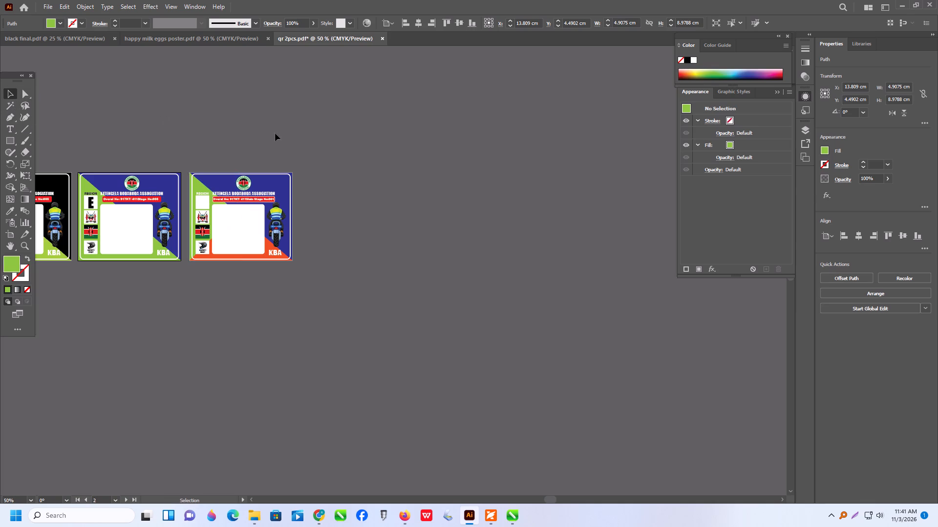
Align the third plate's green triangle to the left edge of its artboard.
alt+scroll(490, 193, down, 2)
alt+scroll(285, 195, up, 3)
alt+scroll(483, 223, up, 2)
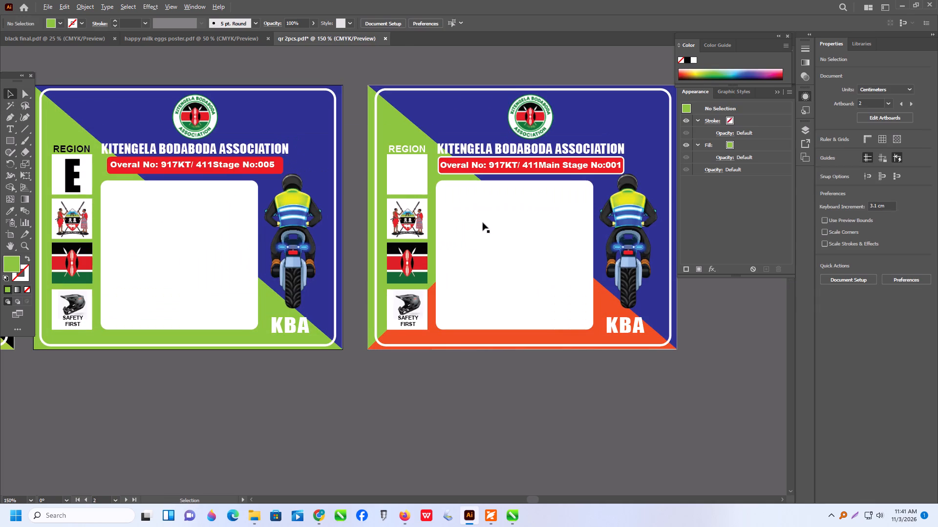
scroll(483, 221, down, 2)
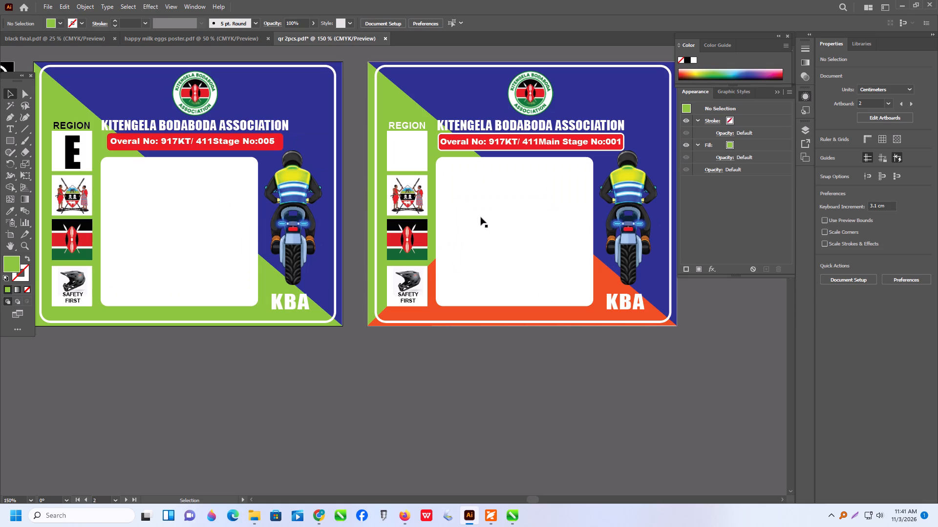
click(370, 70)
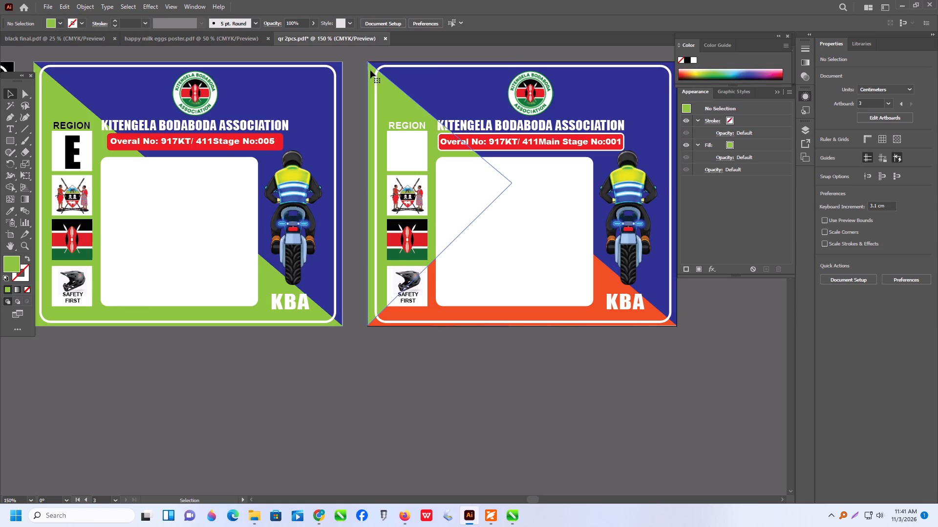
click(848, 239)
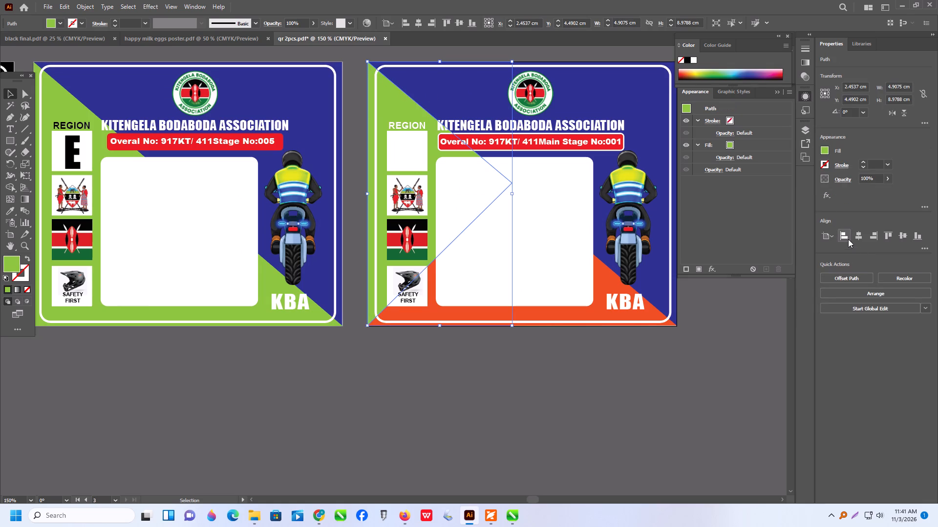
click(566, 367)
scroll(567, 365, down, 3)
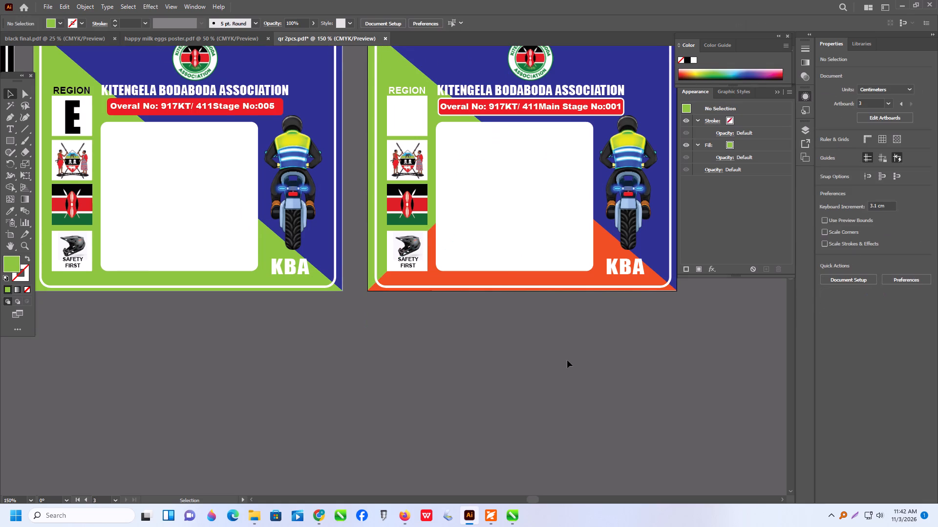
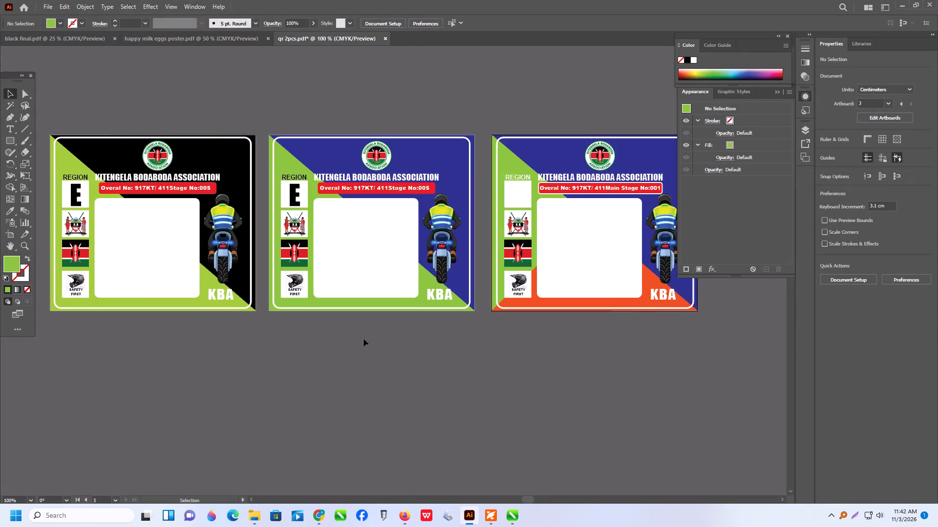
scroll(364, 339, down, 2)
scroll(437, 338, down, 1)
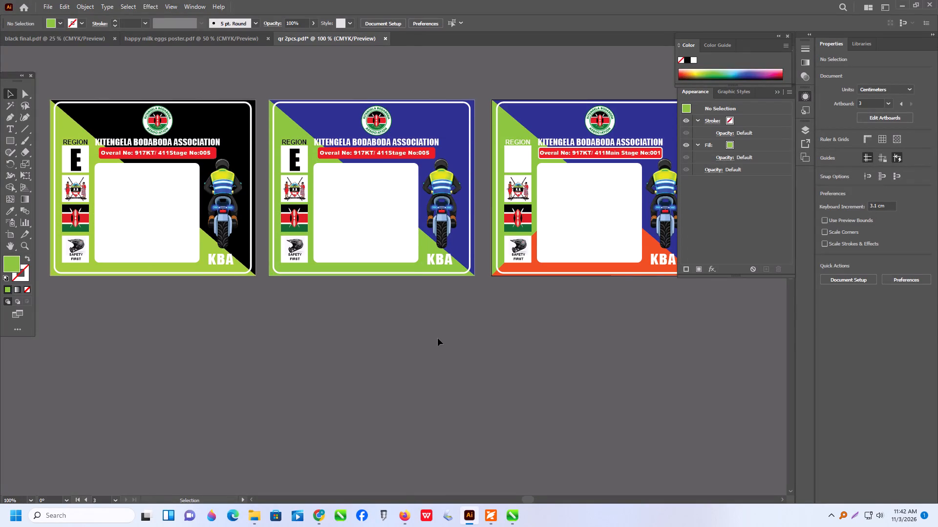
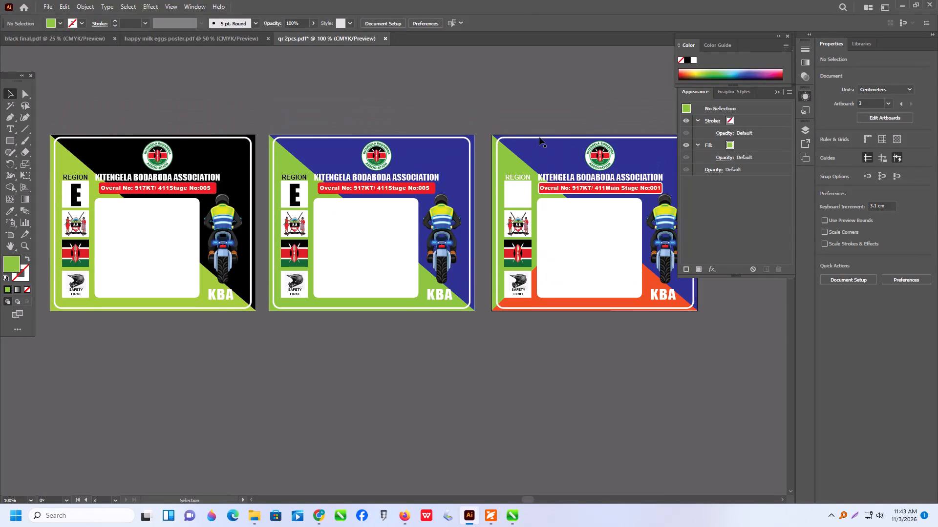
Examine all three association plate designs together, including the recoloured third plate in full.
click(398, 98)
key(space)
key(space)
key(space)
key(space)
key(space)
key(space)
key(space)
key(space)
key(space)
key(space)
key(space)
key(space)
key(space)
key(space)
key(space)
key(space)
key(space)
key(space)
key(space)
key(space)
scroll(426, 160, down, 1)
scroll(488, 171, down, 1)
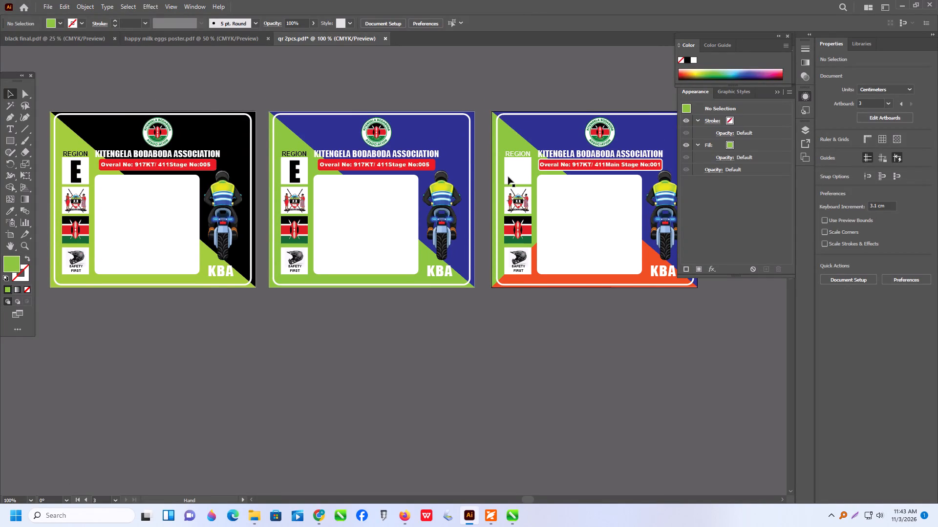
alt+scroll(508, 182, down, 1)
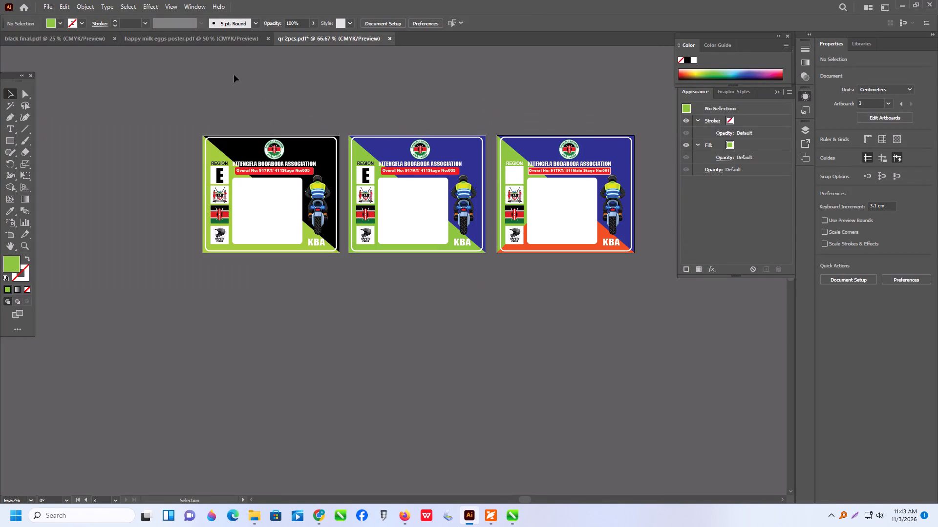
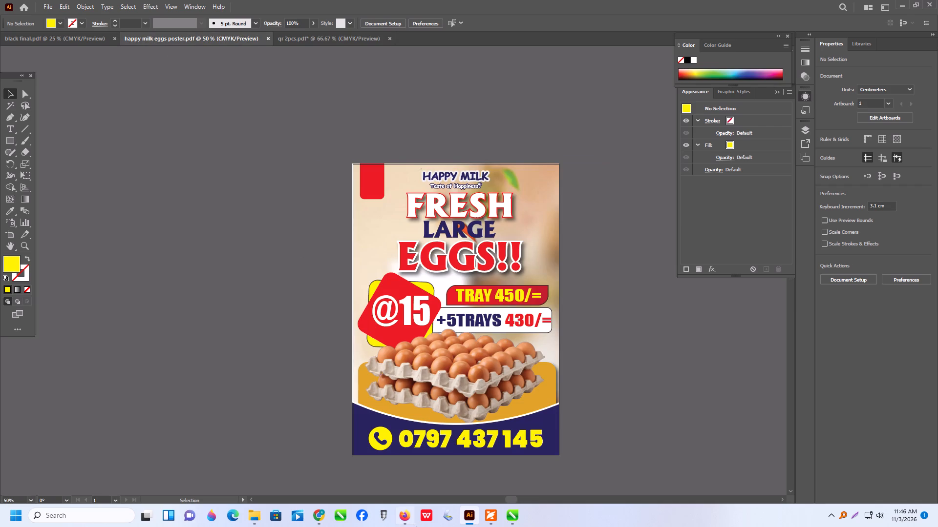
Switch to the open "qr 2pcs" document with the three association plates.
click(316, 40)
click(223, 103)
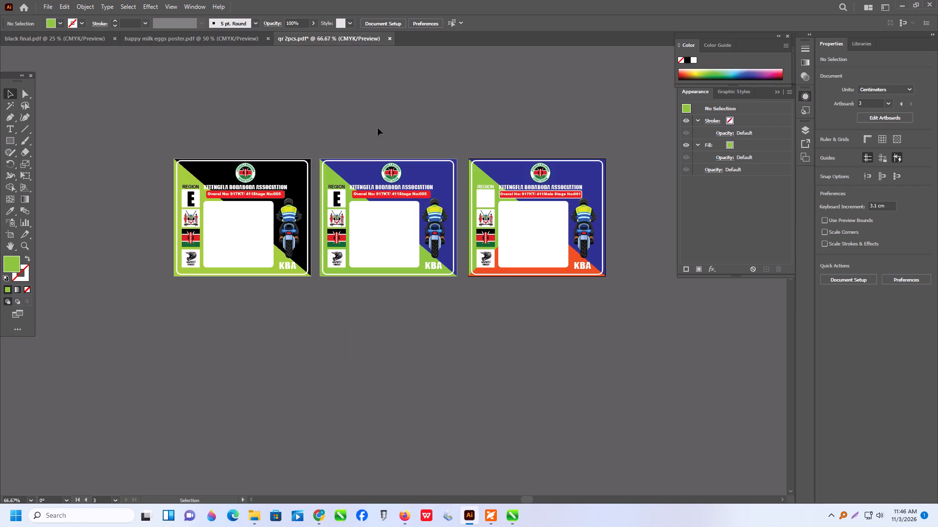
click(45, 4)
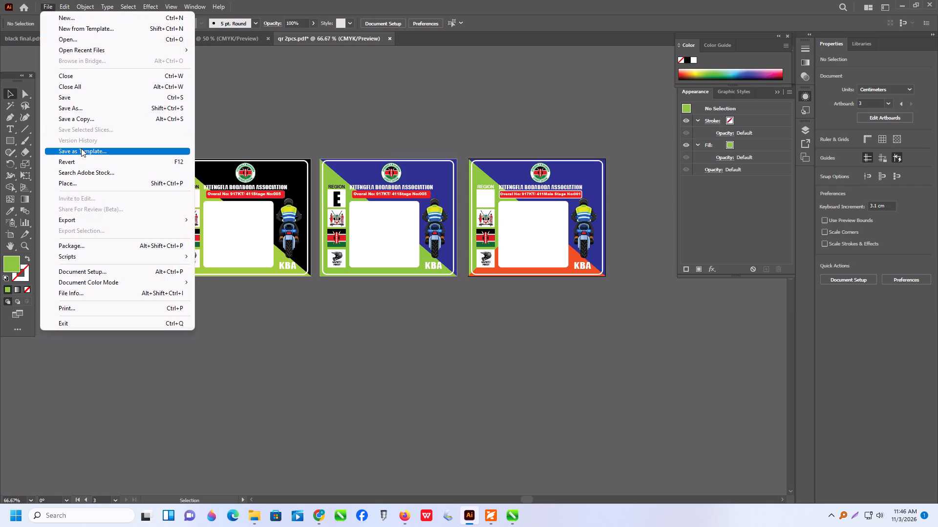
click(347, 333)
Insert "Main " before "Stage" in the red banner text of the middle, blue-and-green plate.
alt+scroll(373, 195, up, 3)
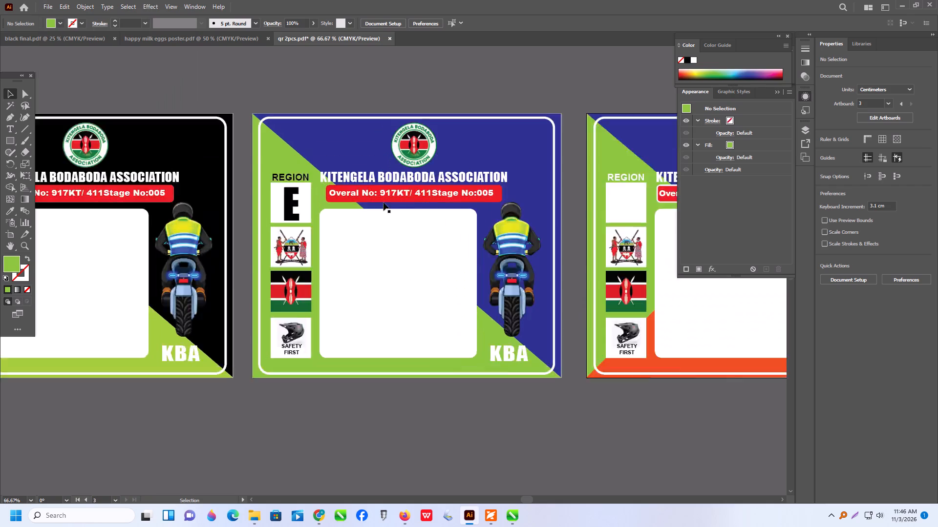
alt+scroll(384, 203, up, 1)
alt+scroll(411, 202, down, 3)
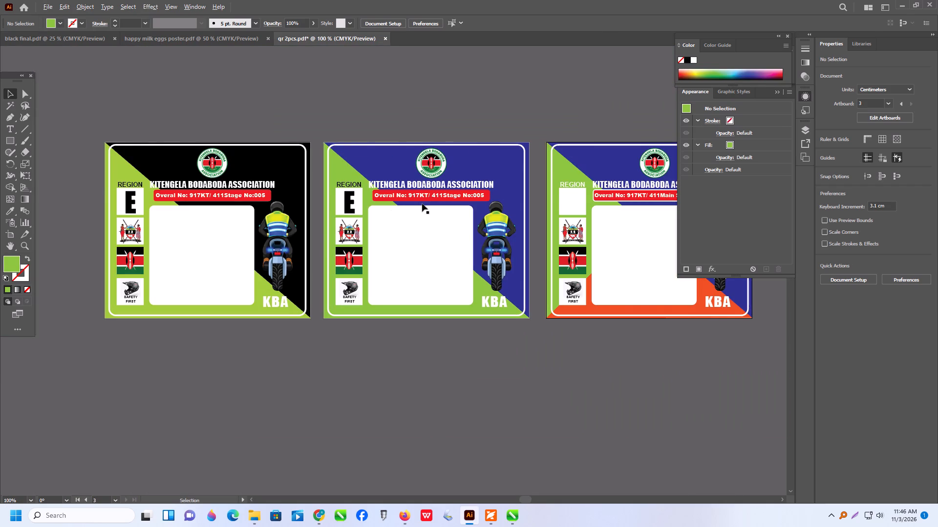
alt+scroll(430, 204, up, 1)
click(456, 194)
triple_click(456, 193)
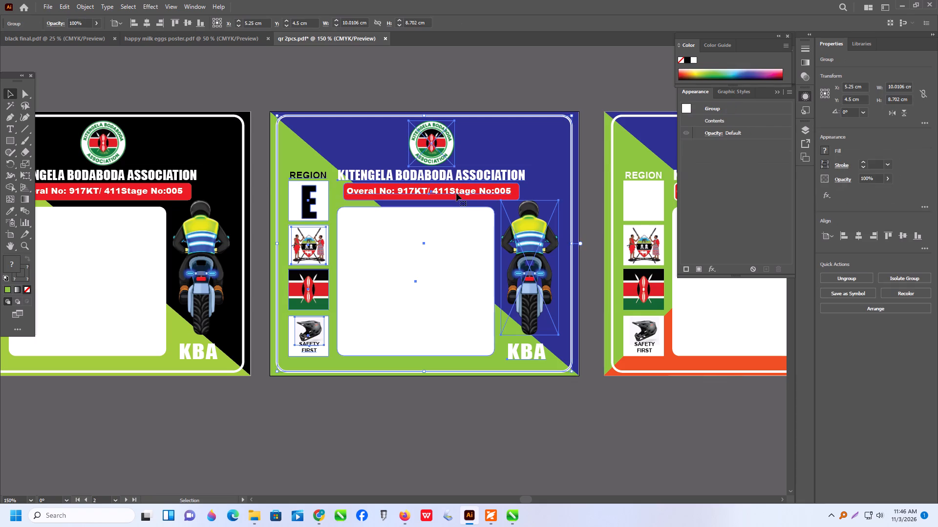
double_click(456, 193)
triple_click(448, 192)
triple_click(449, 192)
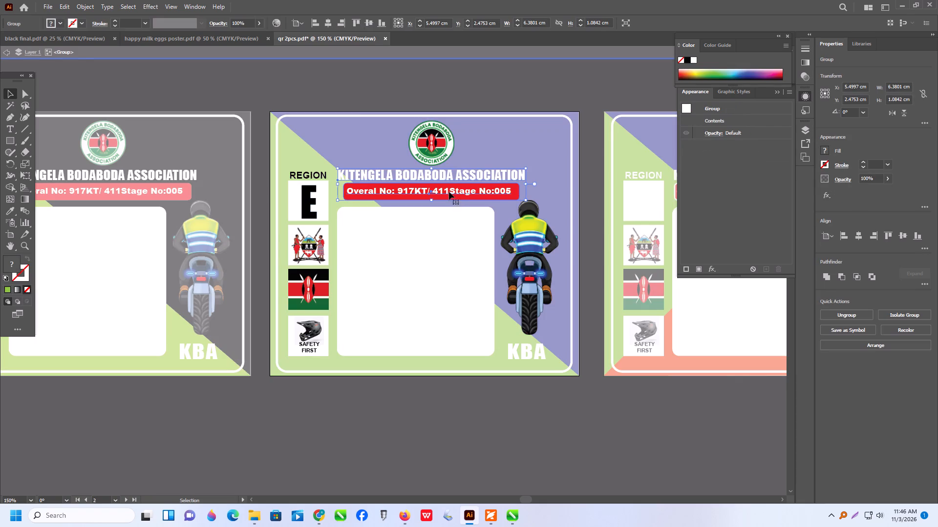
double_click(449, 192)
triple_click(451, 194)
triple_click(451, 193)
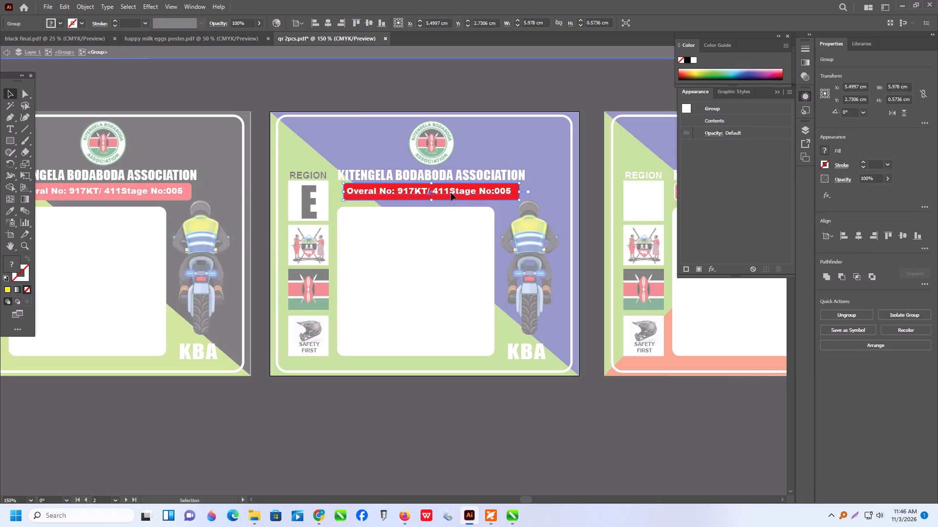
click(451, 193)
triple_click(450, 189)
double_click(454, 195)
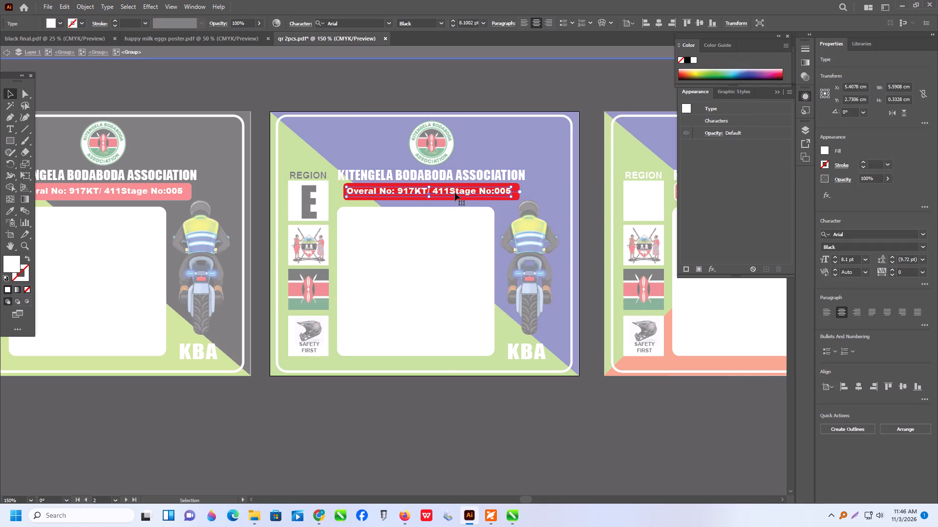
triple_click(452, 193)
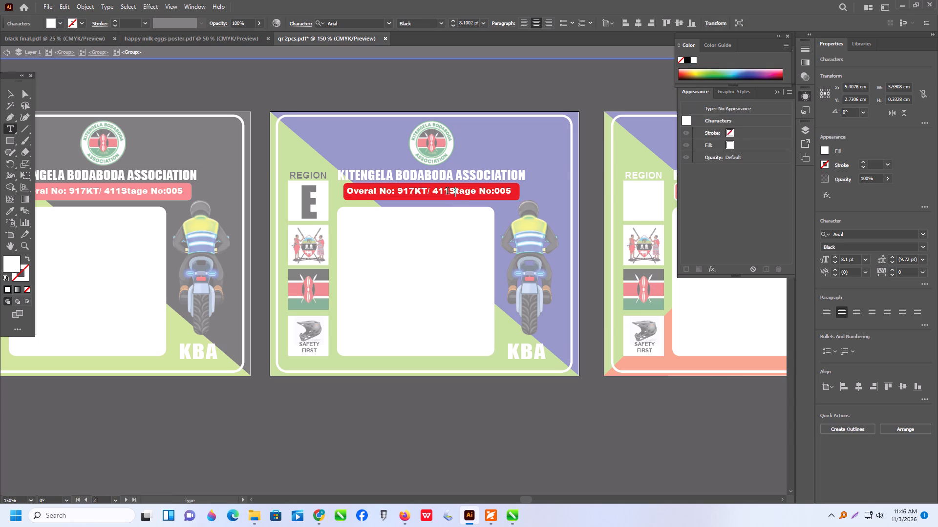
click(450, 192)
key(m)
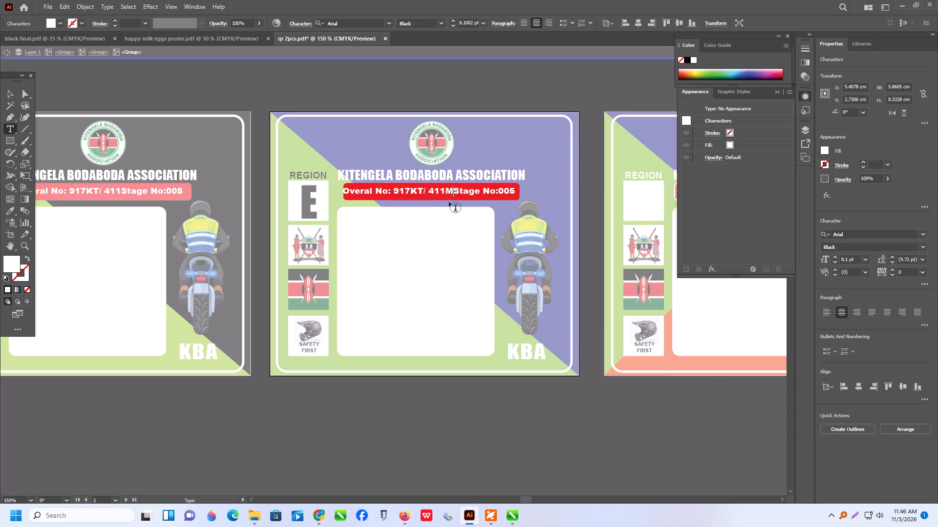
text(ain)
key(space)
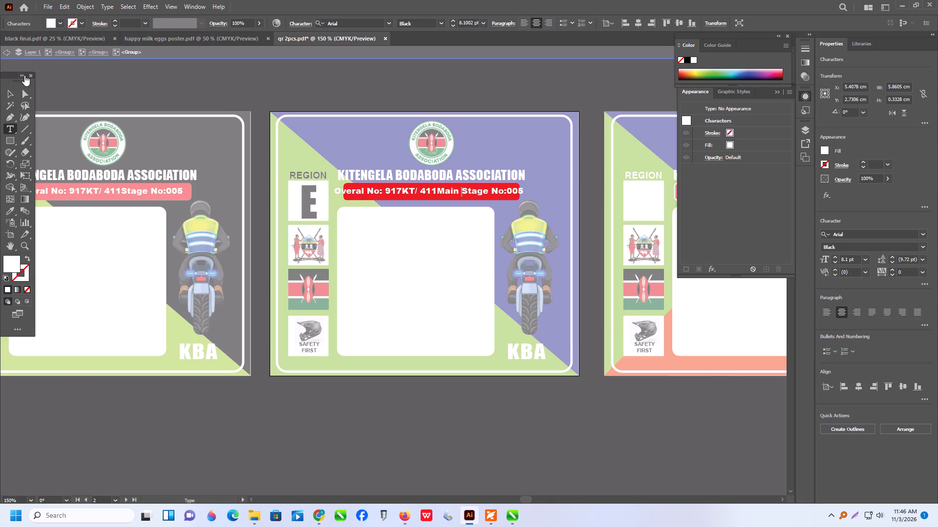
click(7, 92)
Match the middle plate's banner text style to the orange plate's banner text with the Eyedropper.
alt+scroll(5, 206, down, 1)
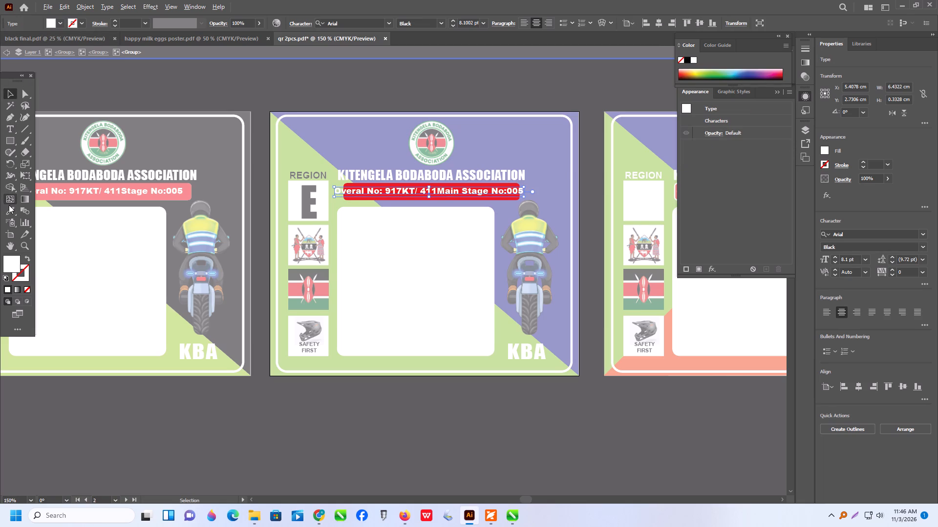
alt+scroll(5, 223, down, 3)
alt+scroll(348, 233, down, 2)
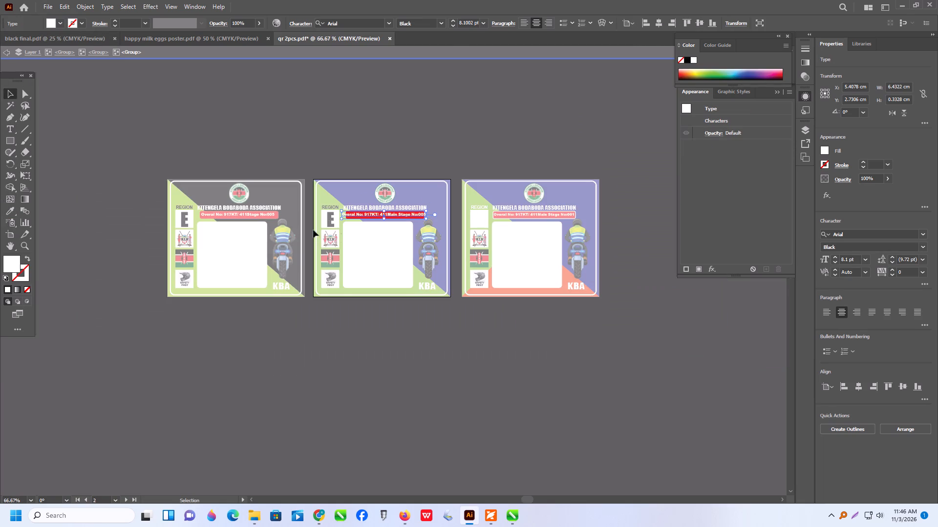
drag(3, 211, 8, 211)
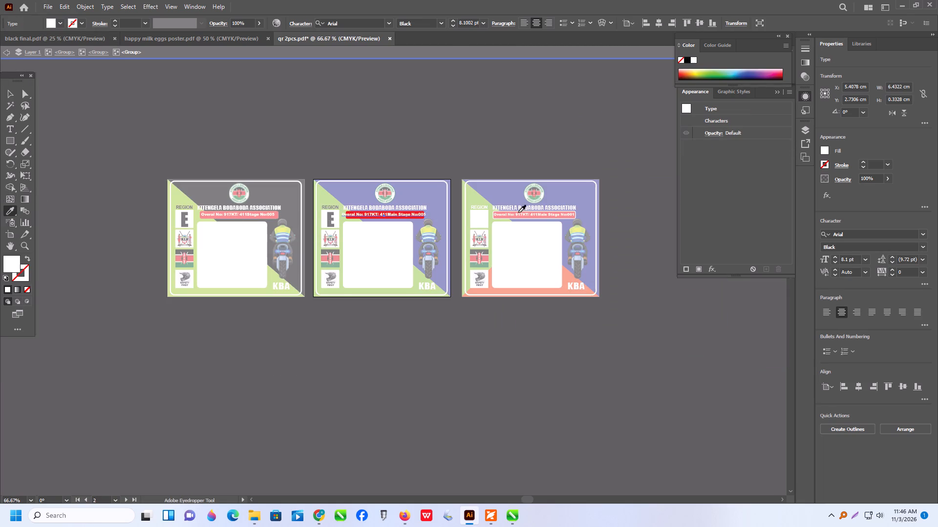
click(511, 213)
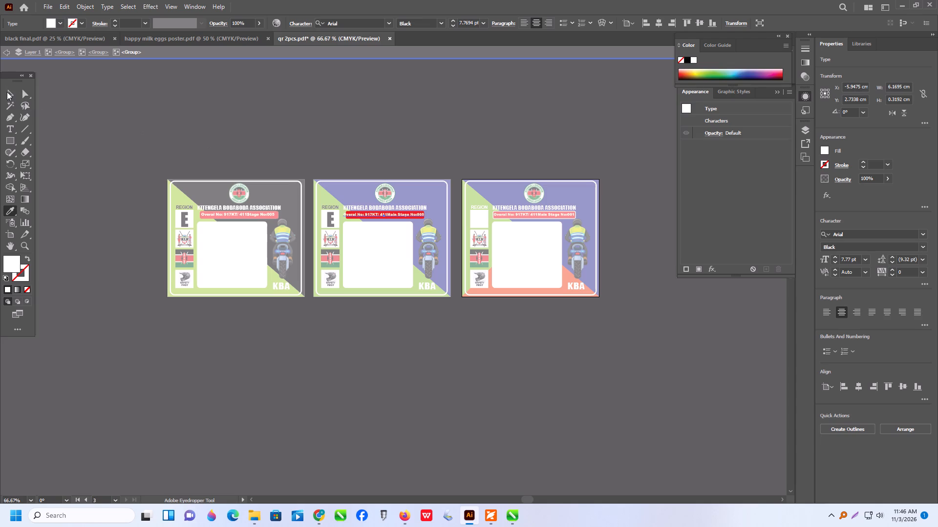
click(7, 92)
Widen the middle plate's red banner rectangle on both sides to about 6.44 cm and leave group isolation.
alt+scroll(319, 199, up, 2)
alt+scroll(415, 221, up, 3)
alt+scroll(215, 225, down, 2)
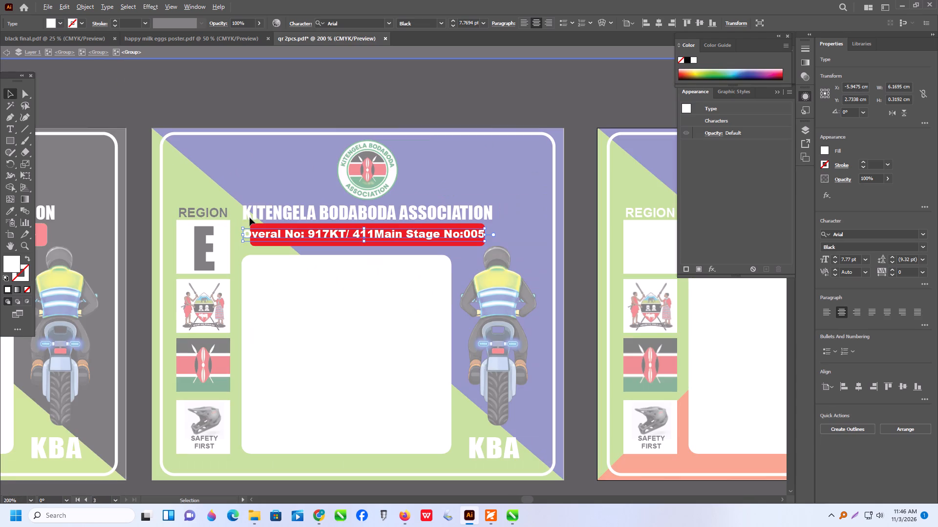
click(279, 224)
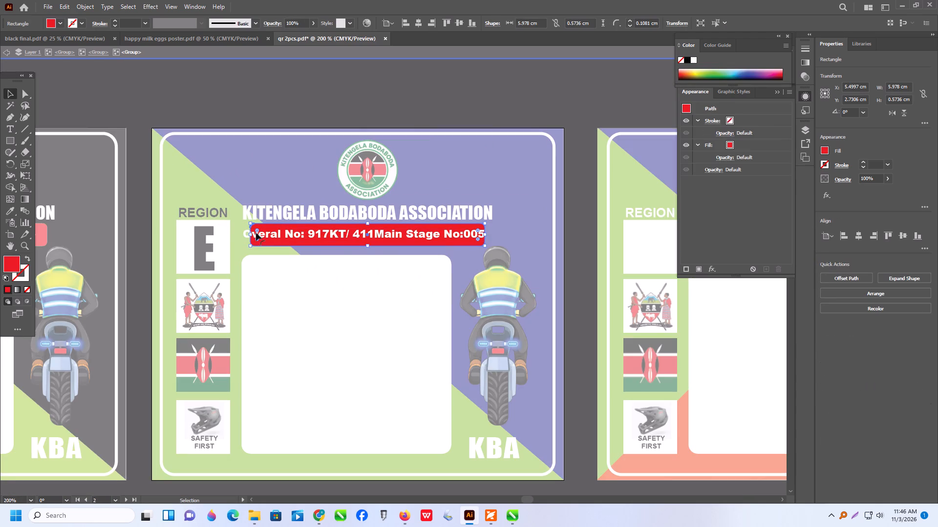
drag(251, 234, 238, 231)
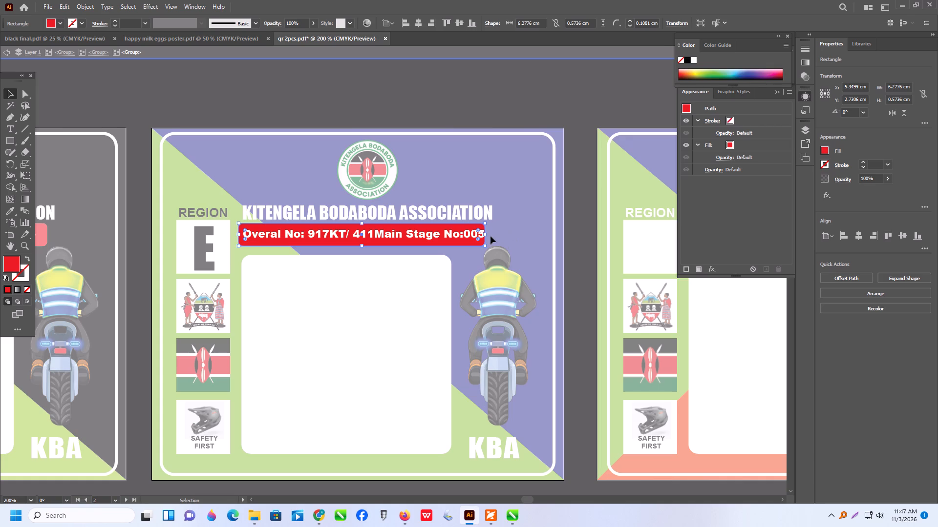
drag(484, 234, 491, 236)
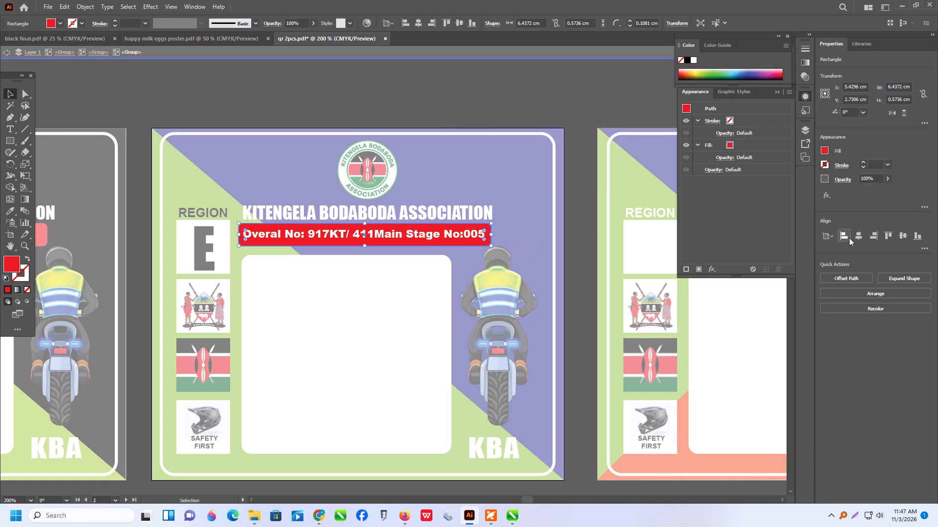
click(855, 232)
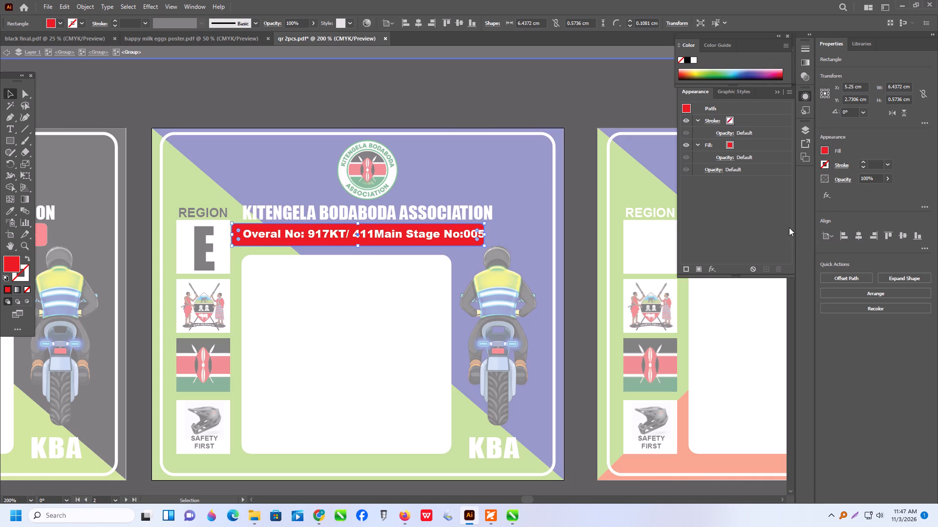
key(ctrl+z)
click(369, 103)
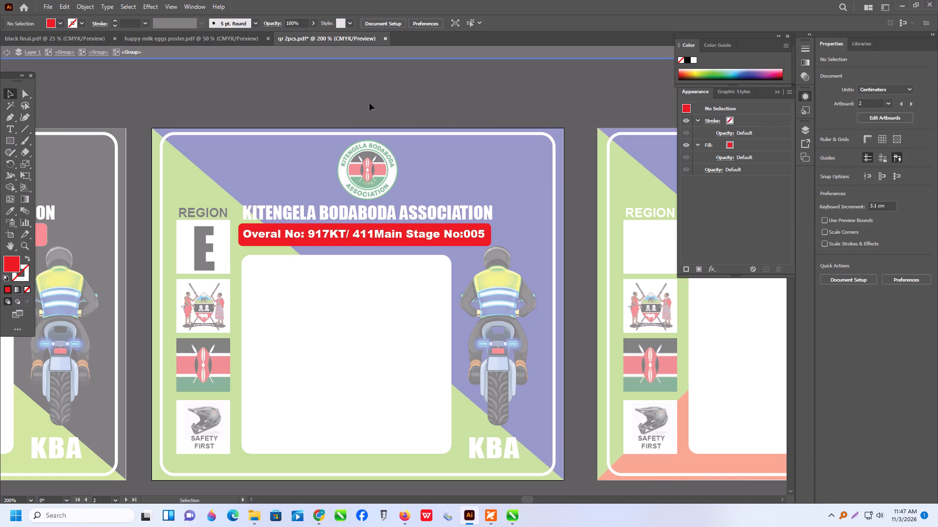
triple_click(369, 103)
double_click(370, 103)
Insert "Main " before "Stage" in the red banner text of the black plate.
alt+scroll(712, 228, down, 2)
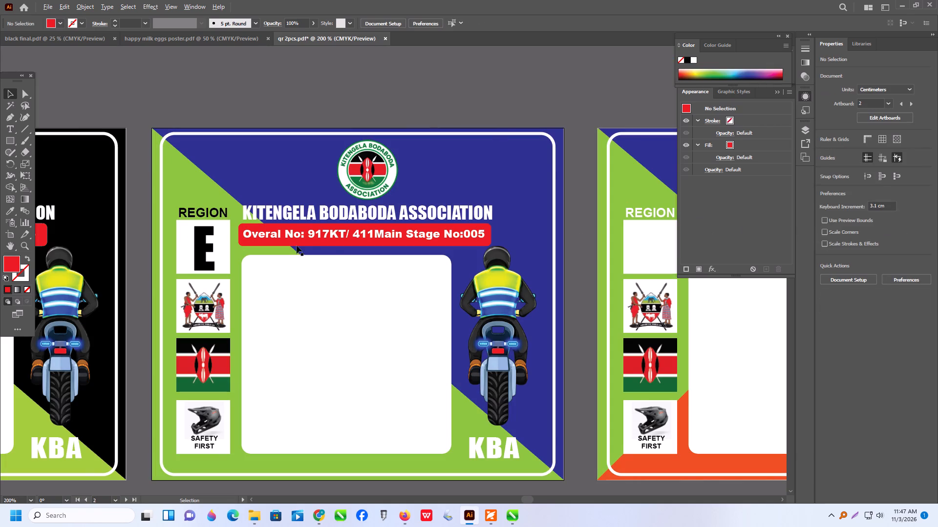
scroll(387, 263, down, 2)
alt+scroll(484, 284, down, 2)
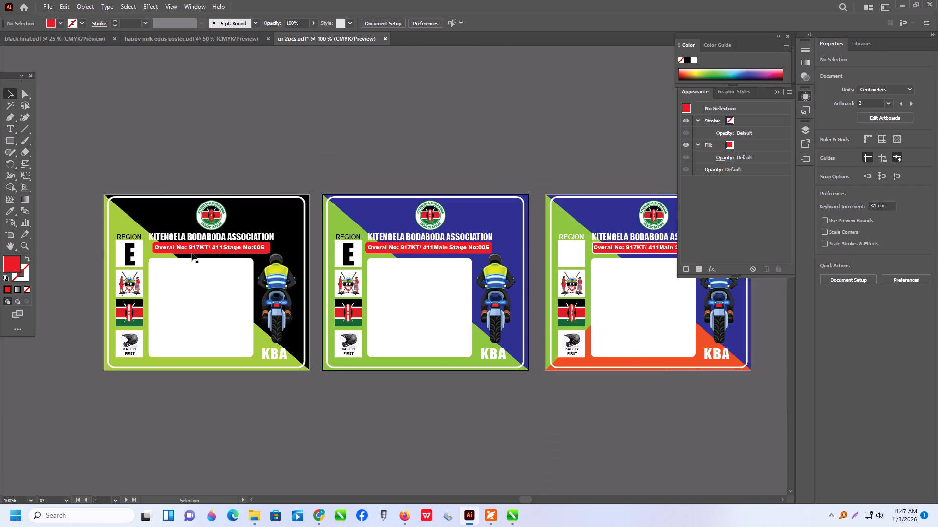
alt+scroll(192, 253, up, 3)
click(204, 242)
triple_click(209, 238)
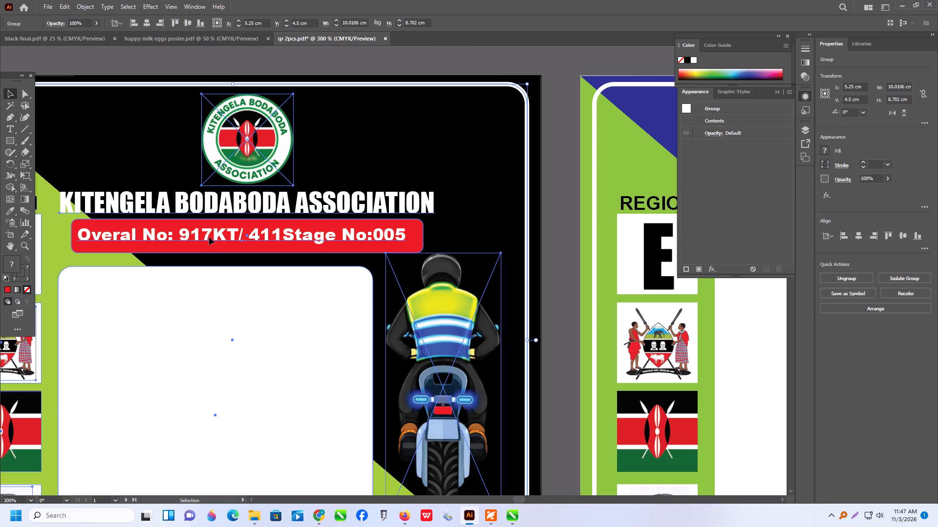
triple_click(209, 237)
triple_click(209, 234)
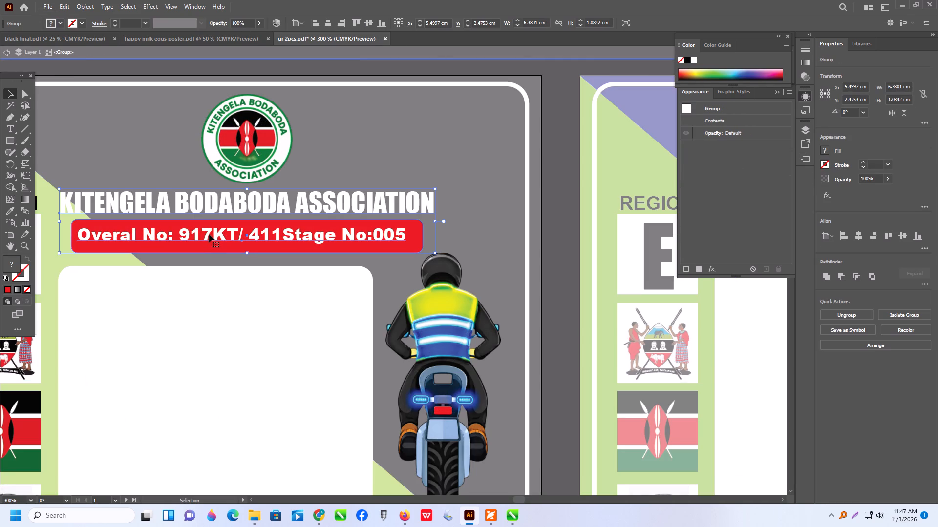
double_click(209, 234)
triple_click(203, 236)
click(203, 235)
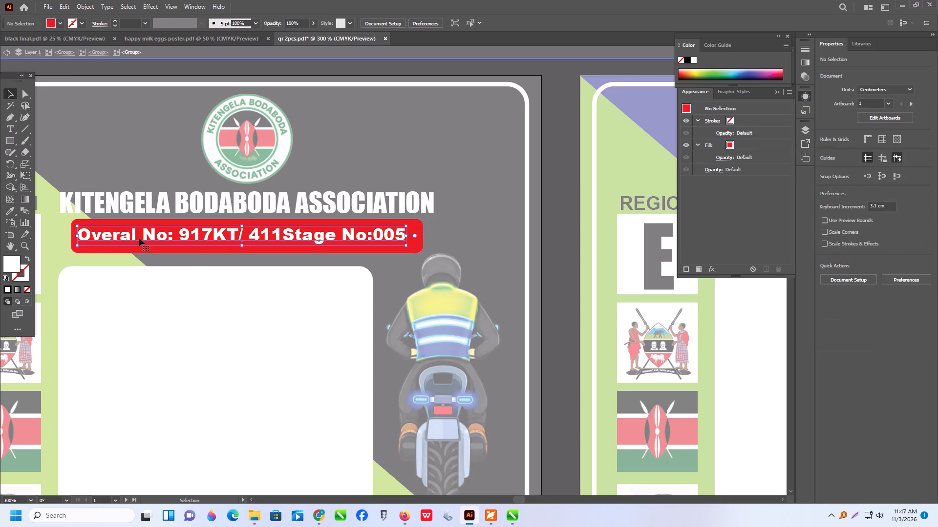
triple_click(287, 238)
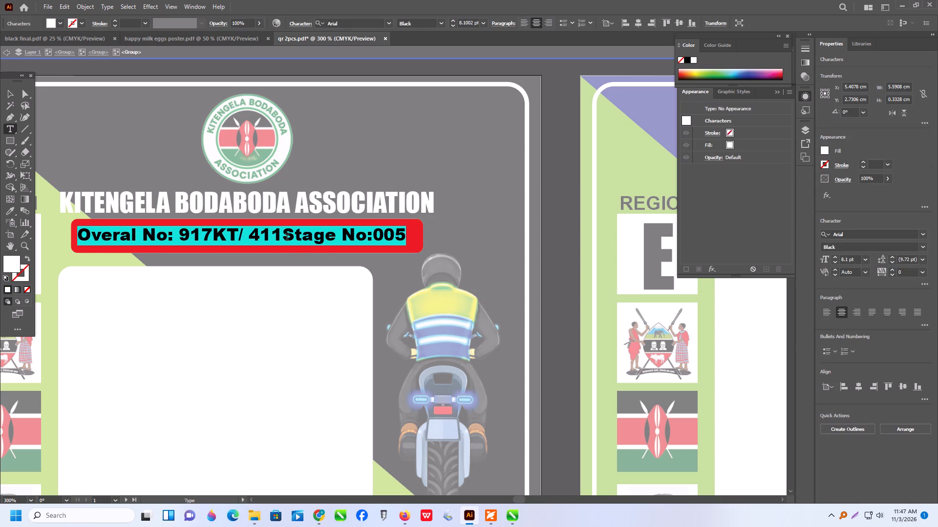
click(287, 238)
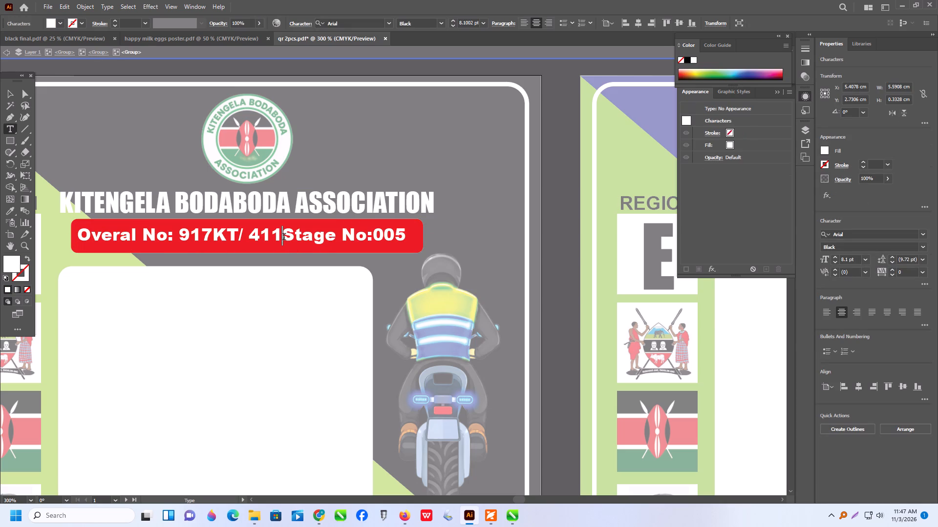
key(m)
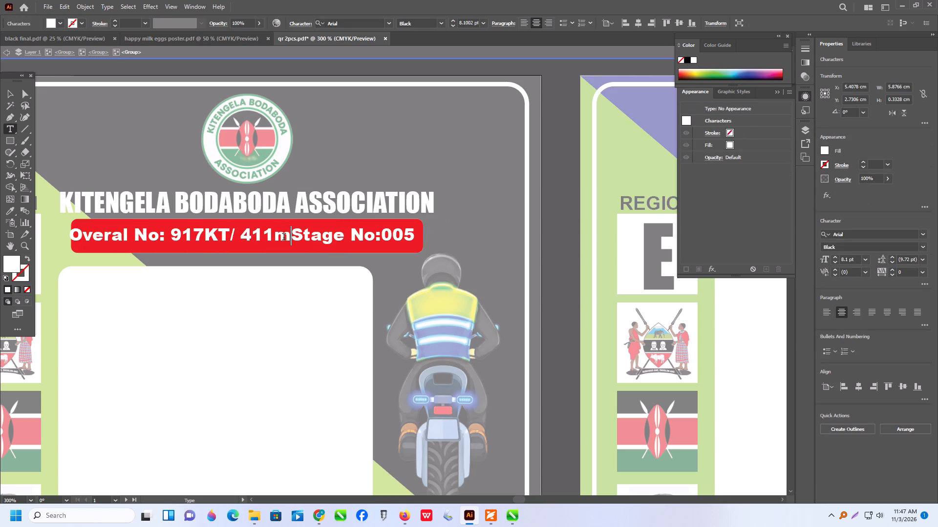
key(BackSpace)
text(ain)
key(space)
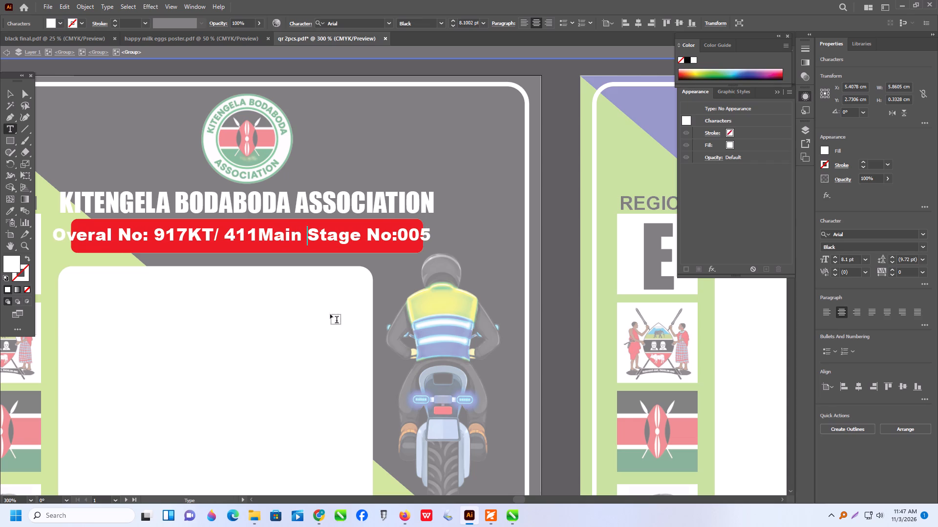
click(7, 98)
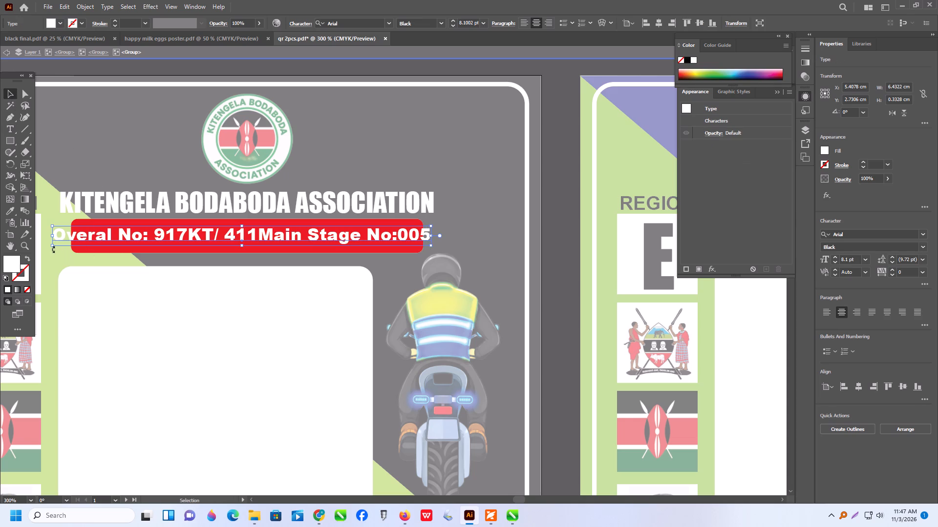
Match the black plate's red-banner text style to the middle plate's banner text with the Eyedropper.
shift+click(50, 246)
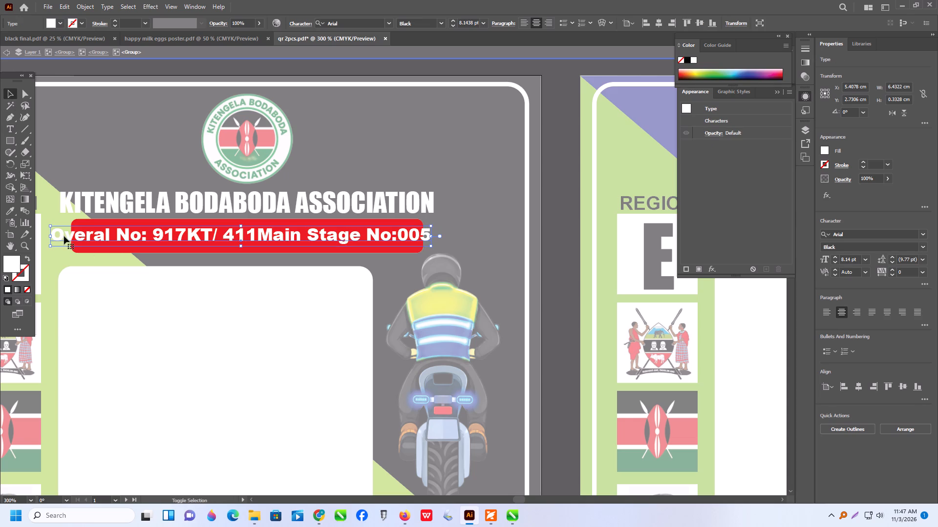
scroll(8, 255, down, 3)
alt+scroll(21, 256, down, 2)
alt+scroll(203, 258, down, 2)
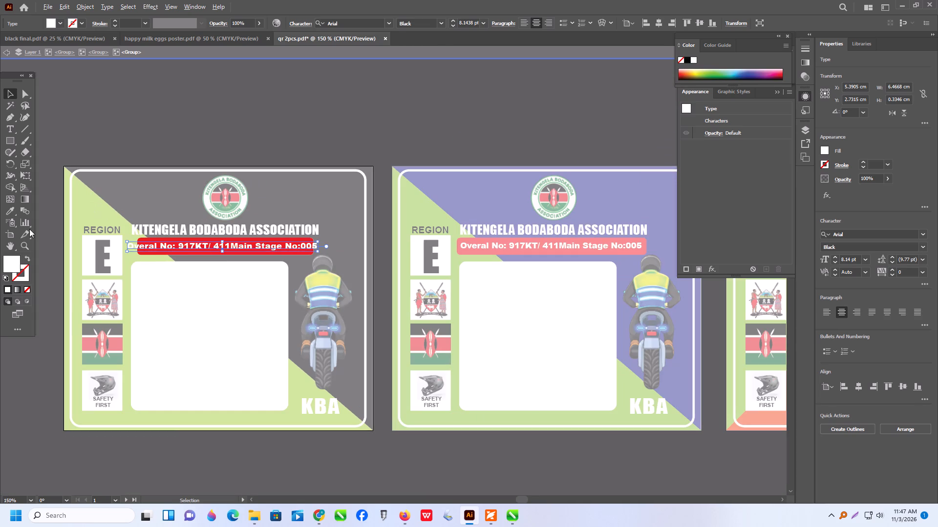
drag(7, 214, 12, 214)
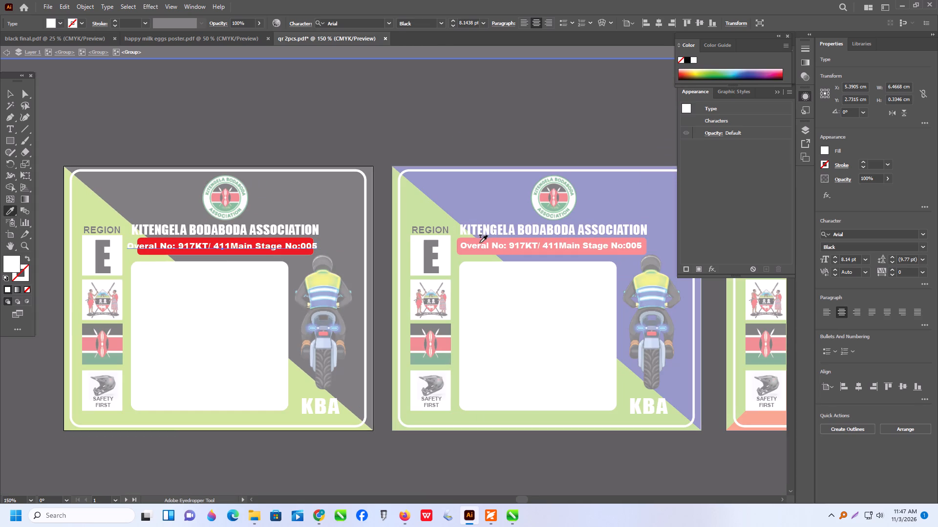
click(478, 244)
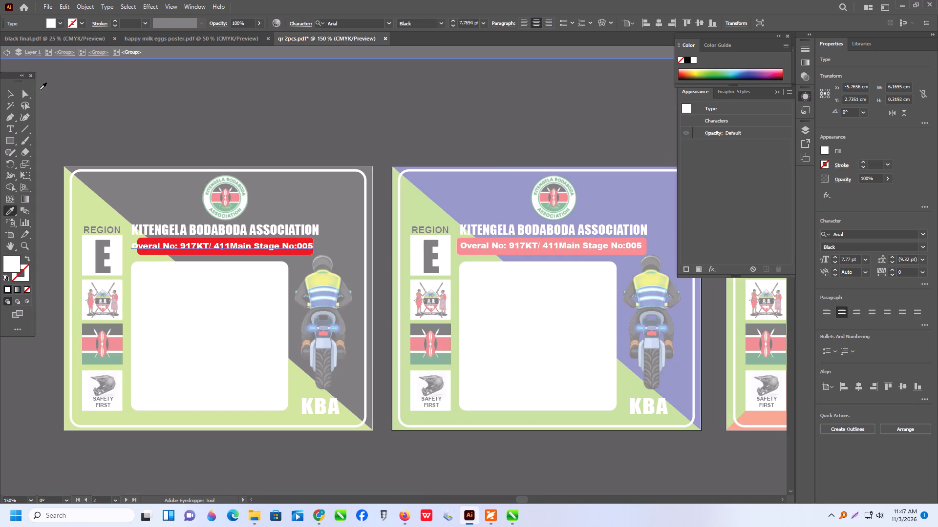
Widen the black plate's red banner rectangle on both sides to about 6.43 cm.
click(12, 93)
alt+scroll(130, 224, up, 2)
click(178, 261)
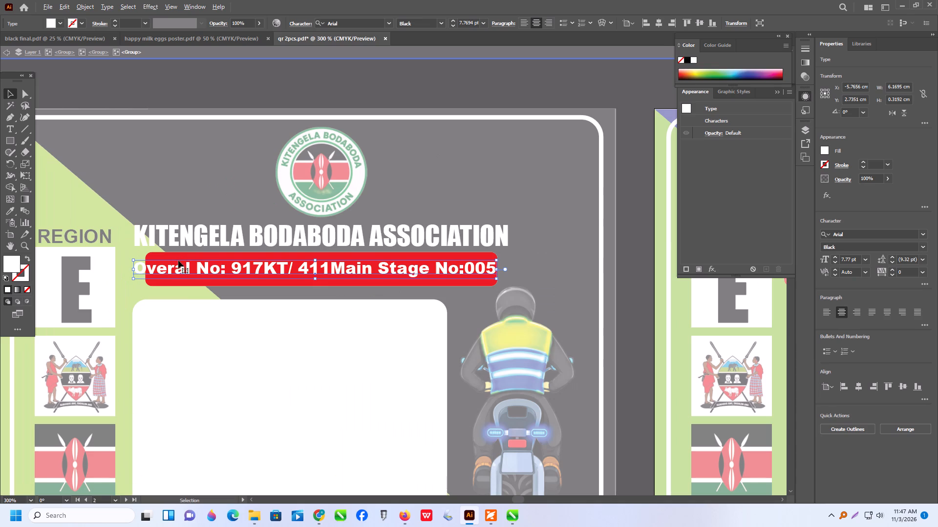
click(173, 259)
drag(144, 269, 133, 265)
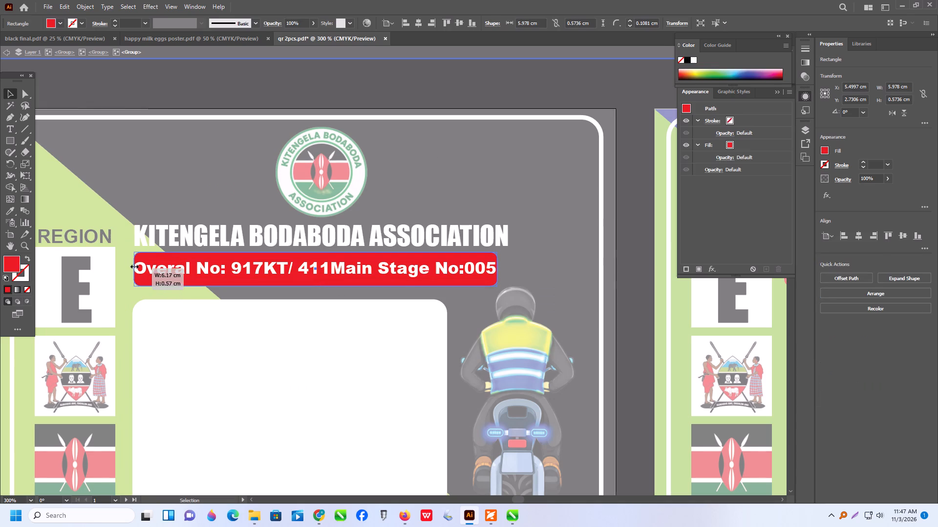
drag(133, 265, 131, 265)
drag(499, 267, 510, 269)
Center the black plate's banner text horizontally with its red rectangle, aligning to the selection, and leave group isolation.
drag(409, 268, 415, 268)
click(339, 242)
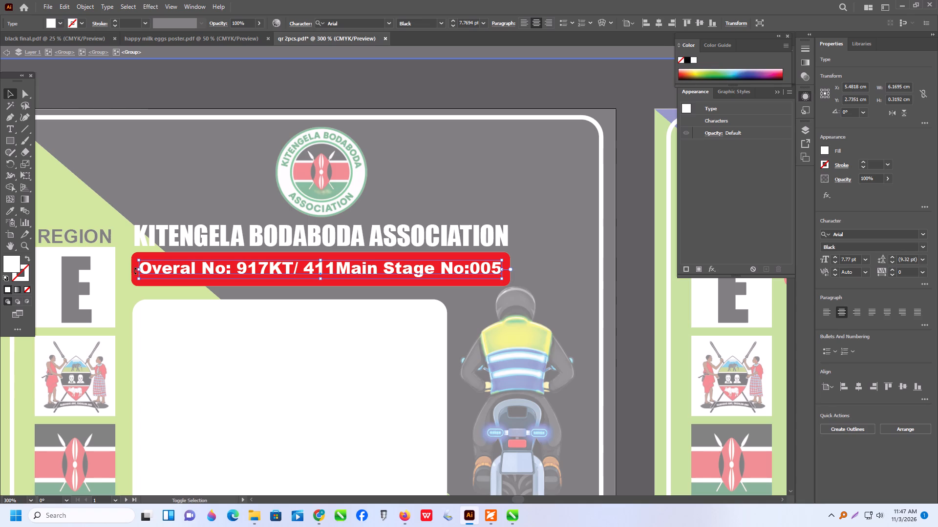
shift+click(151, 286)
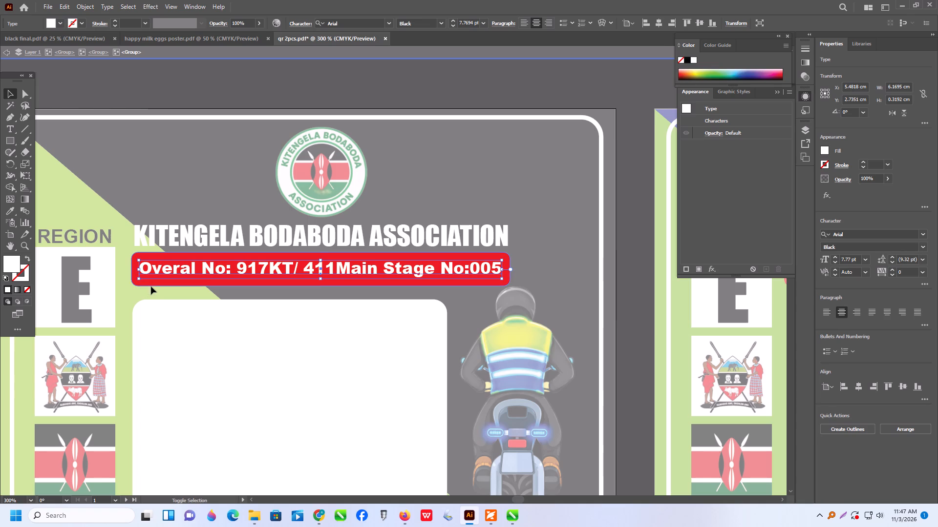
click(826, 241)
click(847, 258)
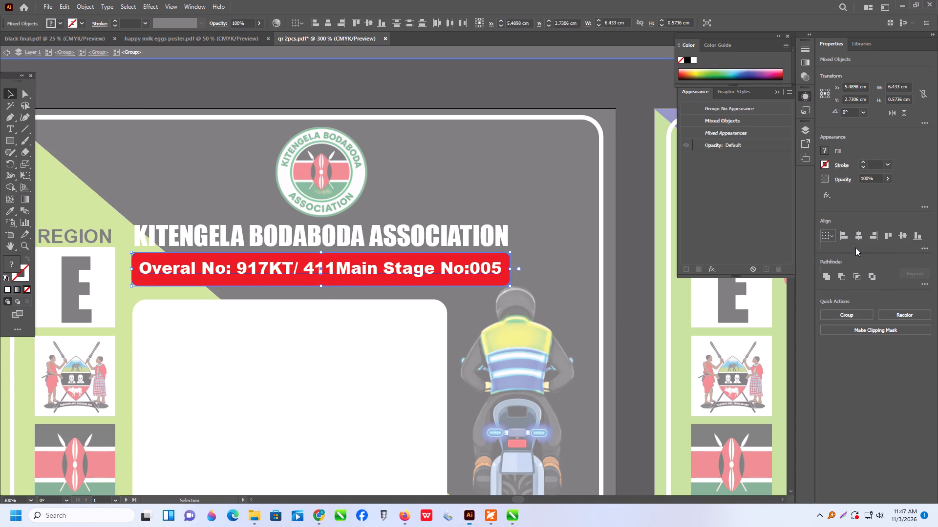
click(858, 237)
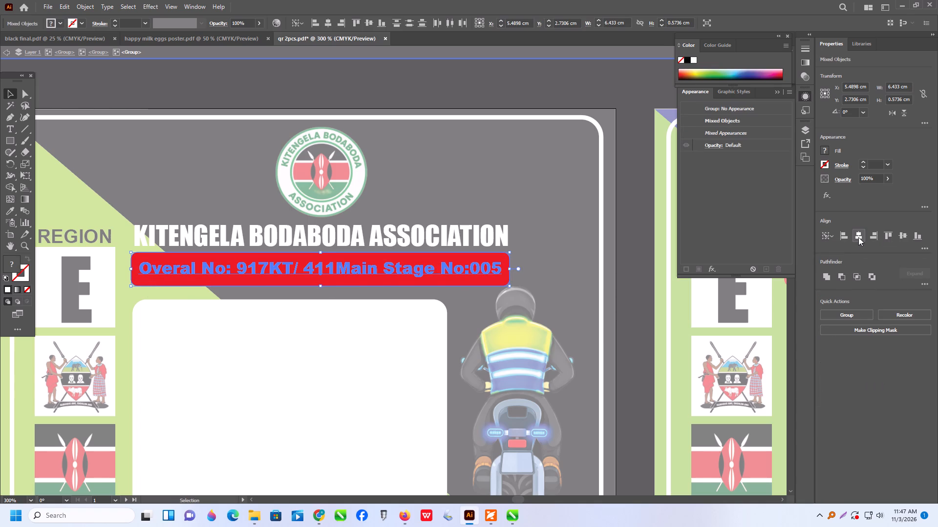
scroll(313, 245, up, 4)
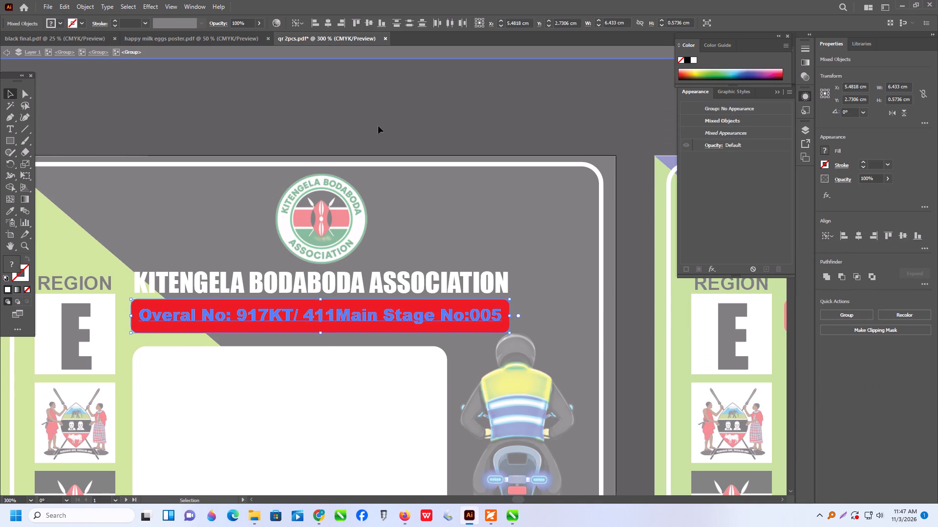
triple_click(378, 126)
double_click(378, 126)
Look over the three plates side by side to compare their banners and layout.
scroll(362, 229, down, 4)
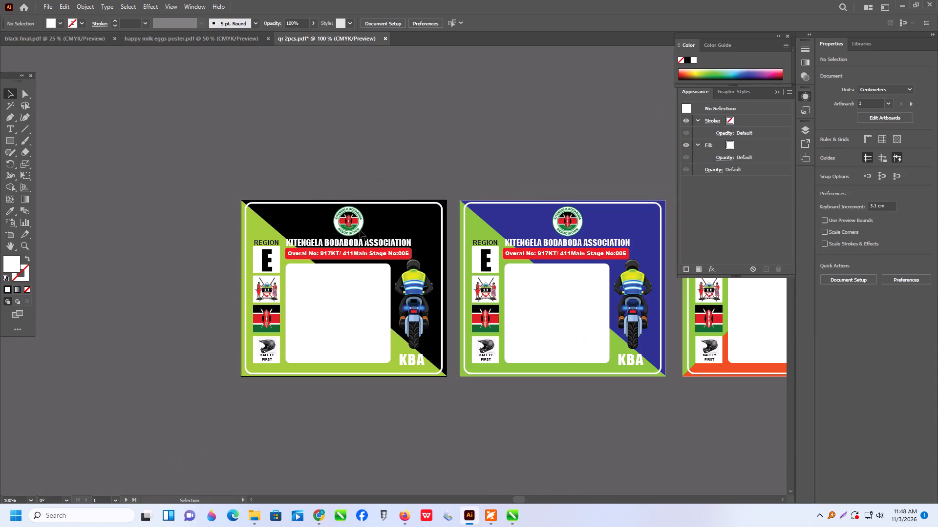
scroll(359, 230, down, 2)
alt+scroll(257, 246, down, 2)
alt+scroll(571, 271, up, 1)
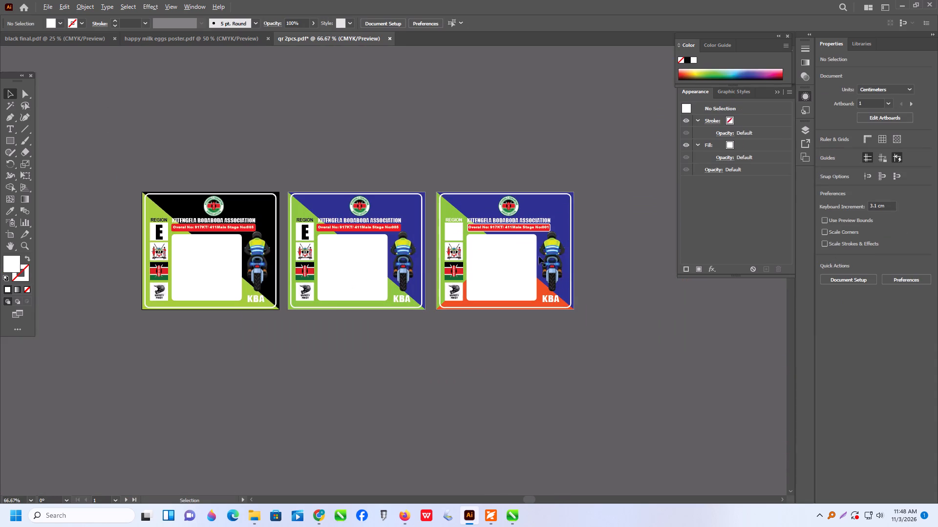
alt+scroll(521, 251, up, 2)
alt+scroll(521, 251, down, 2)
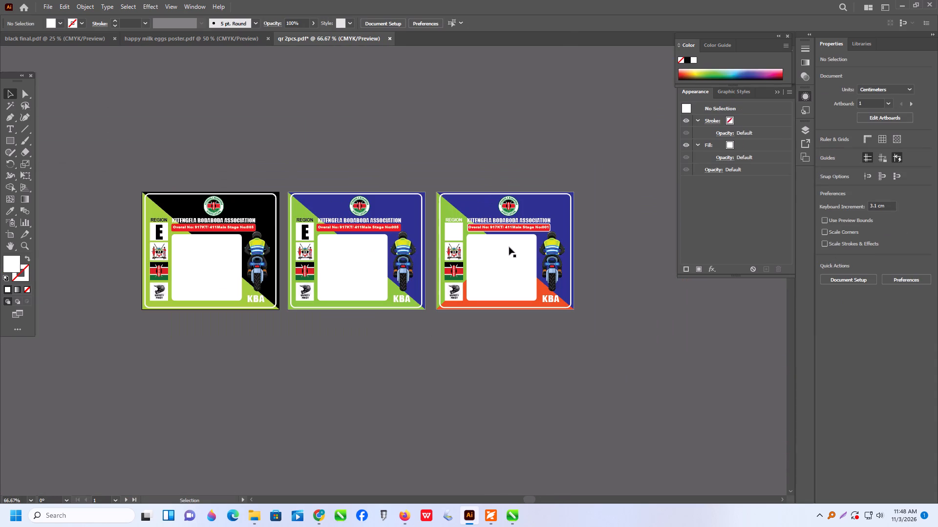
alt+scroll(268, 245, up, 1)
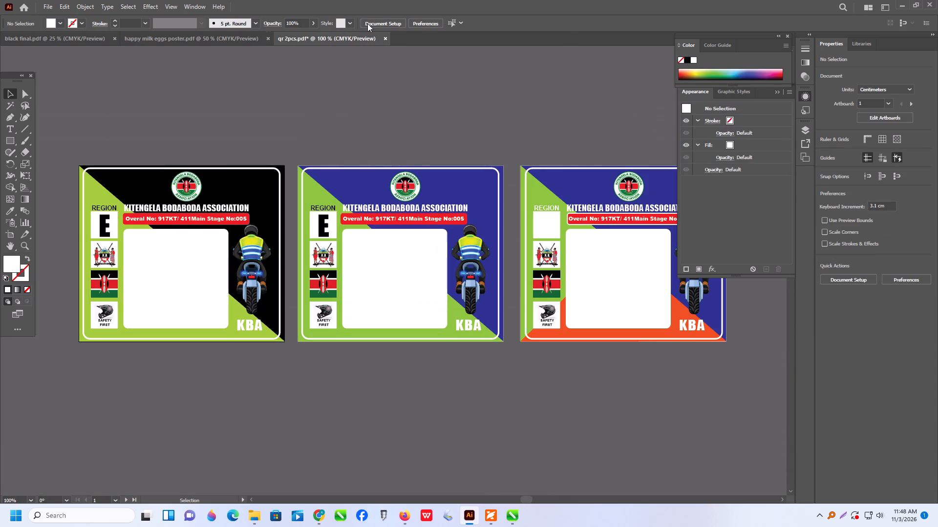
Export the artboards as separate CMYK-document JPEG files named "qr 2pcs" in the ALEKH folder, choosing the color model and High (300 ppi) resolution.
click(41, 7)
click(86, 219)
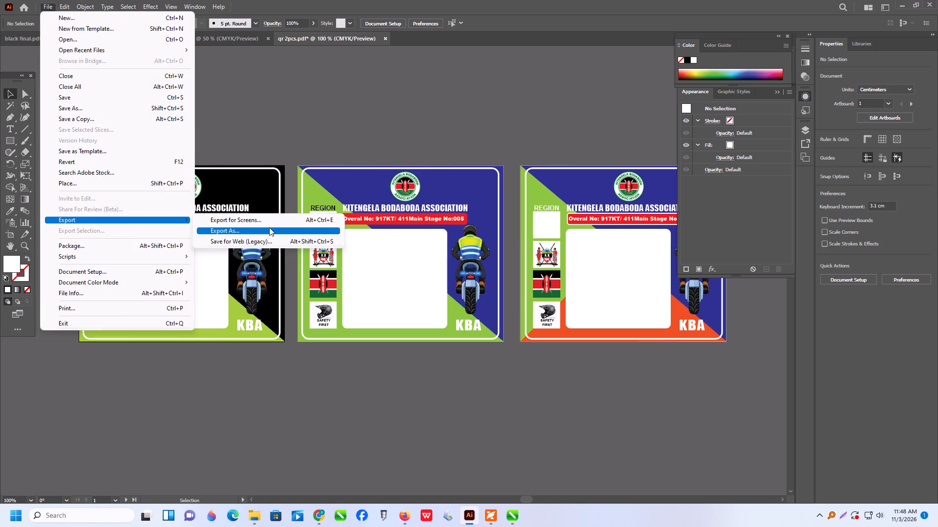
click(268, 230)
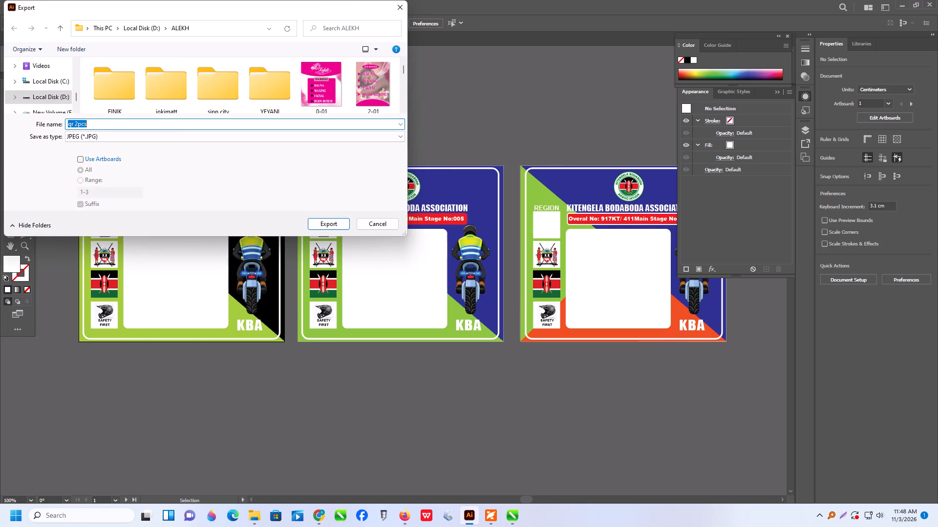
click(86, 160)
click(330, 223)
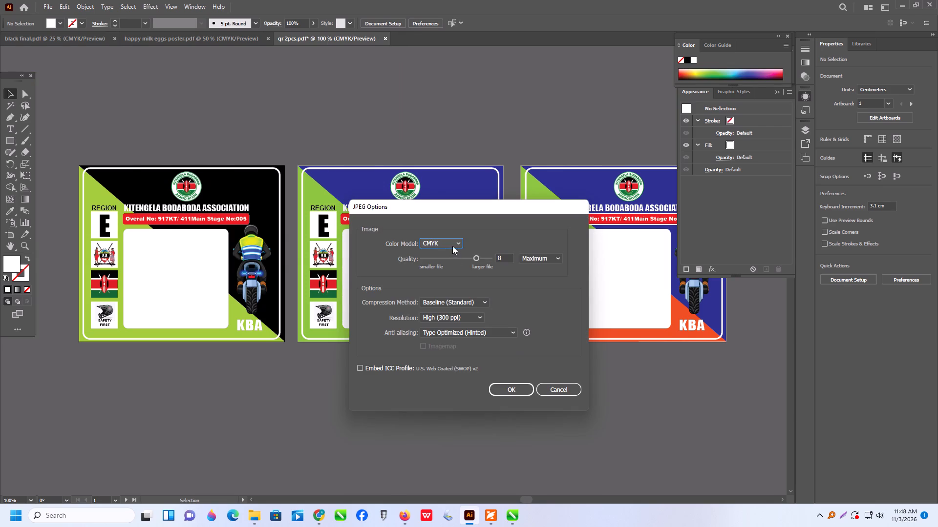
click(452, 246)
click(446, 254)
click(508, 387)
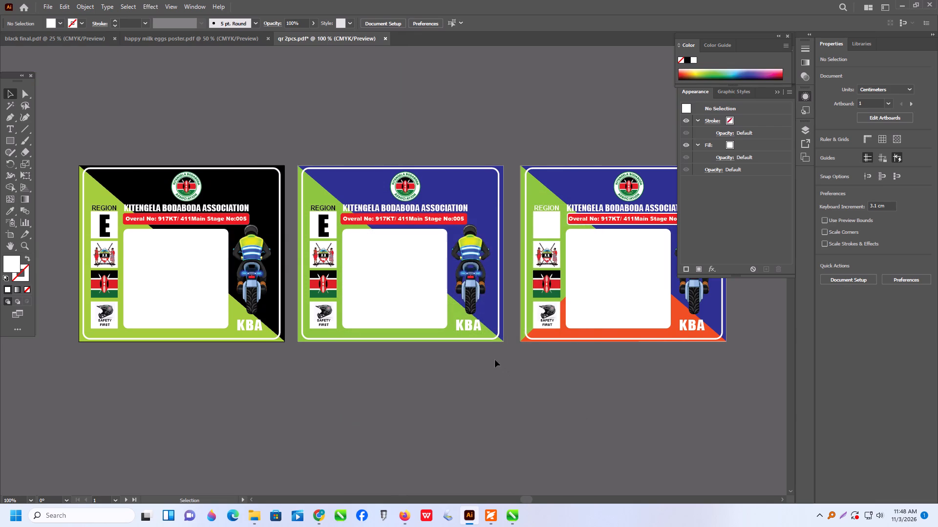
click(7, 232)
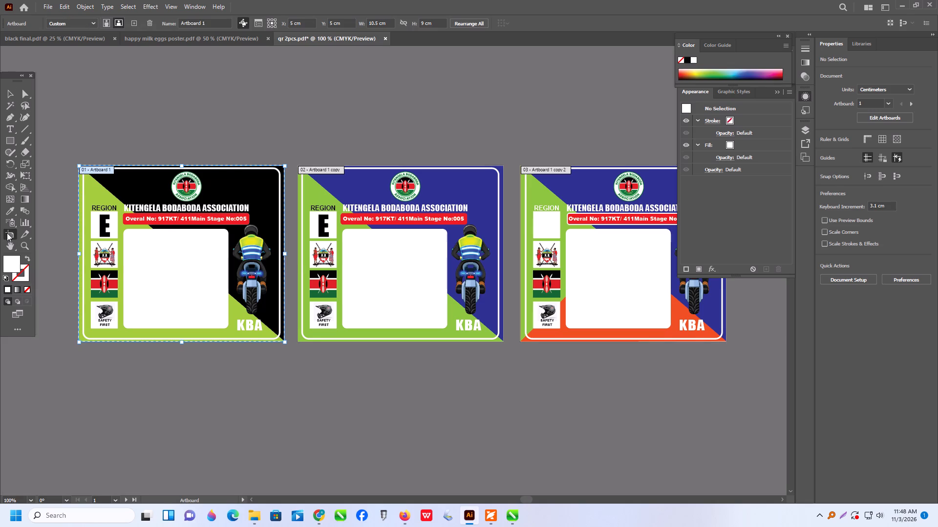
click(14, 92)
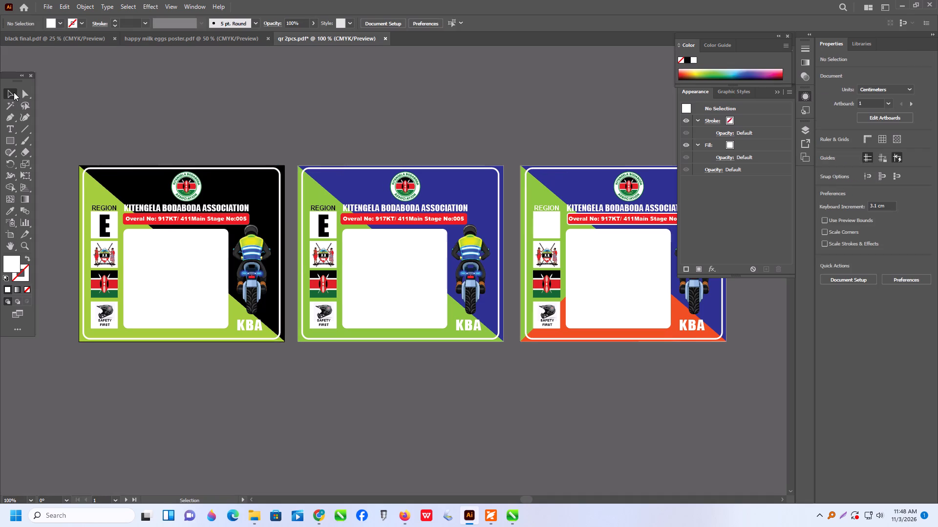
Save a copy of all artboards under the name "qr 2pcs" as an Adobe PDF in the ALEKH folder.
click(55, 2)
click(83, 111)
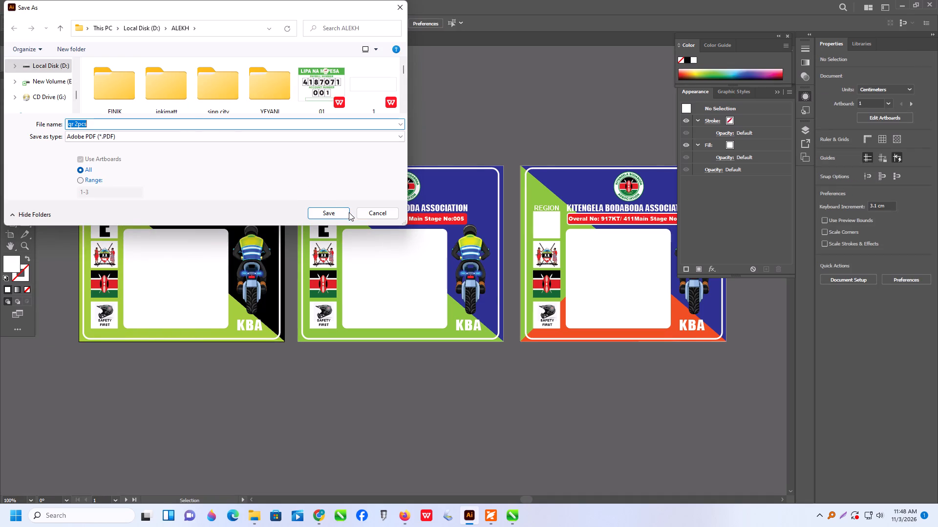
click(349, 212)
click(468, 291)
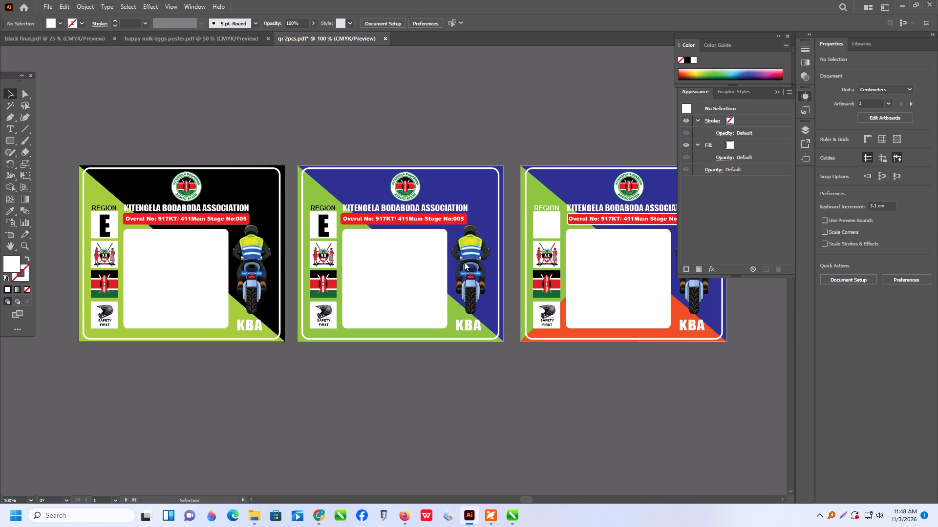
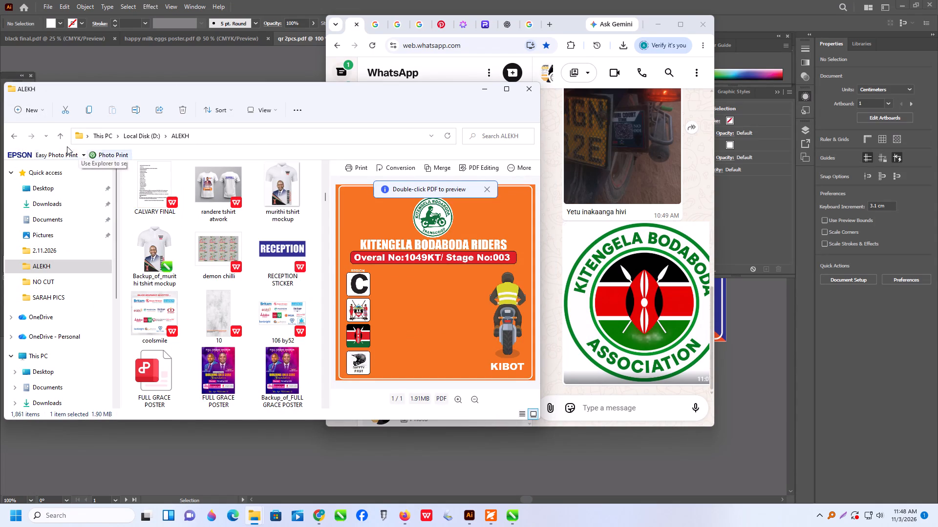
Go up to Local Disk (D:) and reopen the ALEKH folder that holds the exported "qr 2pcs" plate images.
click(63, 139)
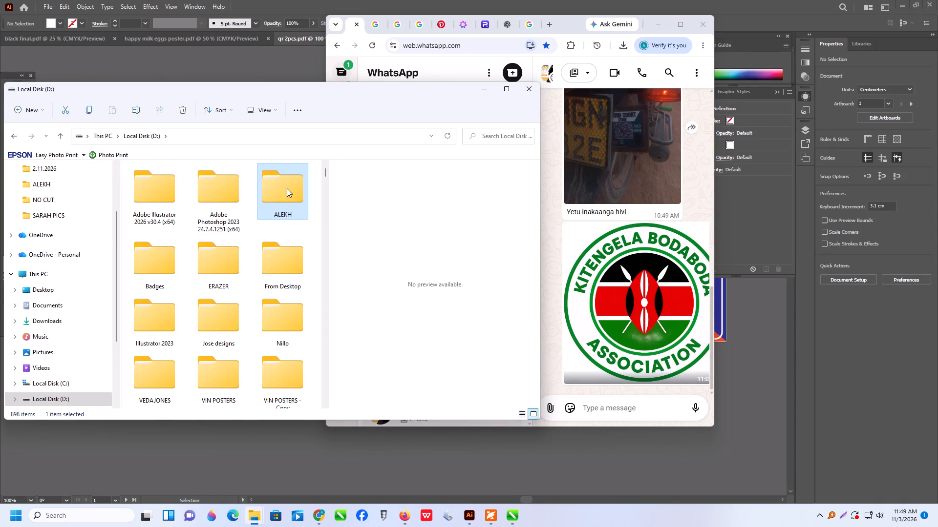
double_click(288, 190)
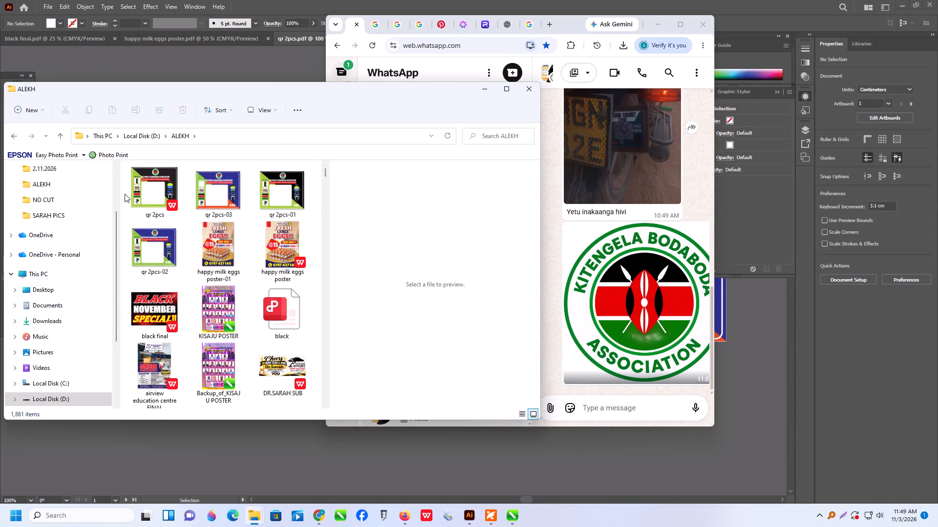
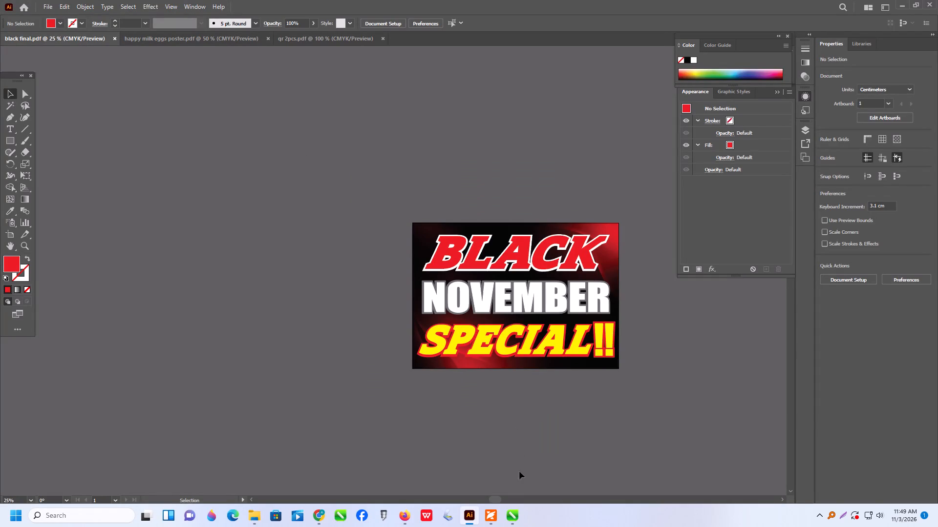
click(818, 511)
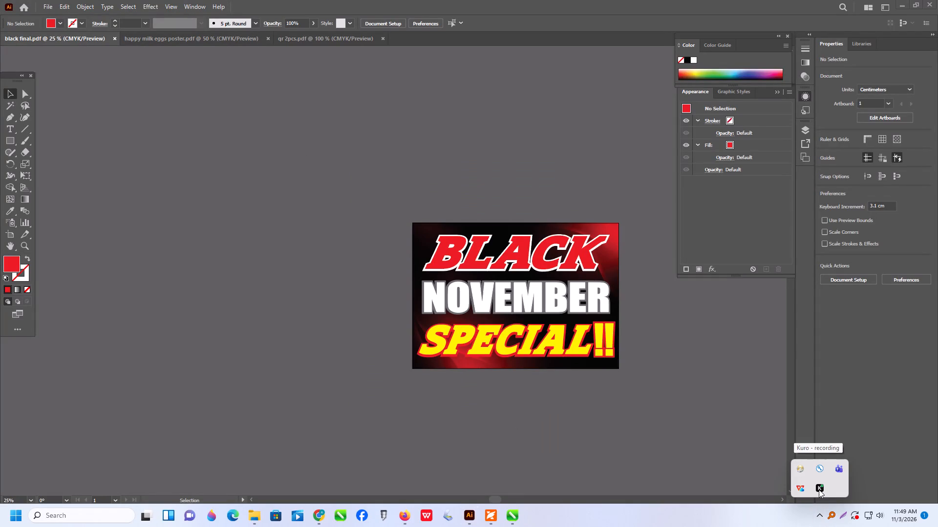
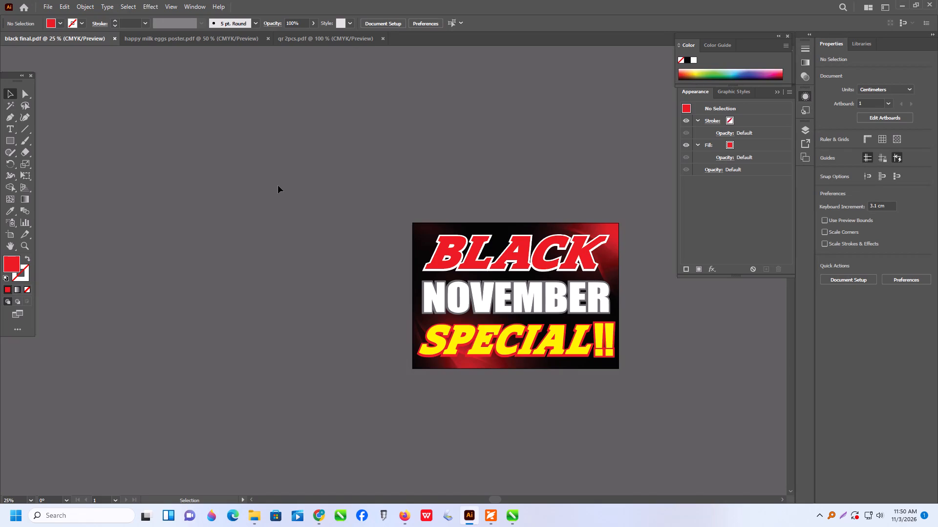
Switch to the open qr 2pcs.pdf document containing the Kitengela Bodaboda Association card designs.
scroll(278, 184, up, 2)
scroll(280, 181, down, 1)
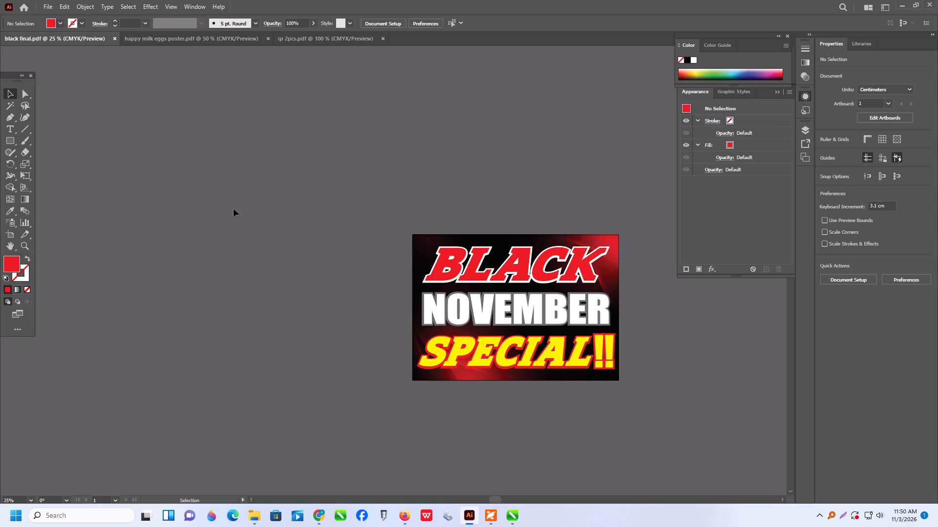
click(195, 38)
click(290, 41)
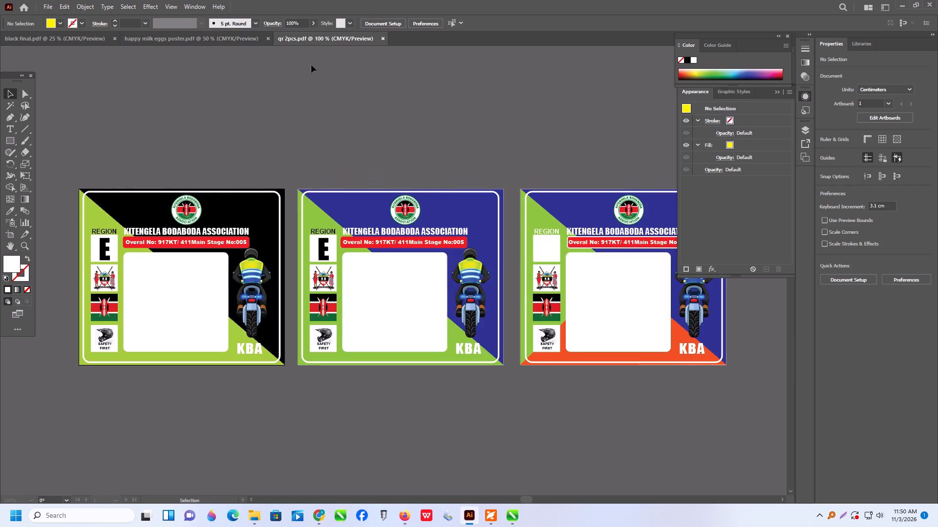
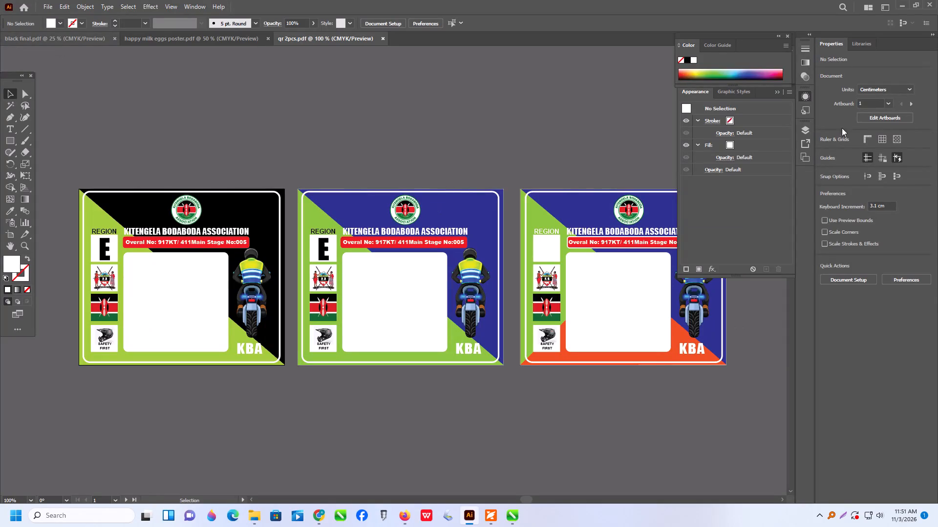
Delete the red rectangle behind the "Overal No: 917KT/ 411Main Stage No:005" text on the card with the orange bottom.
click(633, 236)
double_click(646, 238)
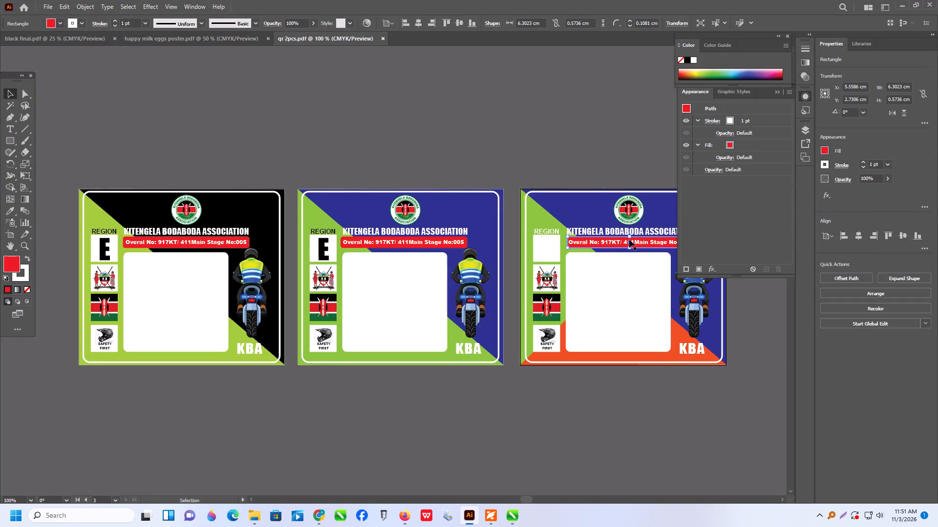
click(627, 242)
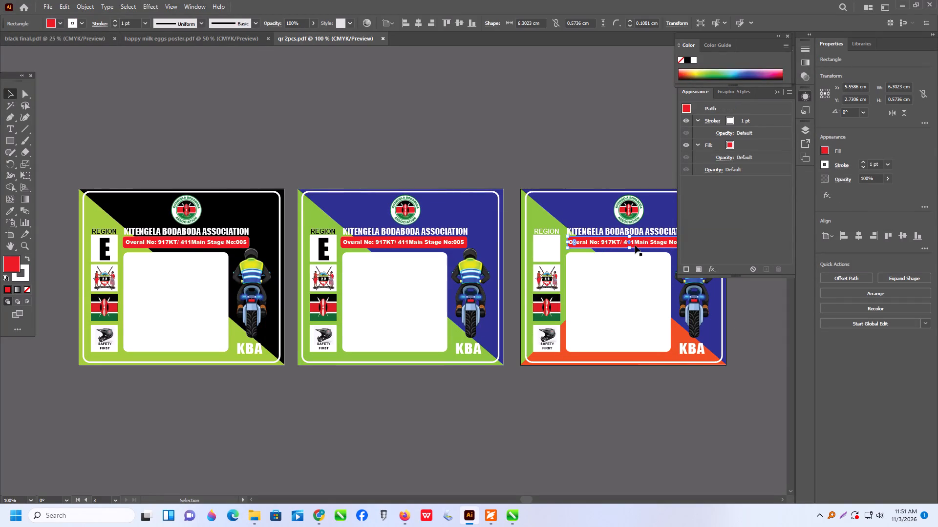
click(636, 245)
click(624, 242)
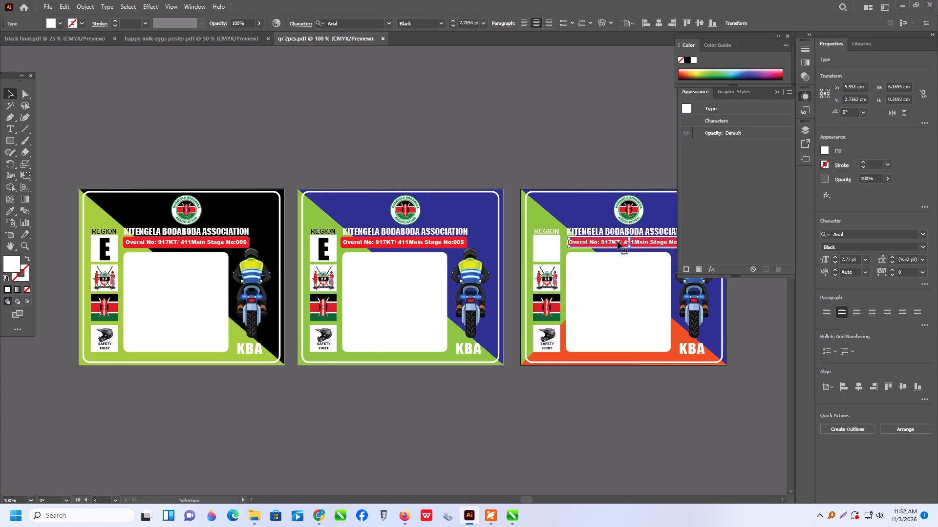
scroll(618, 242, up, 3)
scroll(618, 242, down, 1)
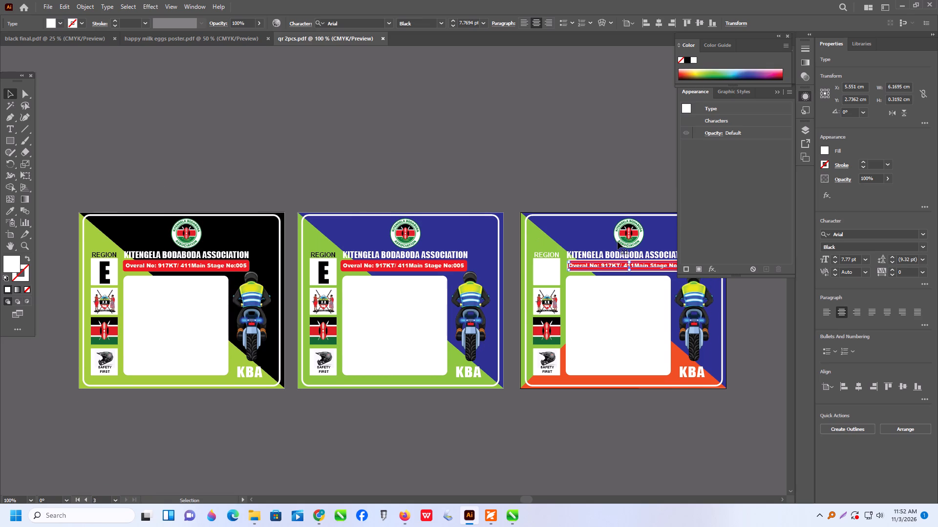
click(615, 268)
double_click(624, 264)
click(639, 268)
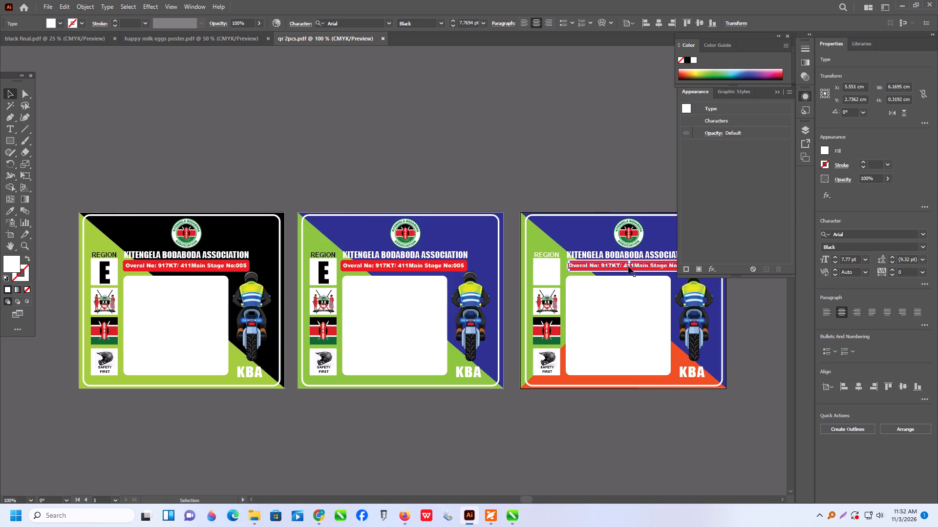
click(635, 262)
click(631, 263)
double_click(631, 264)
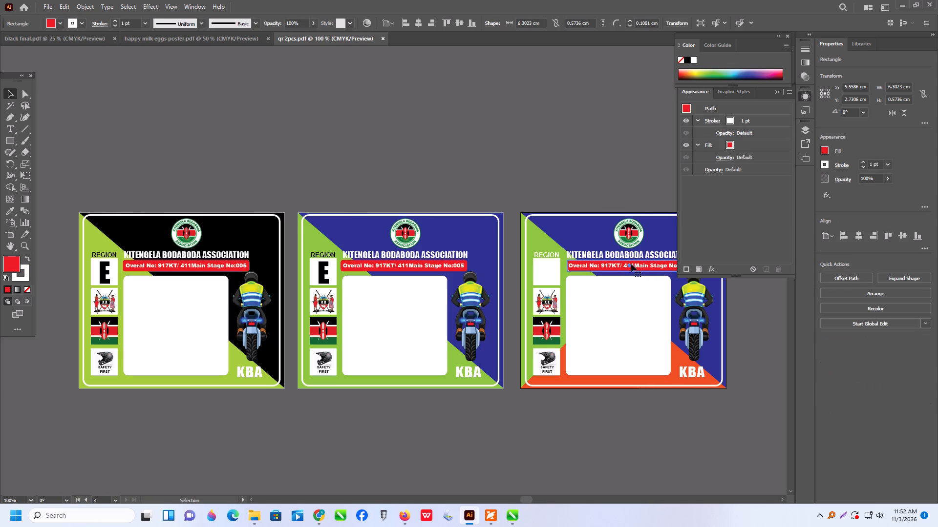
triple_click(631, 264)
click(631, 264)
key(Delete)
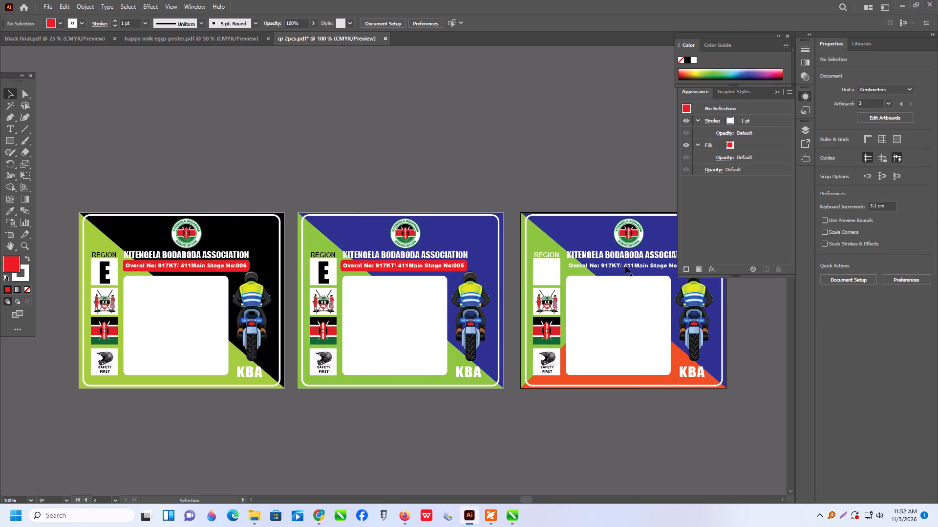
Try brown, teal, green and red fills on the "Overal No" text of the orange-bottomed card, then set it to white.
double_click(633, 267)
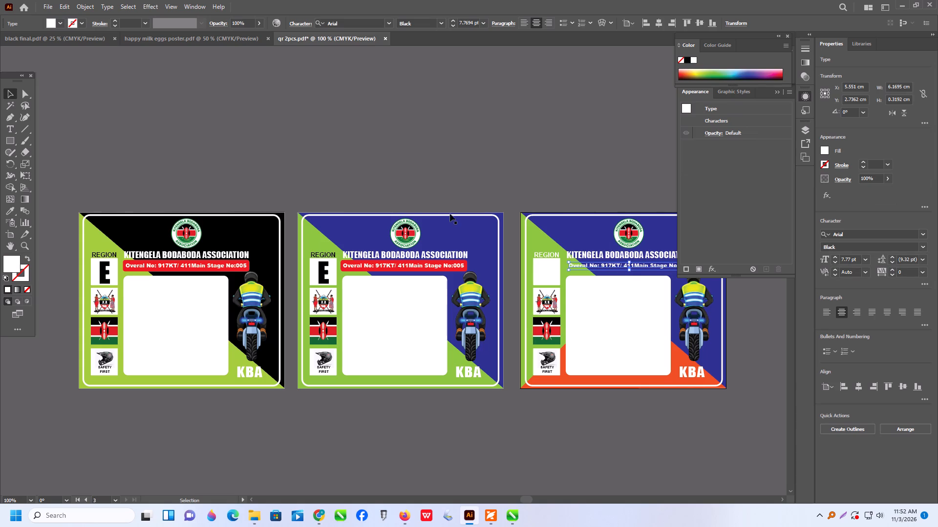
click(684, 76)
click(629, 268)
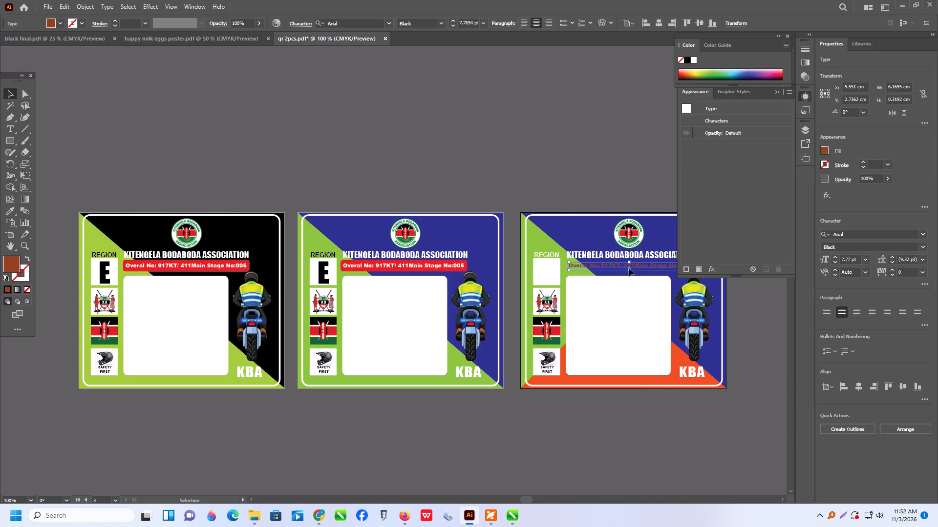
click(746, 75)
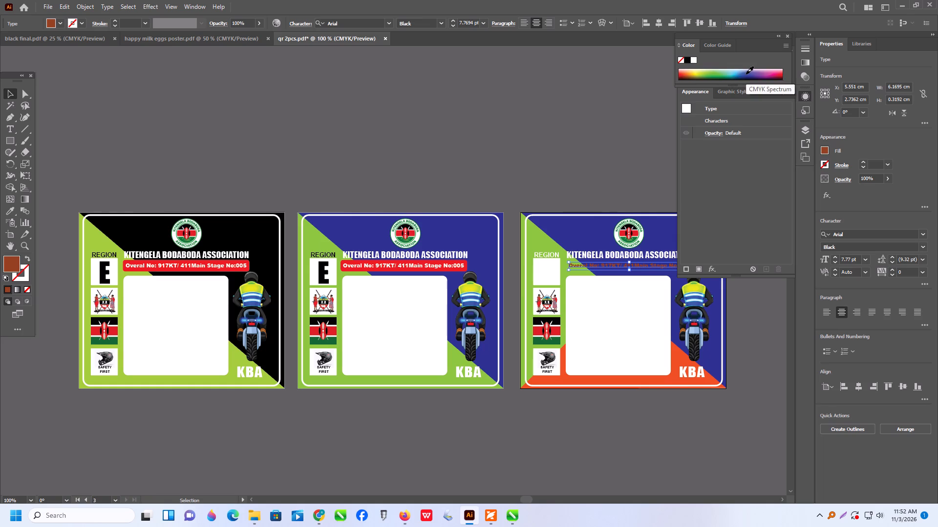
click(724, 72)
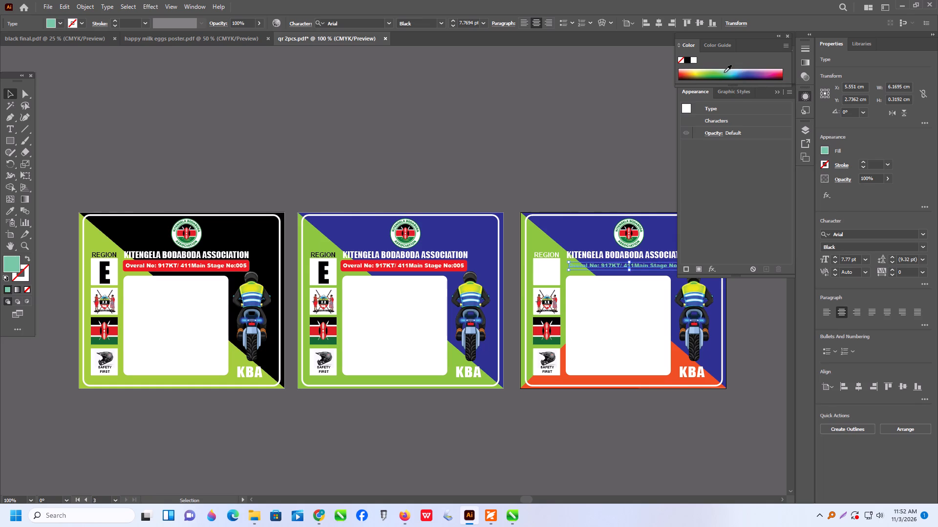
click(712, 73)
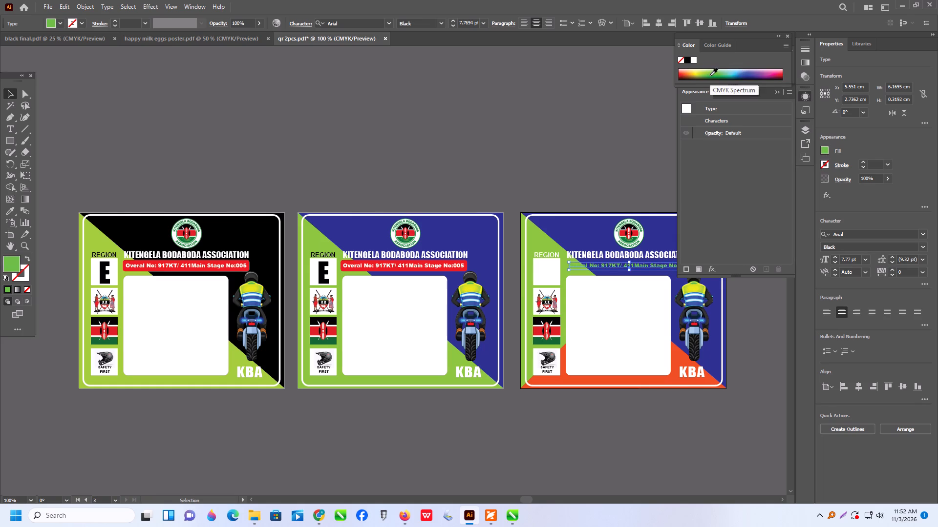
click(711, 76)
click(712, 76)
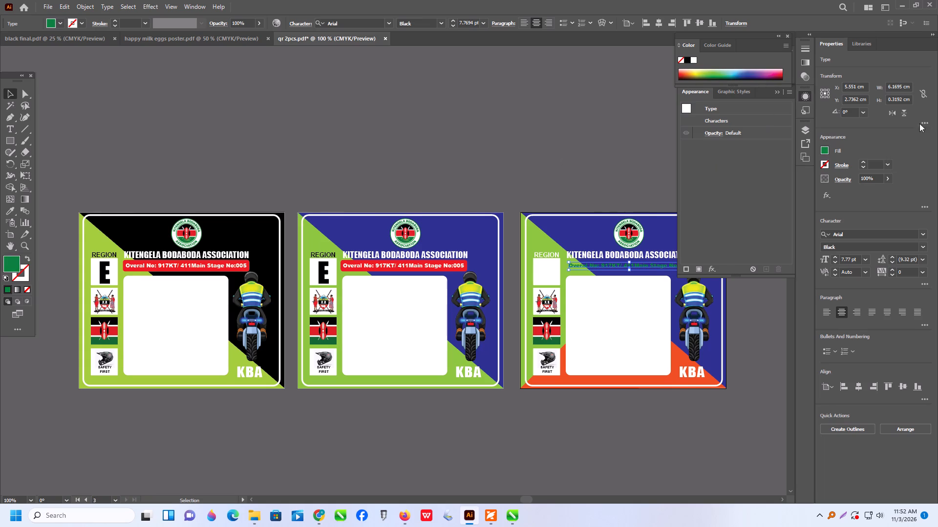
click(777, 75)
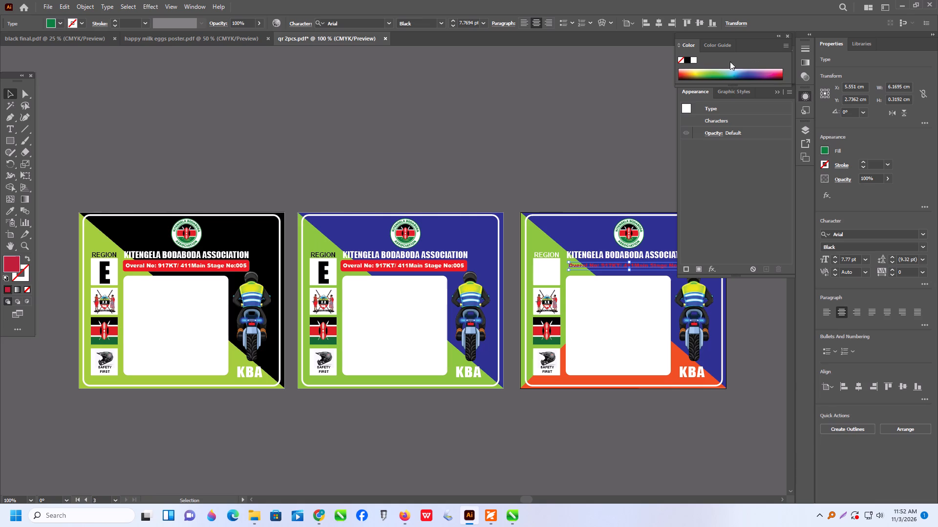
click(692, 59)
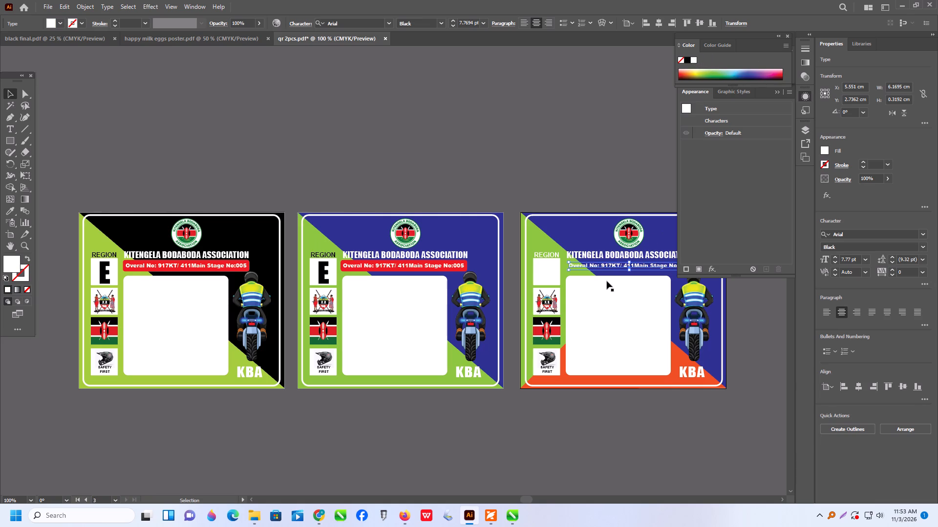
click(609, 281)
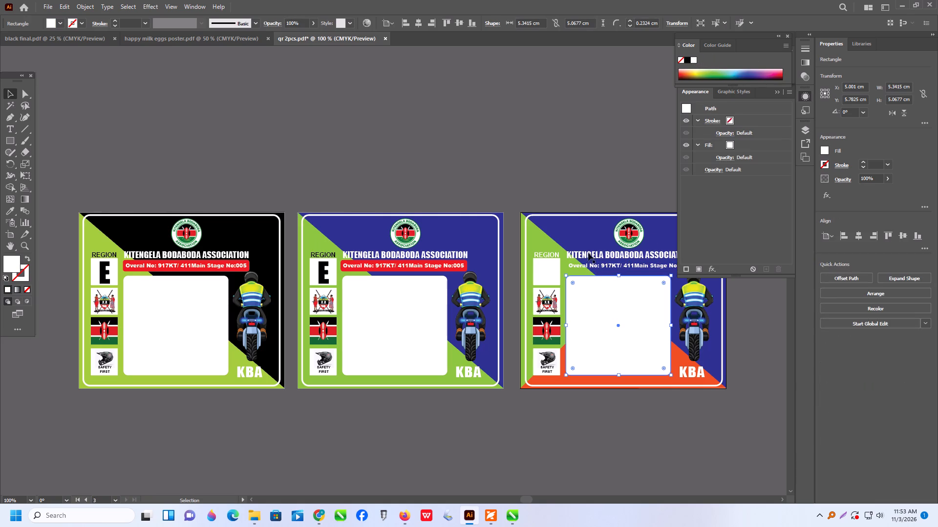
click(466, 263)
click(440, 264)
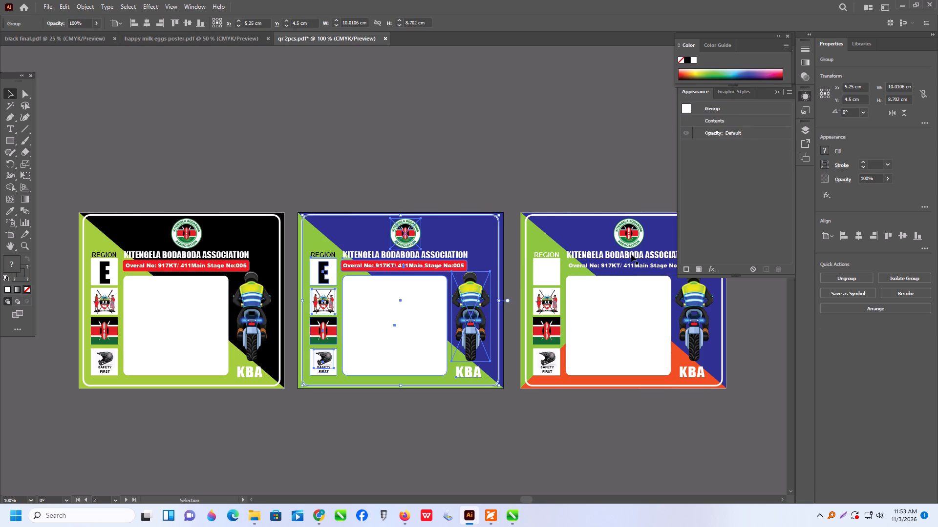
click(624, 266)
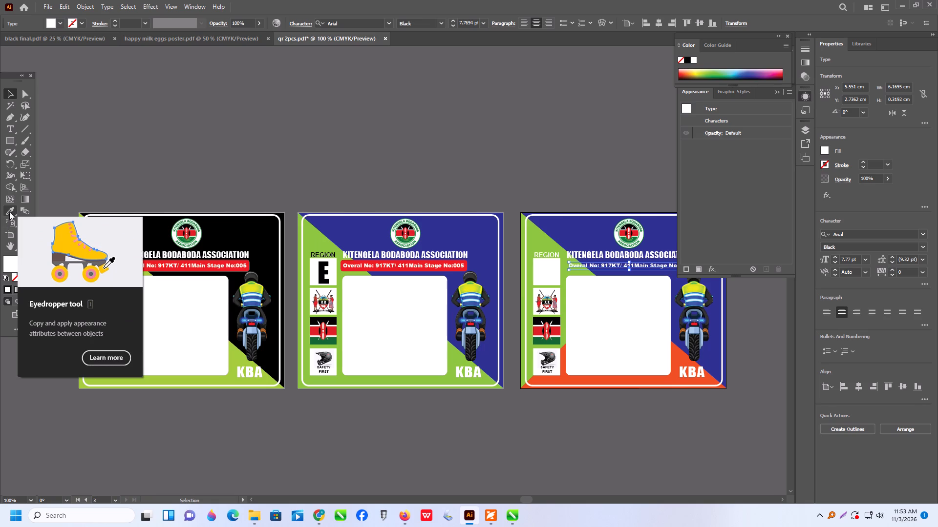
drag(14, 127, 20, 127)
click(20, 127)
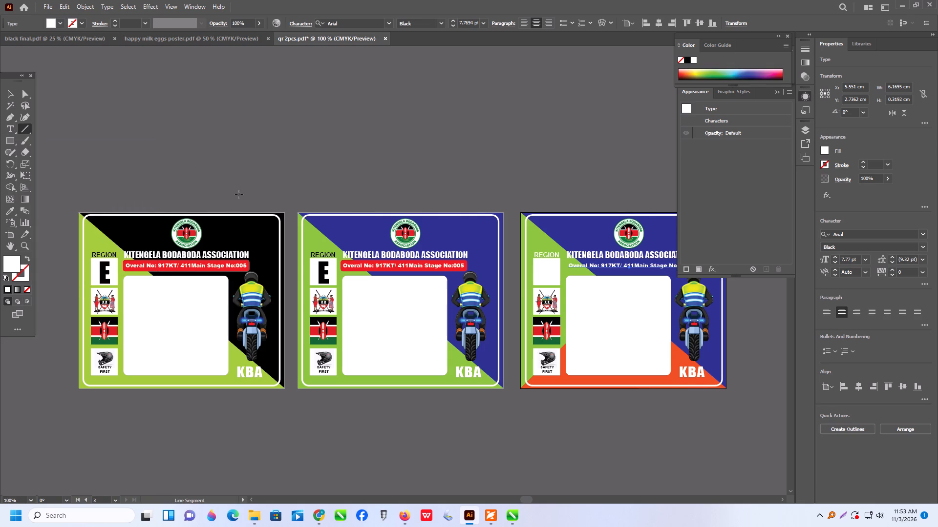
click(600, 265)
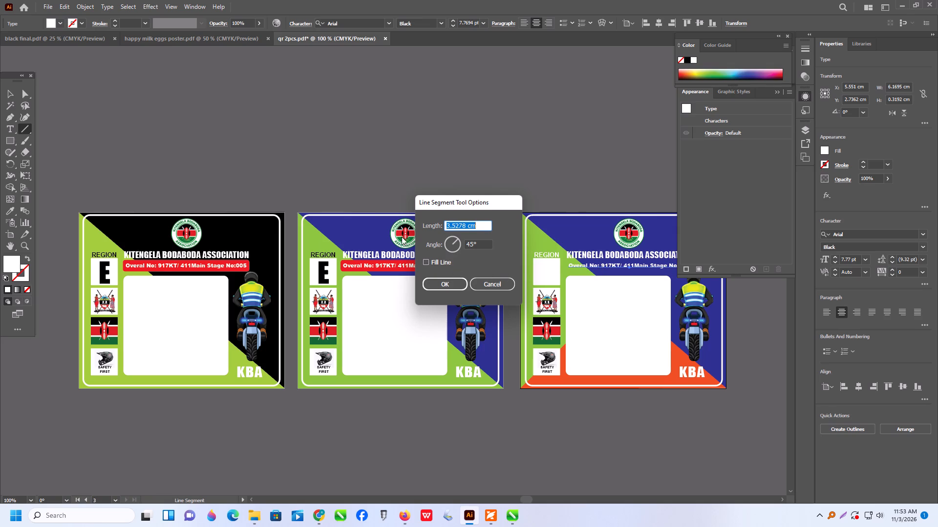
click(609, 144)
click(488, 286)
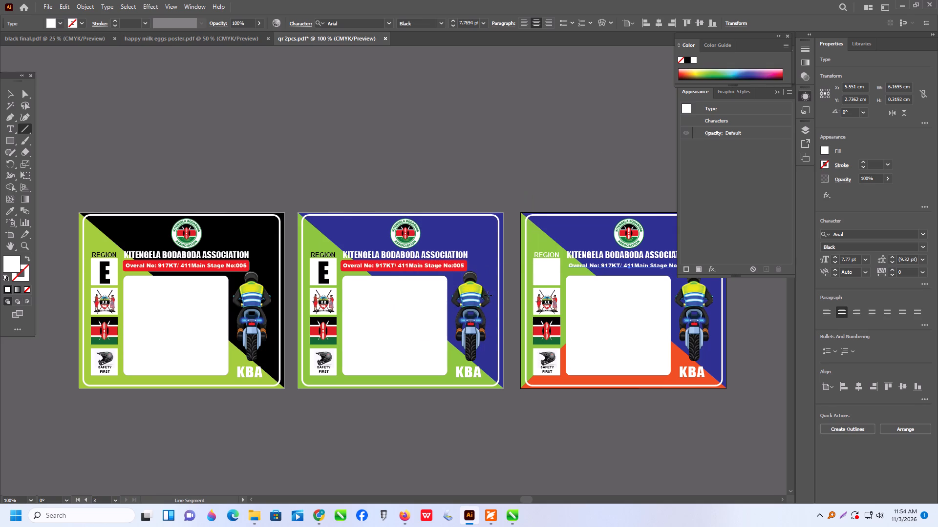
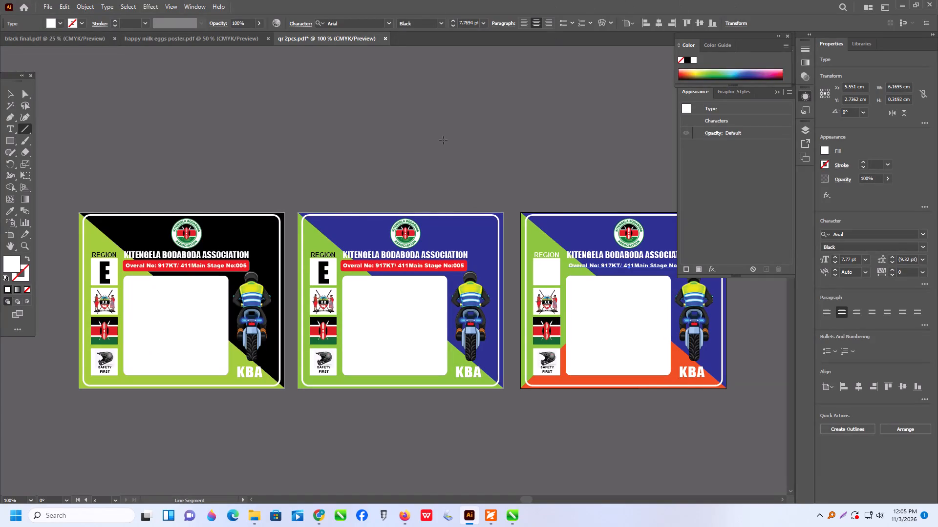
Return to the Selection tool and deselect the "Overal No" text on the orange-bottomed card.
drag(13, 91, 28, 90)
click(291, 89)
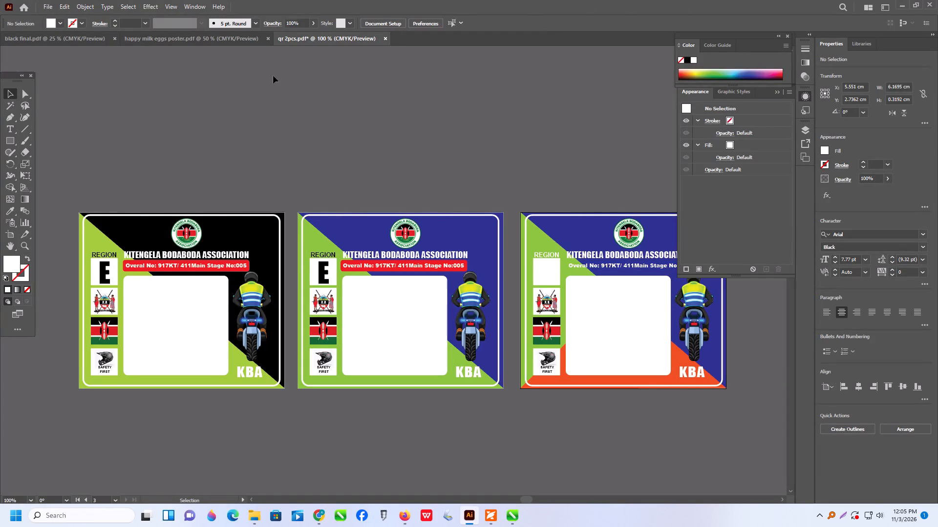
Look over the other open documents, happy milk eggs poster.pdf and black final.pdf.
click(193, 35)
click(40, 31)
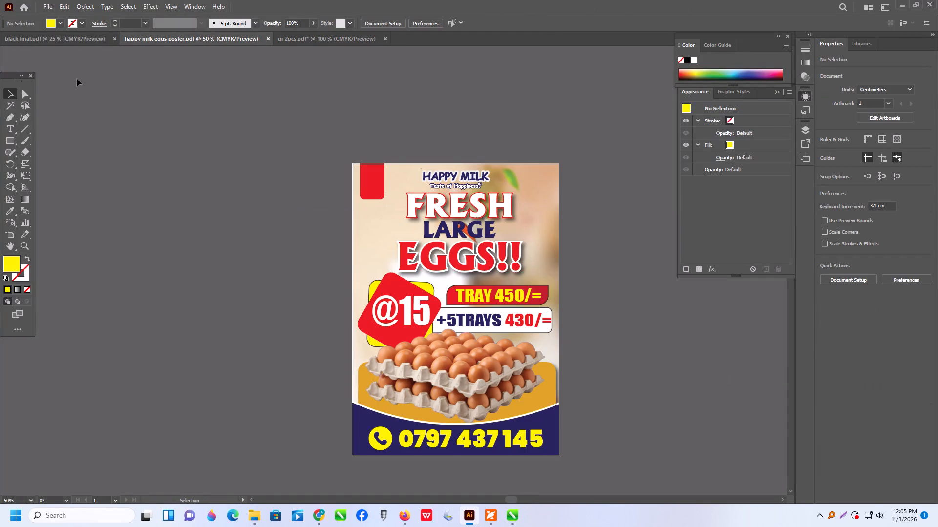
click(78, 43)
scroll(372, 285, down, 4)
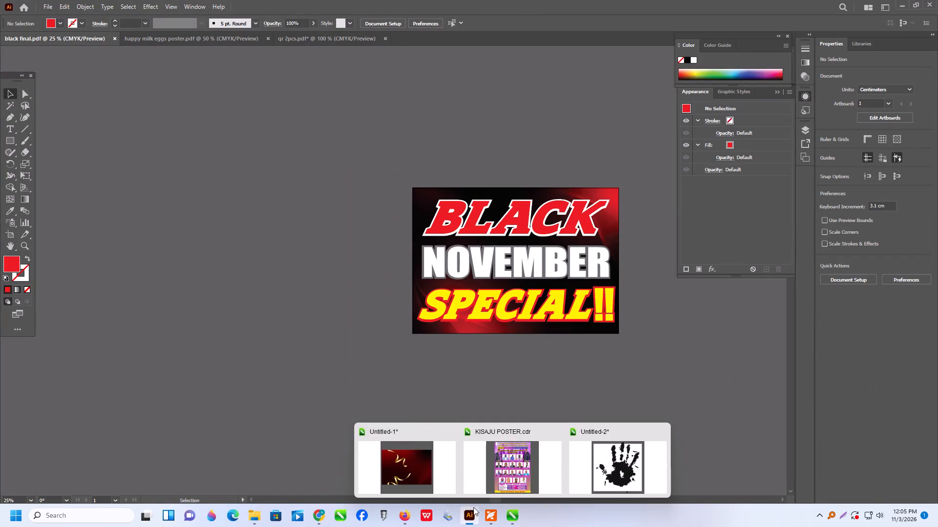
Switch to CorelDRAW and bring up the Untitled-2 document with the black handprint.
click(504, 519)
click(547, 469)
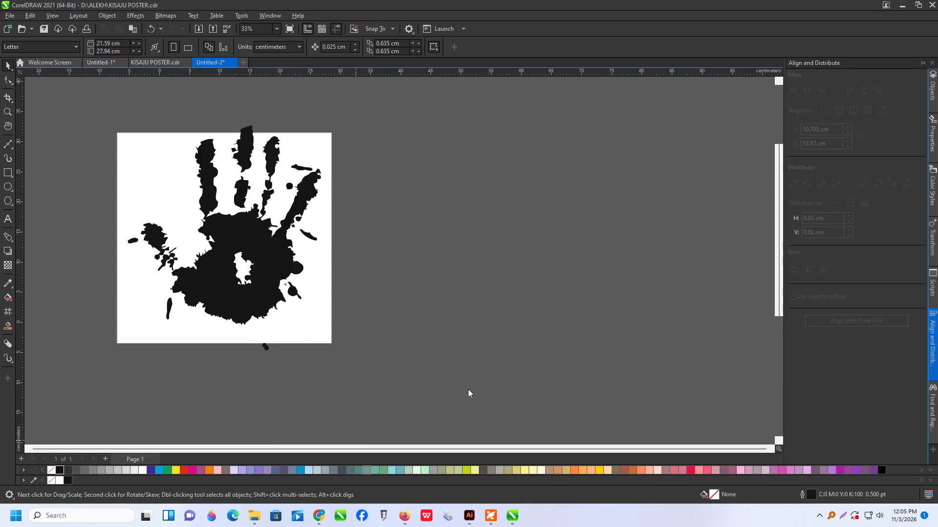
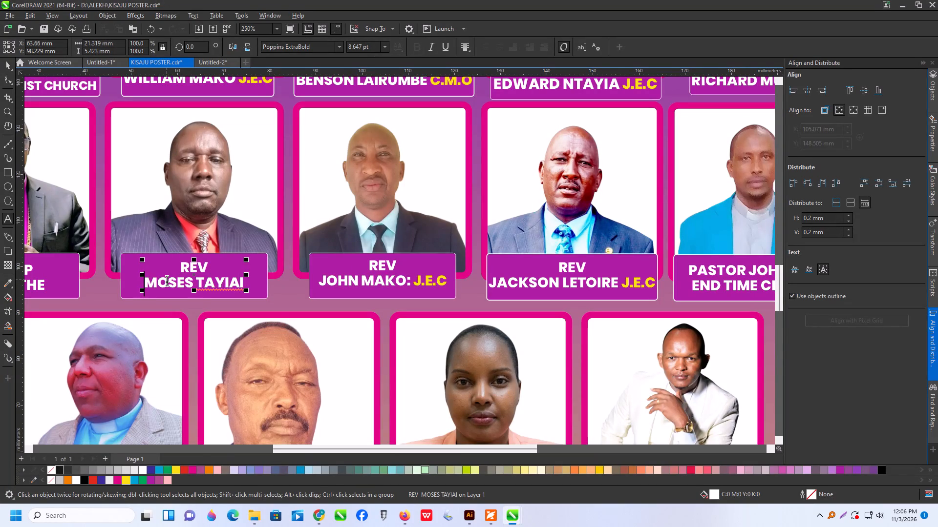
Join the caption under the man in the red shirt into one line and paste the copied content on a new second line.
key(BackSpace)
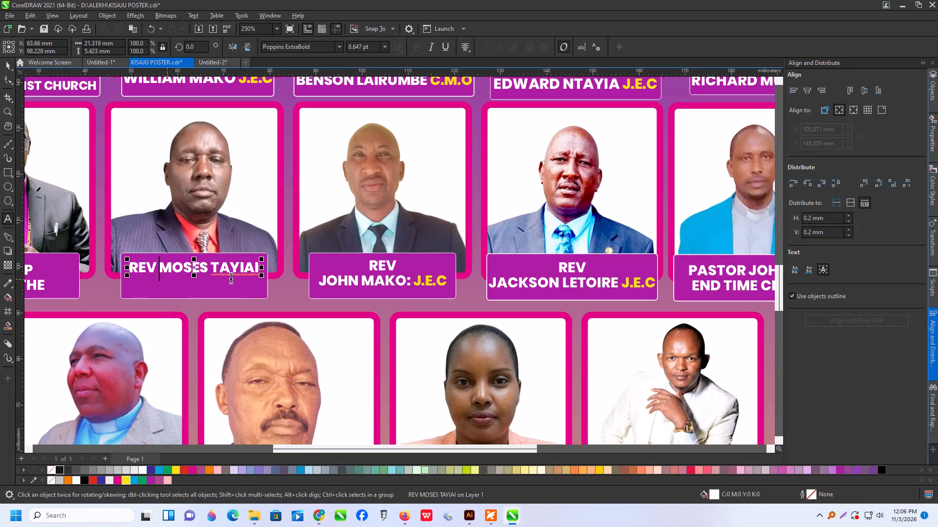
click(255, 270)
key(Right)
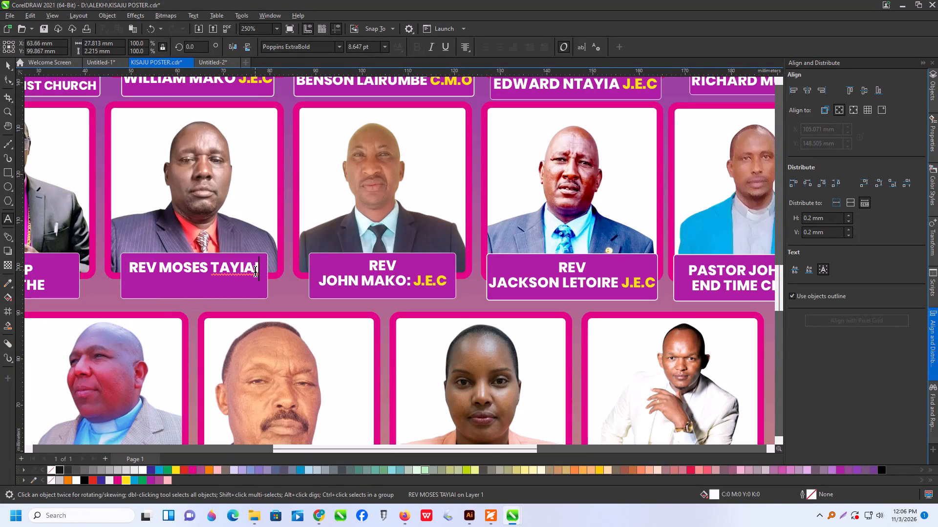
key(Return)
key(ctrl+v)
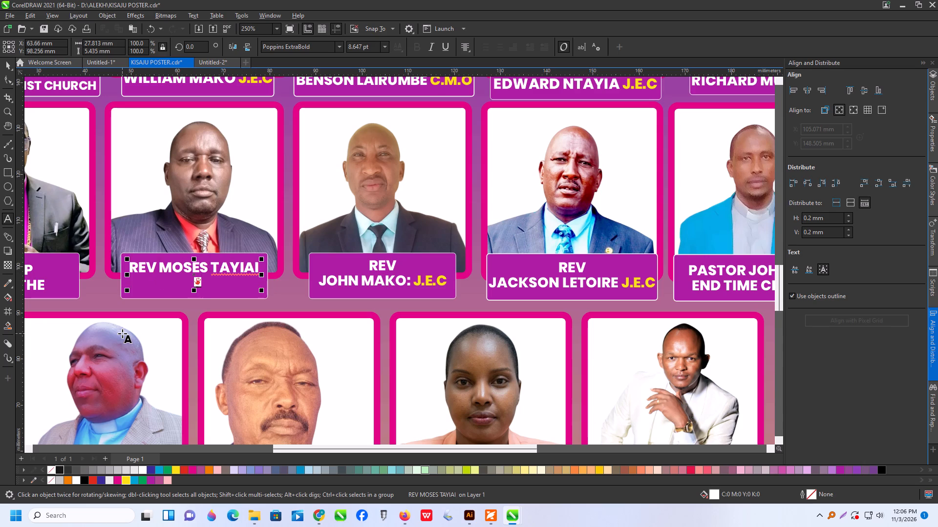
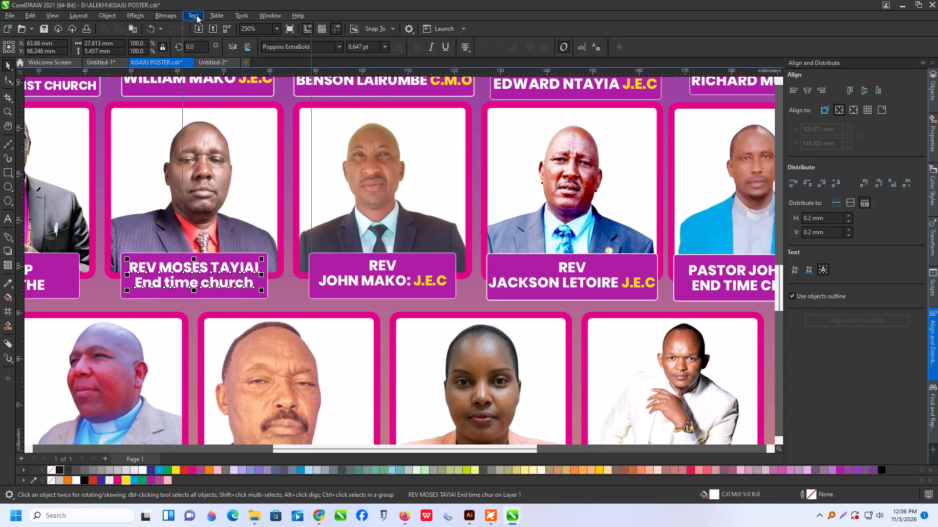
Change the two-line caption under the man in the red shirt to UPPERCASE.
click(222, 220)
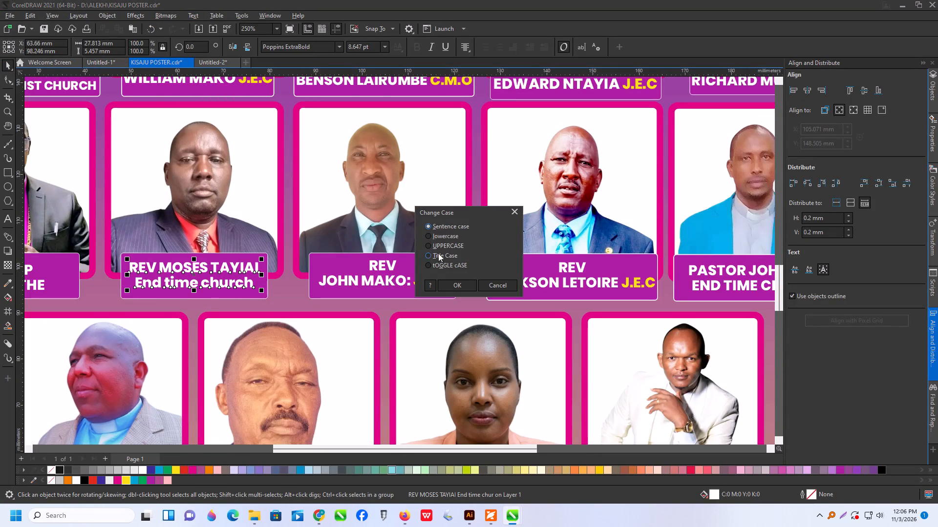
click(428, 252)
click(426, 244)
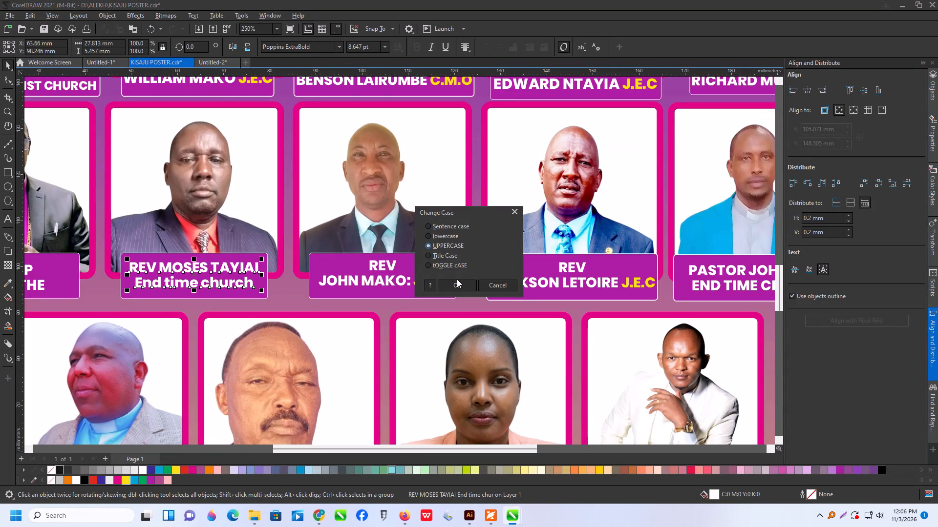
click(457, 280)
scroll(261, 292, down, 10)
scroll(397, 379, up, 3)
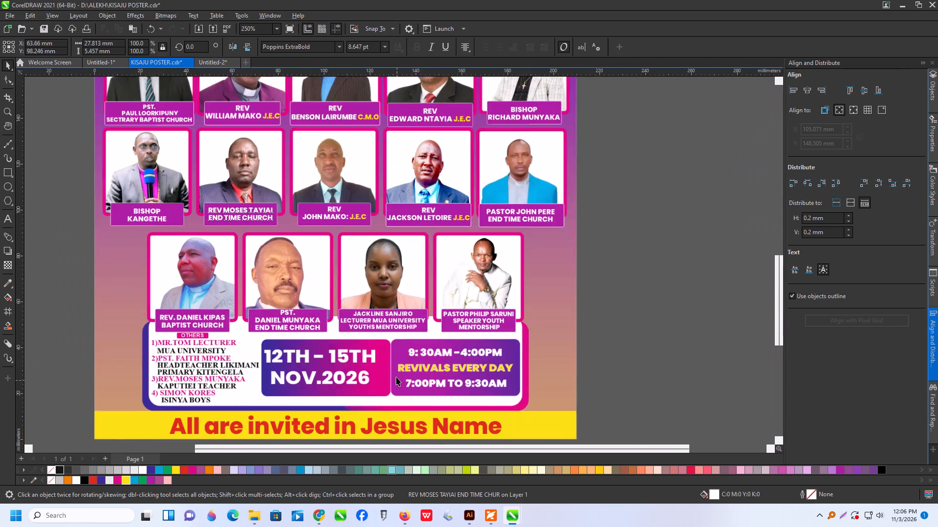
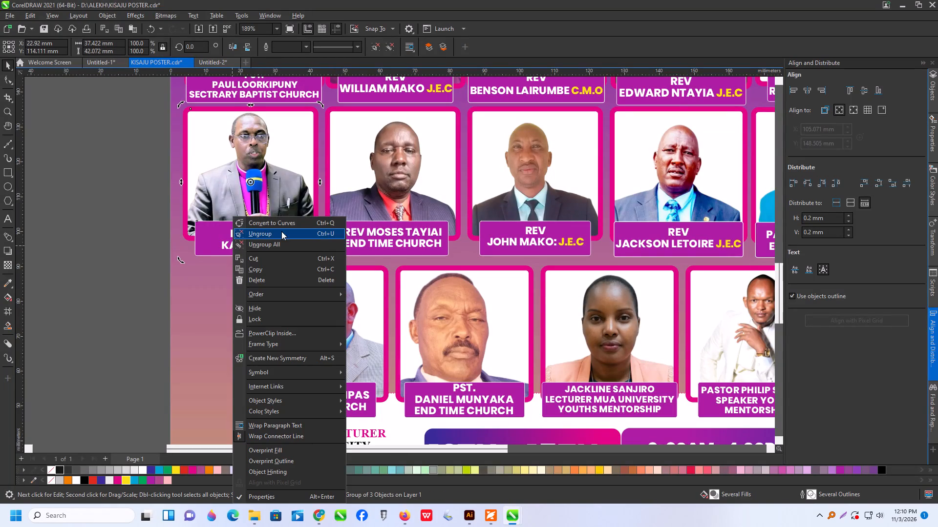
Ungroup the card of the bishop with the microphone, put his name on one line and add "Worldwide Gospel Church of Kenya Kisaju" beneath.
click(275, 229)
click(110, 237)
click(242, 247)
scroll(219, 251, up, 3)
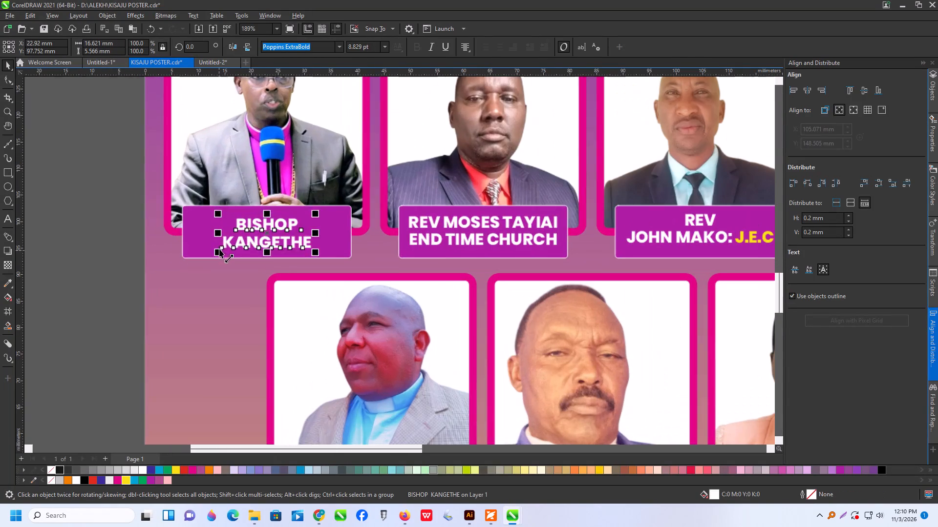
double_click(226, 243)
key(BackSpace)
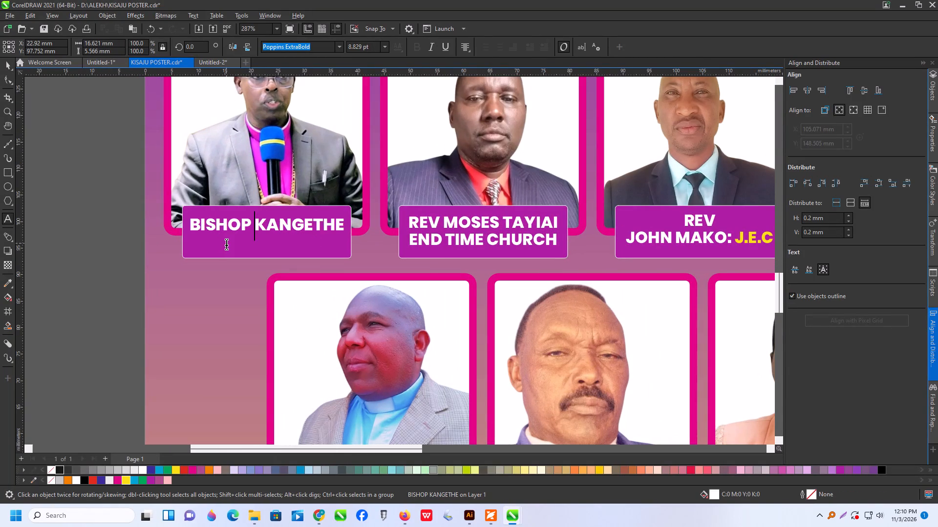
click(342, 222)
key(Return)
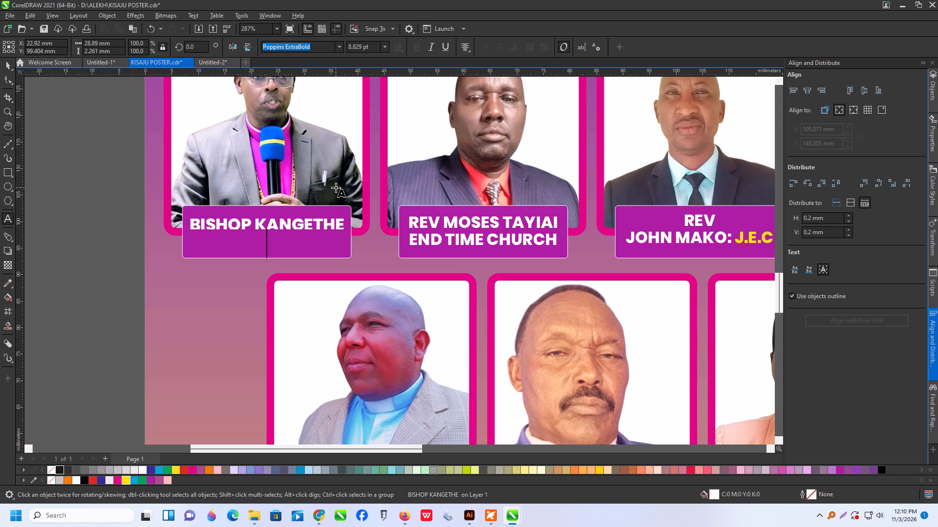
key(ctrl+v)
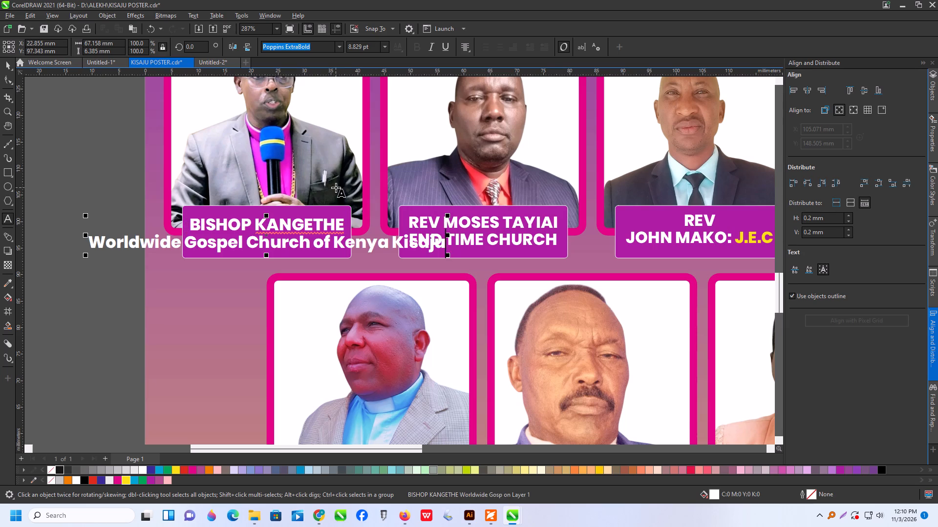
Break the church name in the bishop's caption into two lines, "Worldwide Gospel" and "Church of Kenya Kisaju".
scroll(248, 291, up, 3)
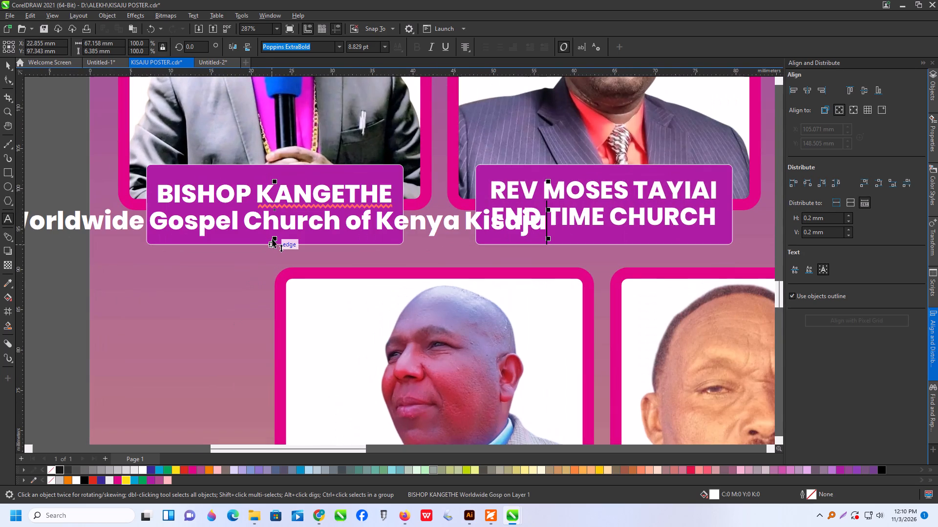
click(341, 223)
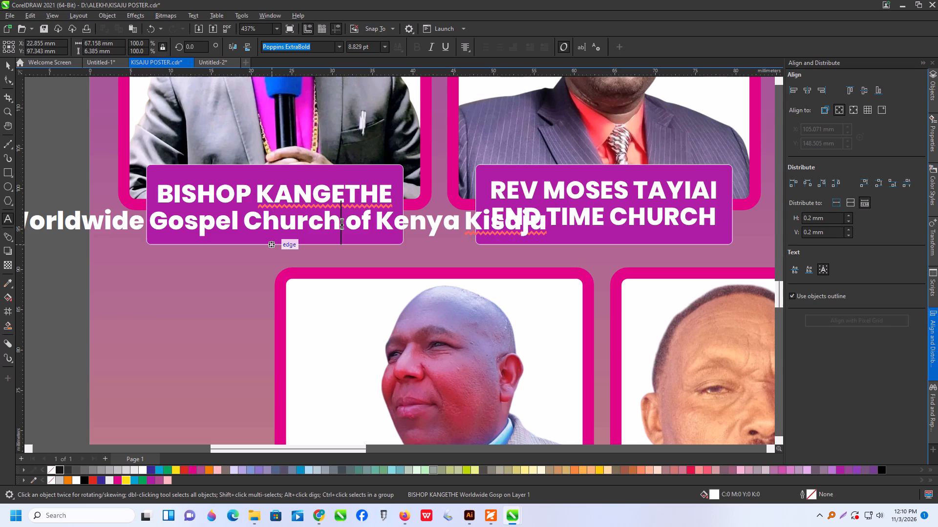
key(Return)
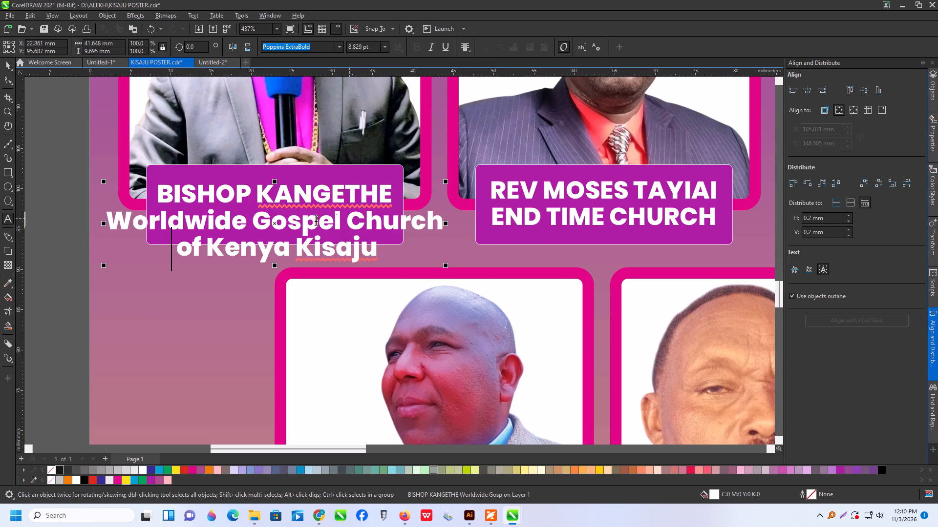
click(345, 222)
key(Return)
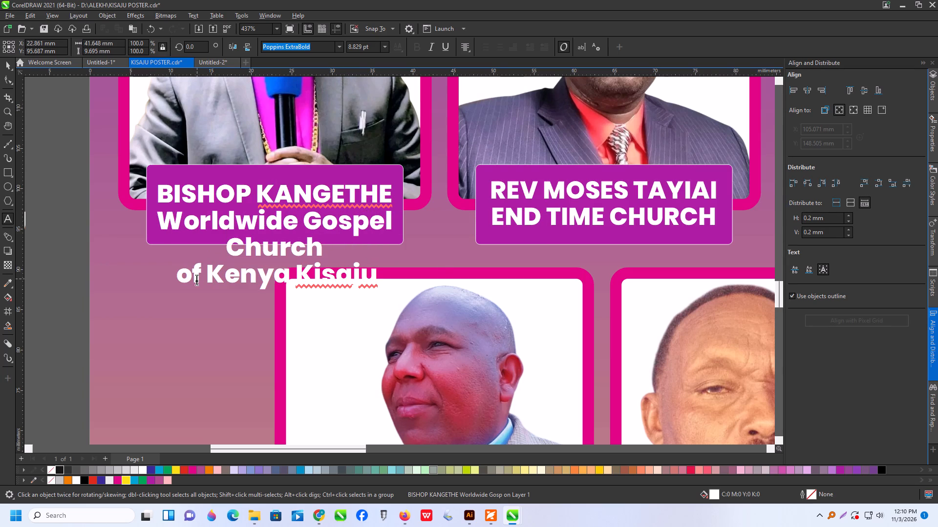
click(177, 273)
key(Return)
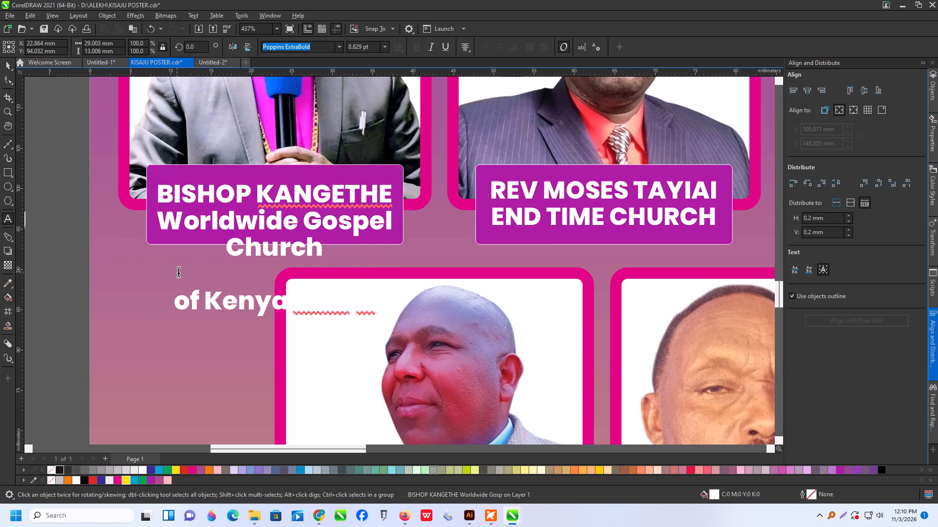
key(BackSpace)
key(BackSpace)
key(BackSpace)
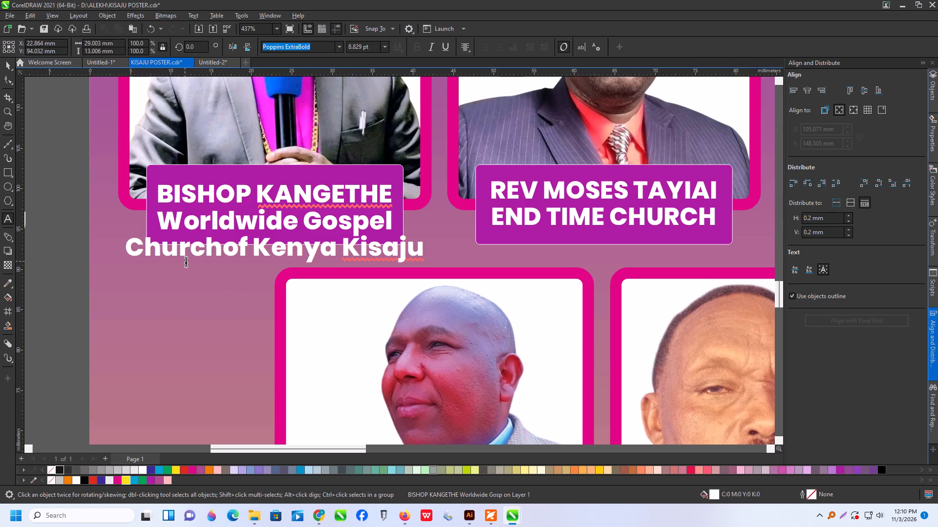
key(space)
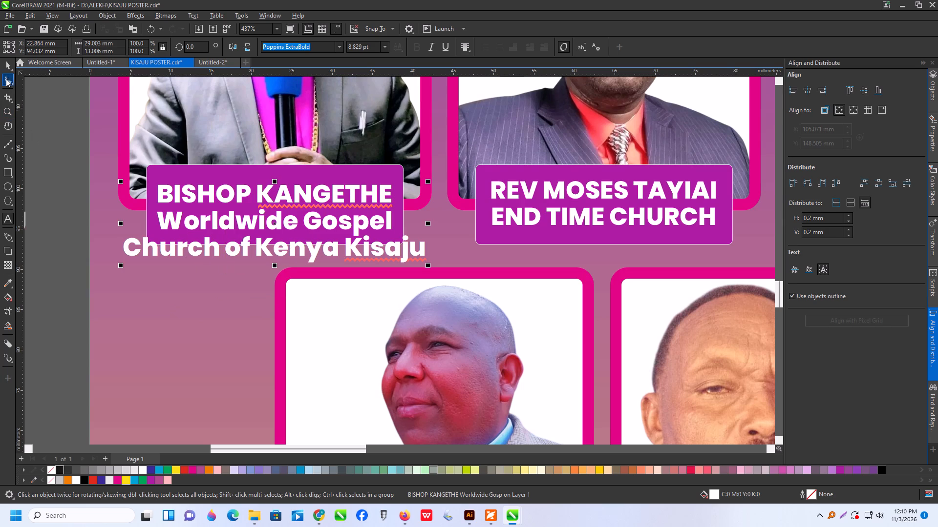
Change the case of the bishop's three-line caption to UPPERCASE.
click(8, 67)
click(194, 14)
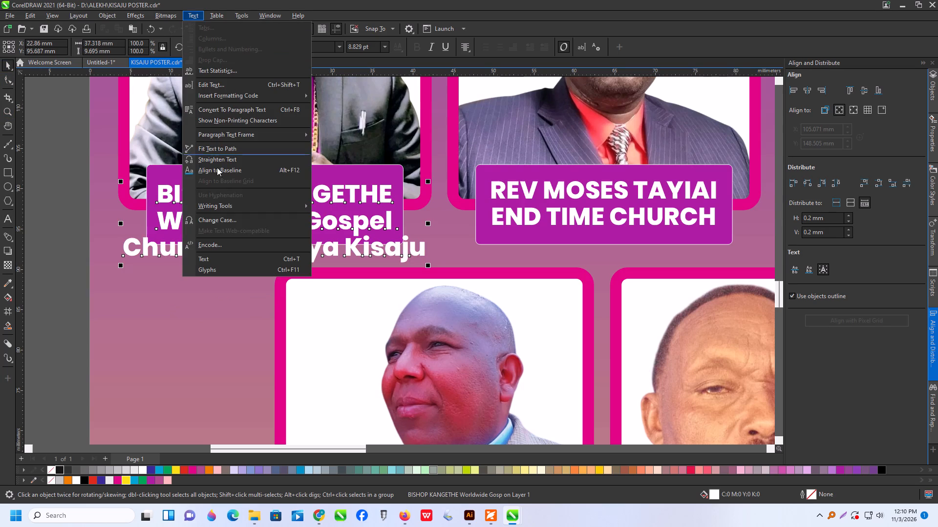
click(229, 219)
click(443, 243)
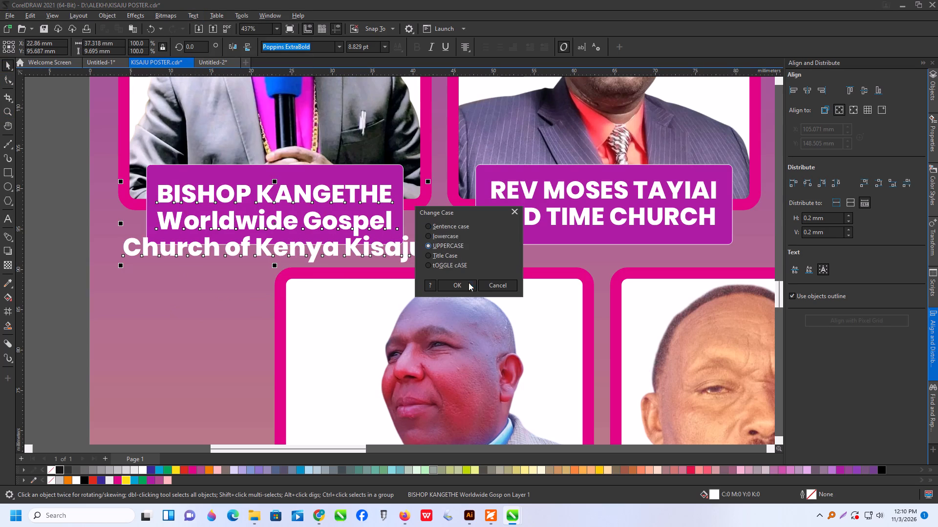
click(466, 287)
Scale the bishop's caption down to about 30 mm wide by 6.5 mm high and centre it inside its purple name box.
shift+drag(445, 262, 384, 250)
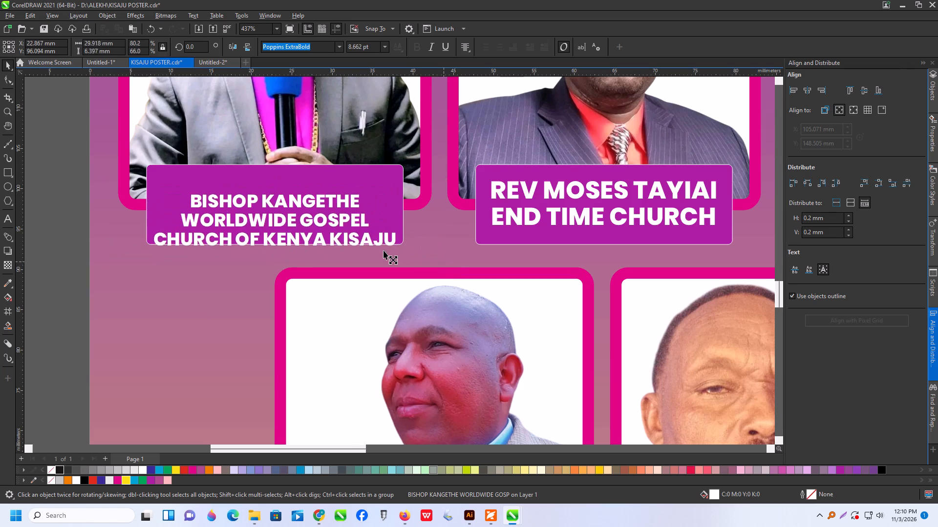
shift+drag(384, 250, 387, 253)
drag(314, 223, 305, 204)
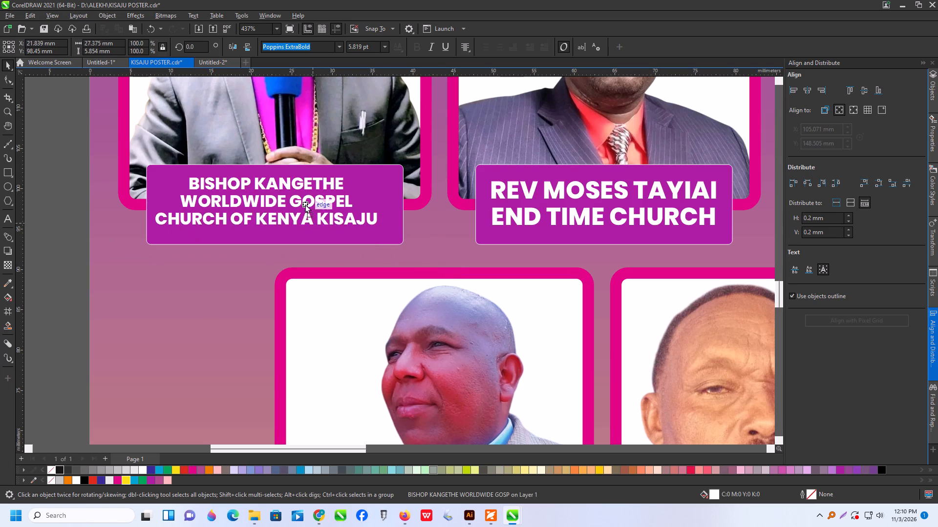
drag(305, 204, 305, 202)
drag(379, 226, 389, 240)
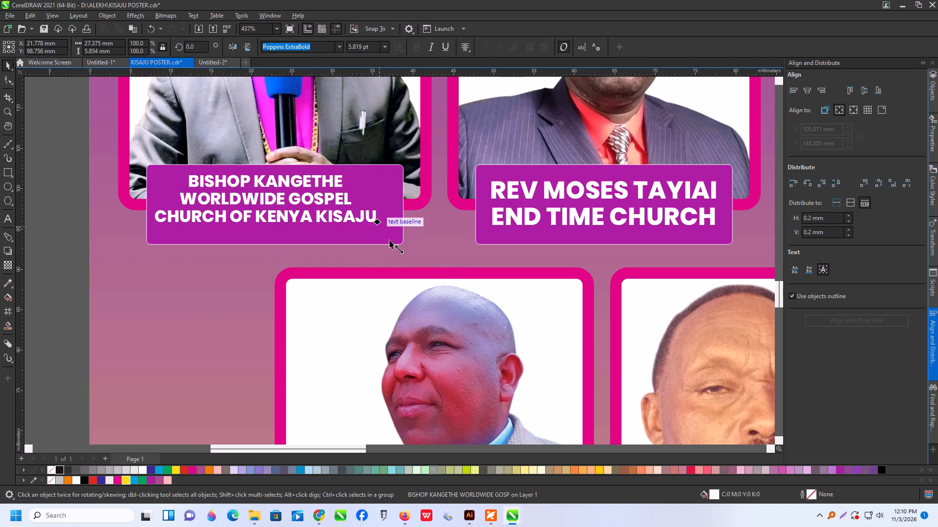
drag(389, 240, 401, 249)
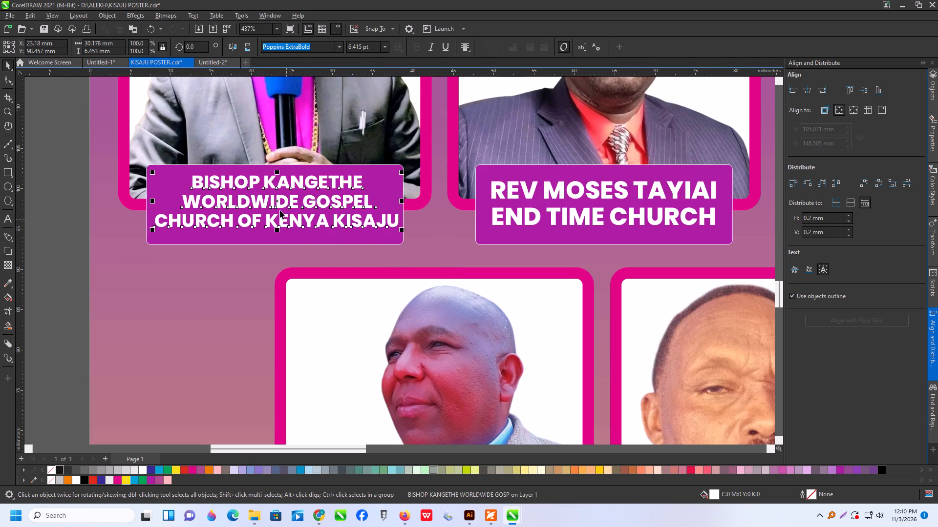
click(279, 203)
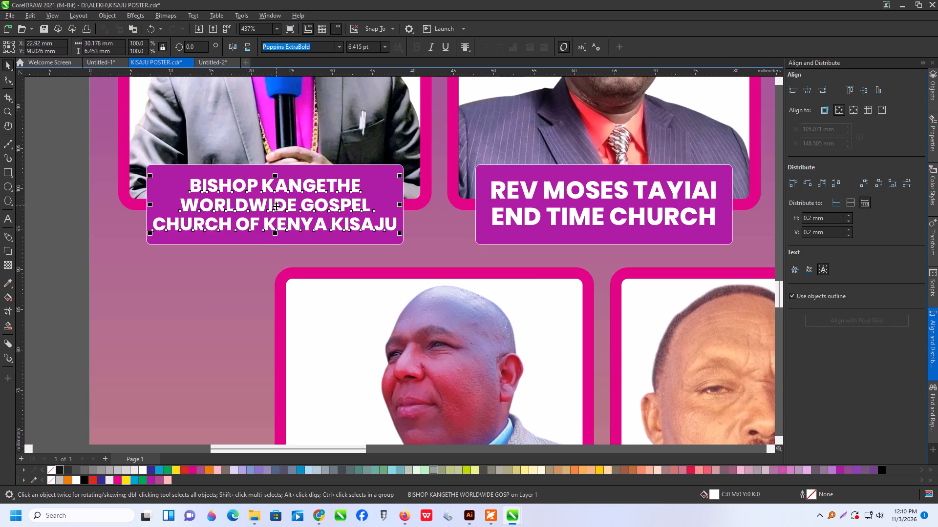
Select the bishop's portrait, name box and caption text together and align their centres horizontally.
scroll(269, 225, down, 11)
drag(167, 141, 192, 164)
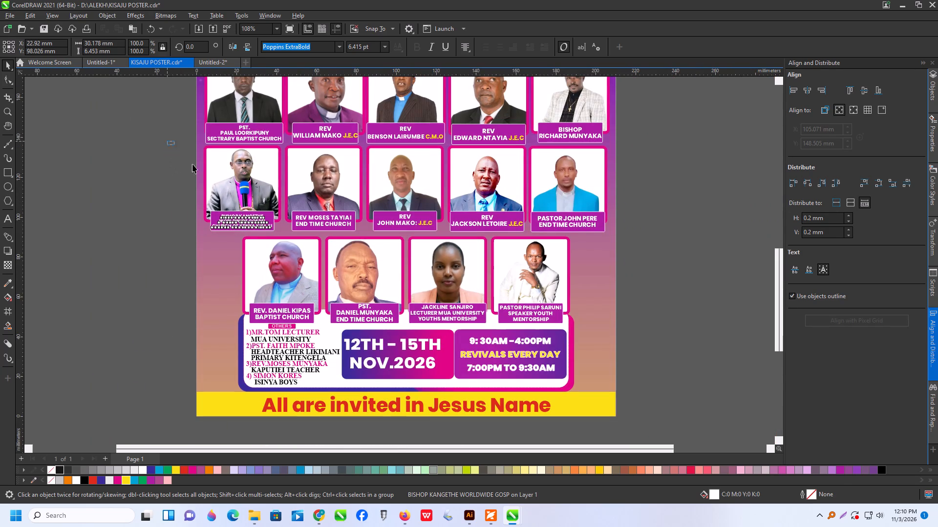
drag(192, 164, 289, 249)
click(290, 249)
click(116, 140)
drag(126, 136, 130, 138)
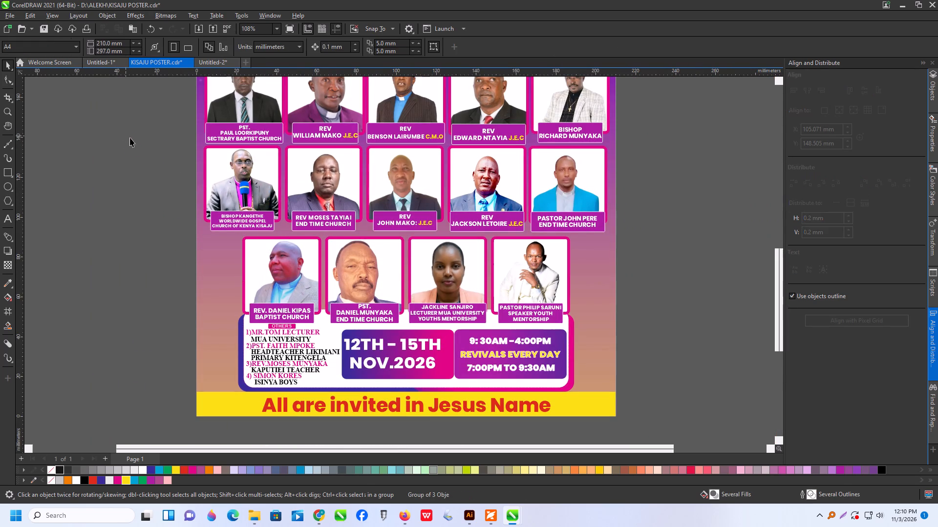
drag(130, 138, 291, 241)
click(291, 241)
click(153, 135)
drag(152, 133, 237, 210)
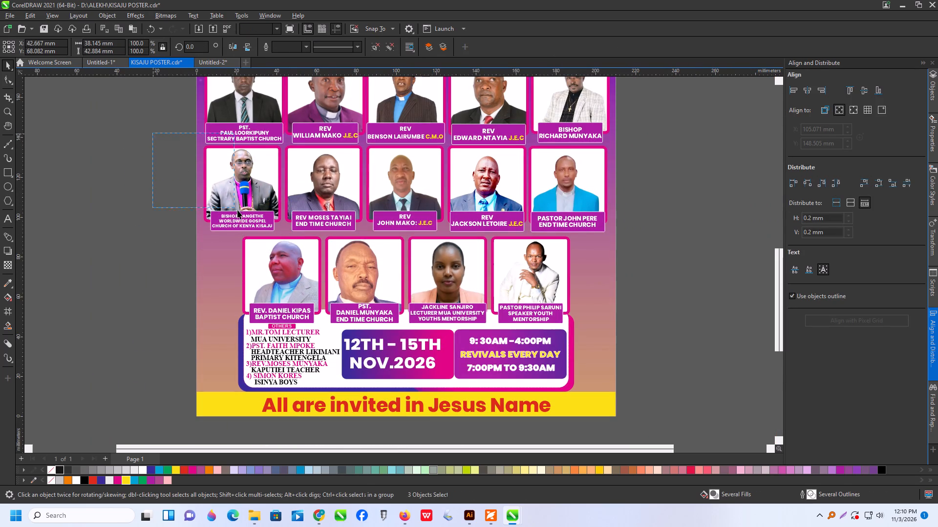
drag(237, 210, 285, 237)
click(285, 237)
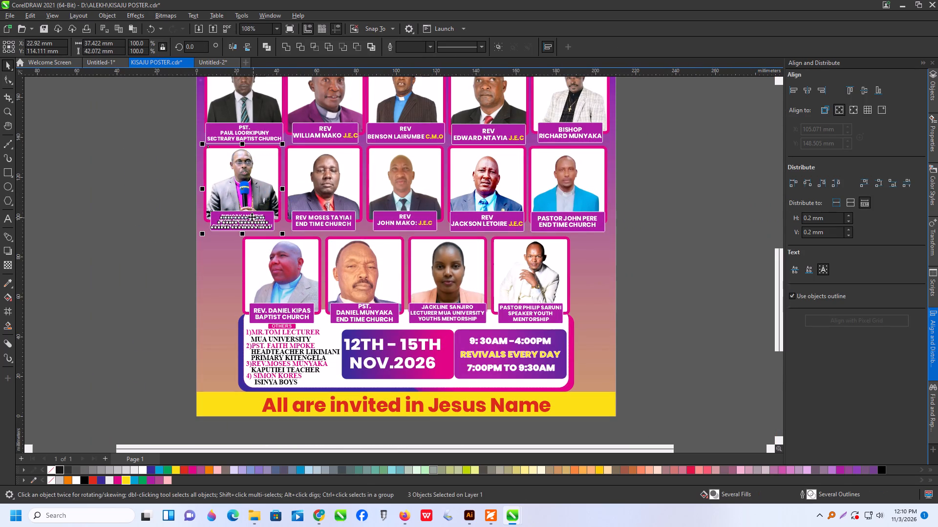
key(c)
Examine the whole poster layout with its portraits and name captions.
scroll(311, 257, down, 4)
drag(553, 187, 558, 189)
scroll(553, 298, up, 1)
scroll(546, 308, down, 4)
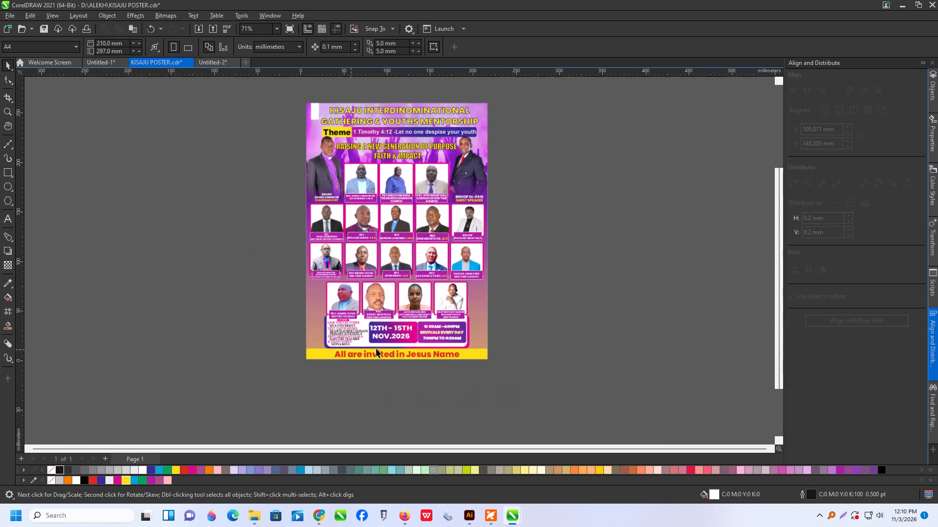
scroll(407, 337, up, 6)
scroll(287, 342, down, 1)
scroll(287, 342, up, 2)
scroll(266, 373, down, 9)
scroll(397, 187, up, 2)
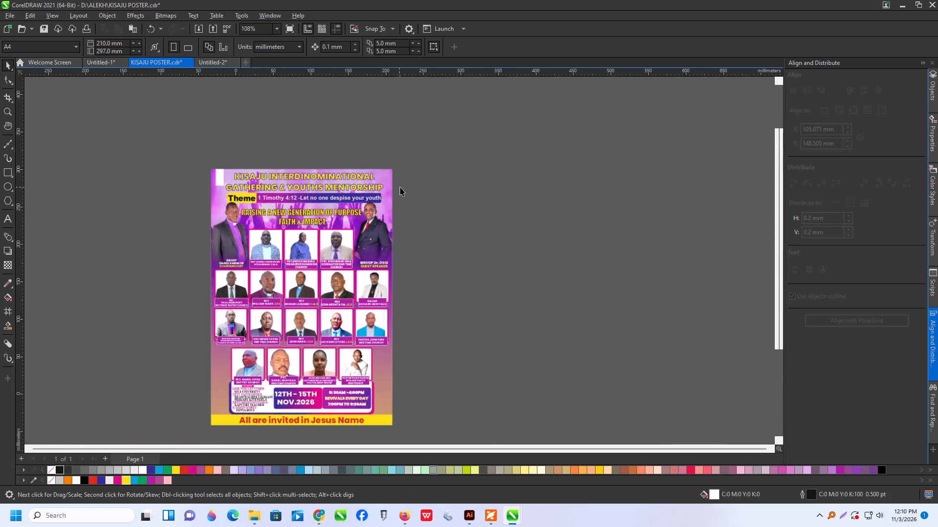
scroll(400, 187, up, 3)
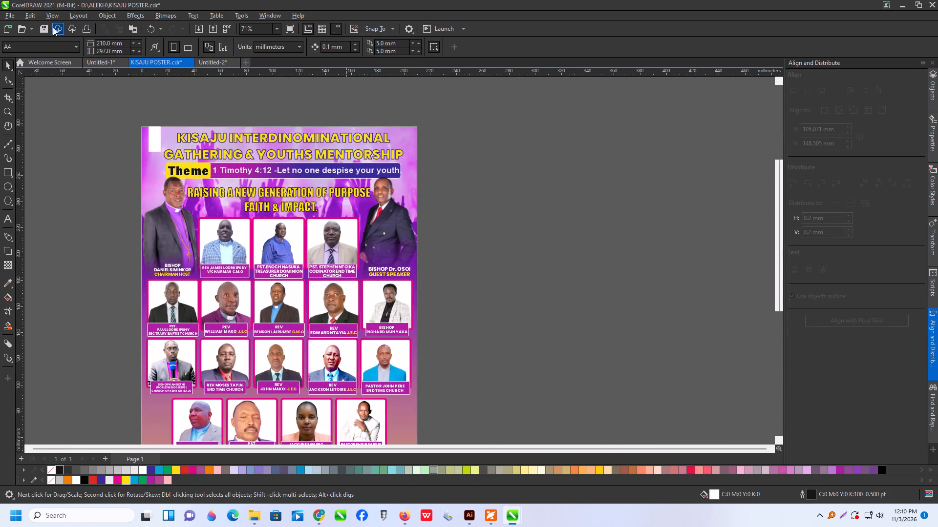
Save the KISAJU POSTER document.
click(43, 26)
Export the poster to the Desktop as a JPG over the existing KISAJU POSTER file, with the colour mode set to RGB Color (24-bit).
click(215, 26)
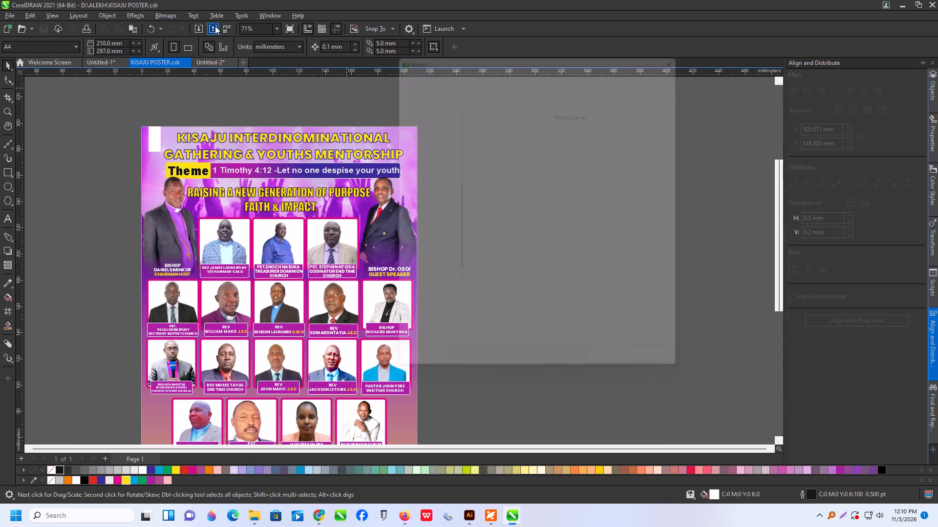
click(477, 128)
click(613, 374)
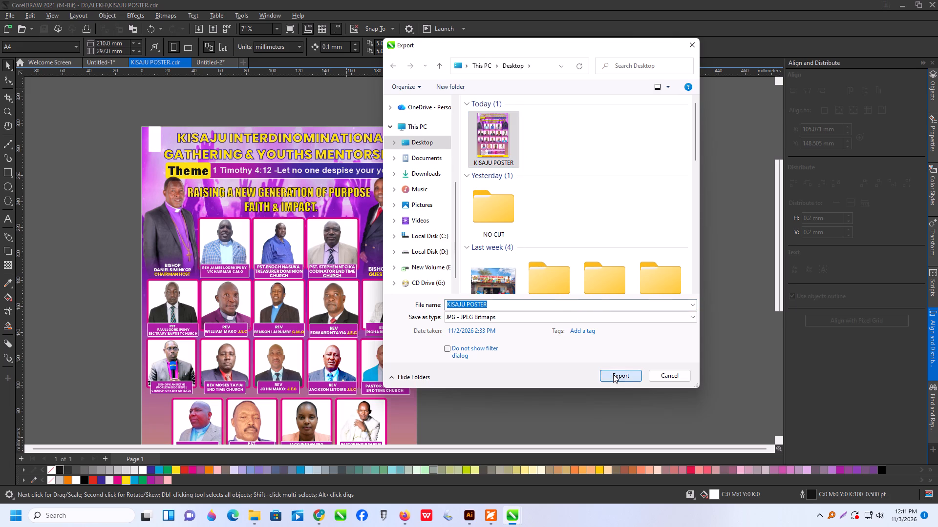
click(497, 257)
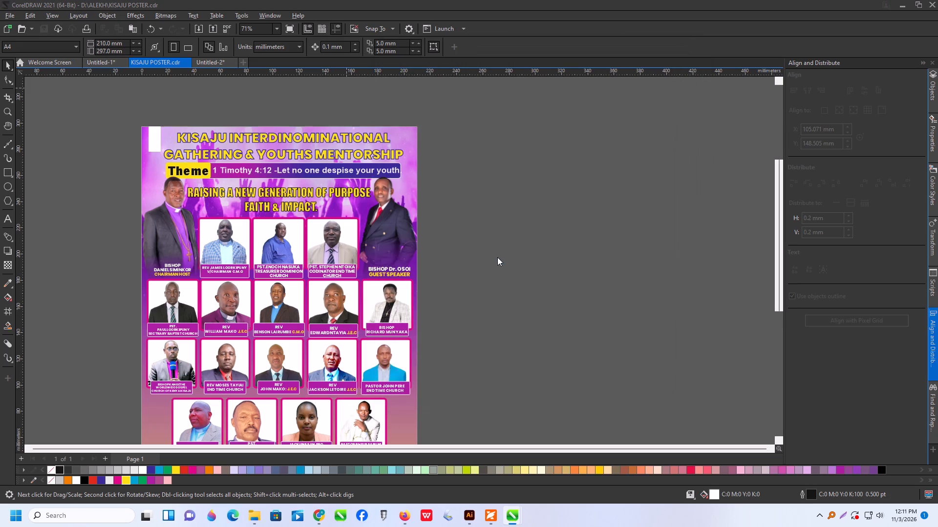
click(641, 191)
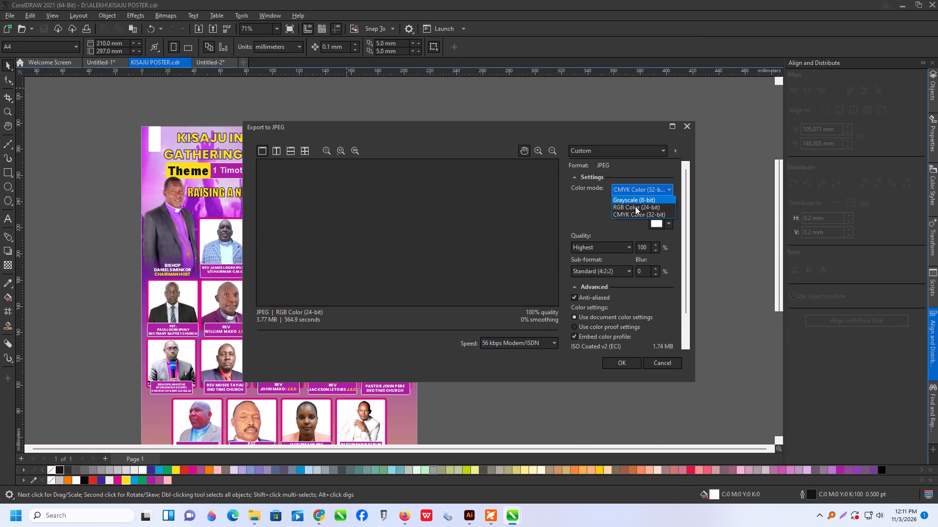
click(635, 206)
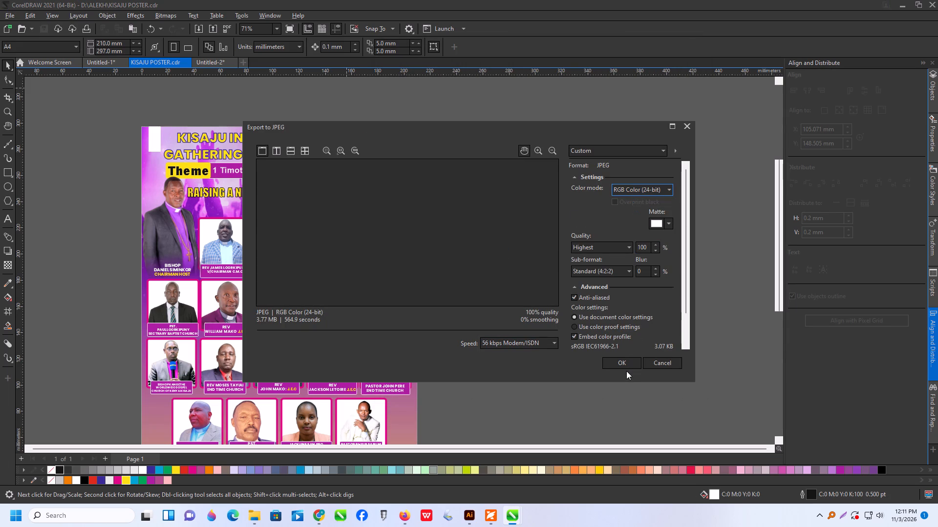